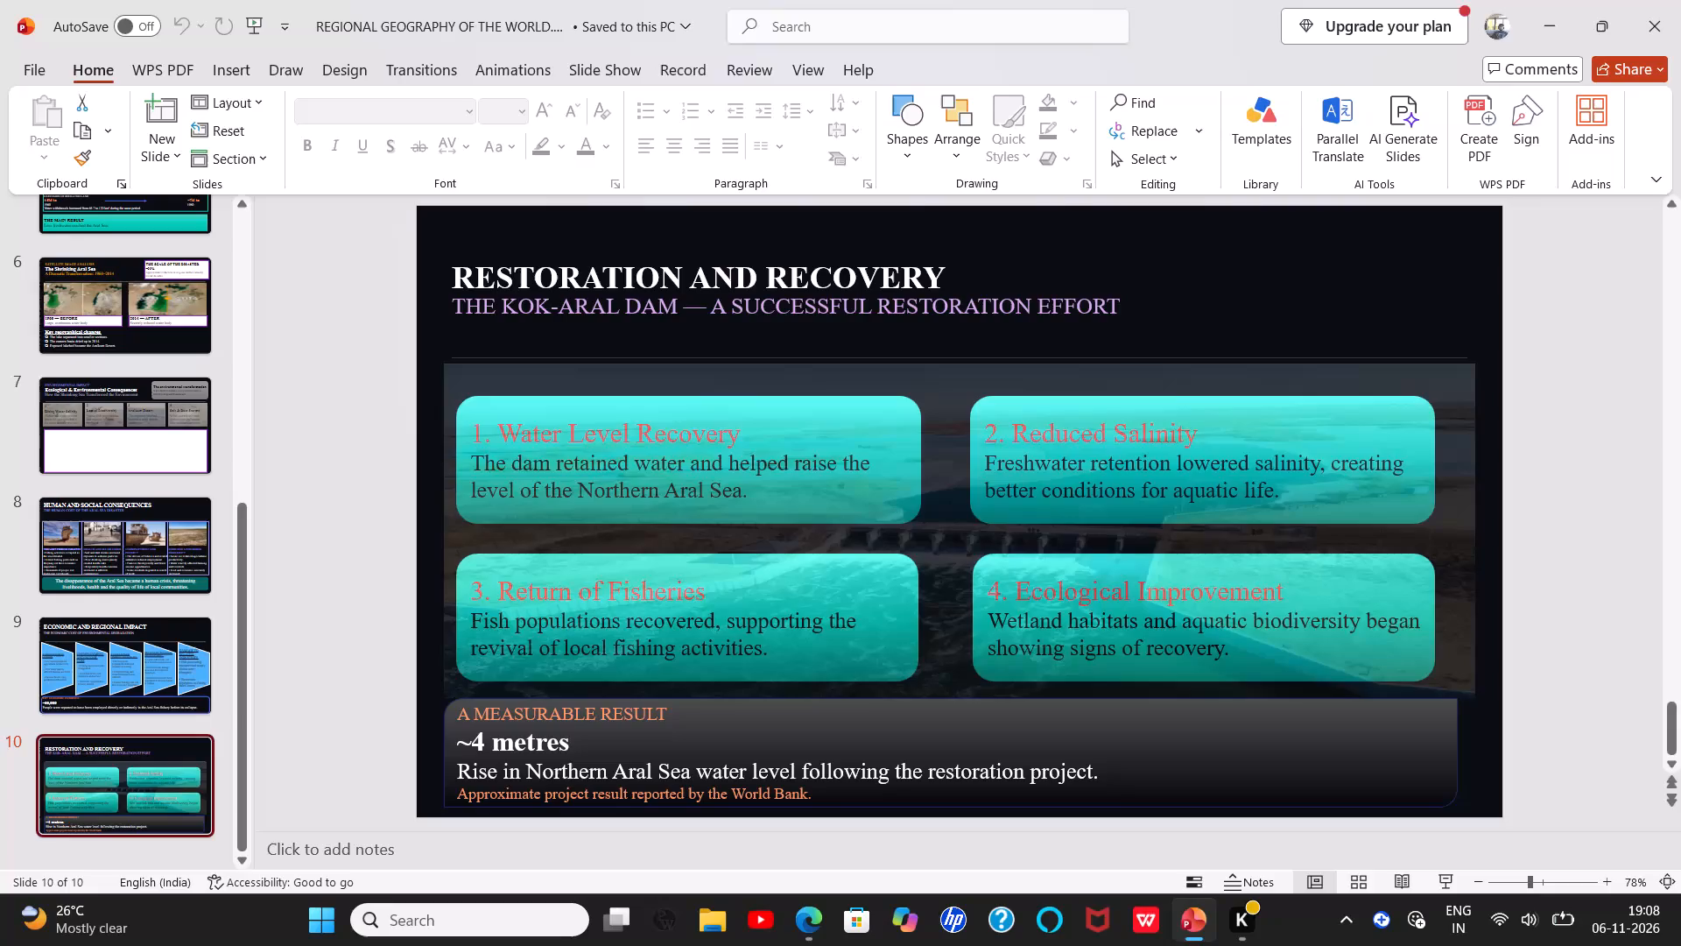
Add a new slide with the Content layout after slide 10.
left_click(171, 163)
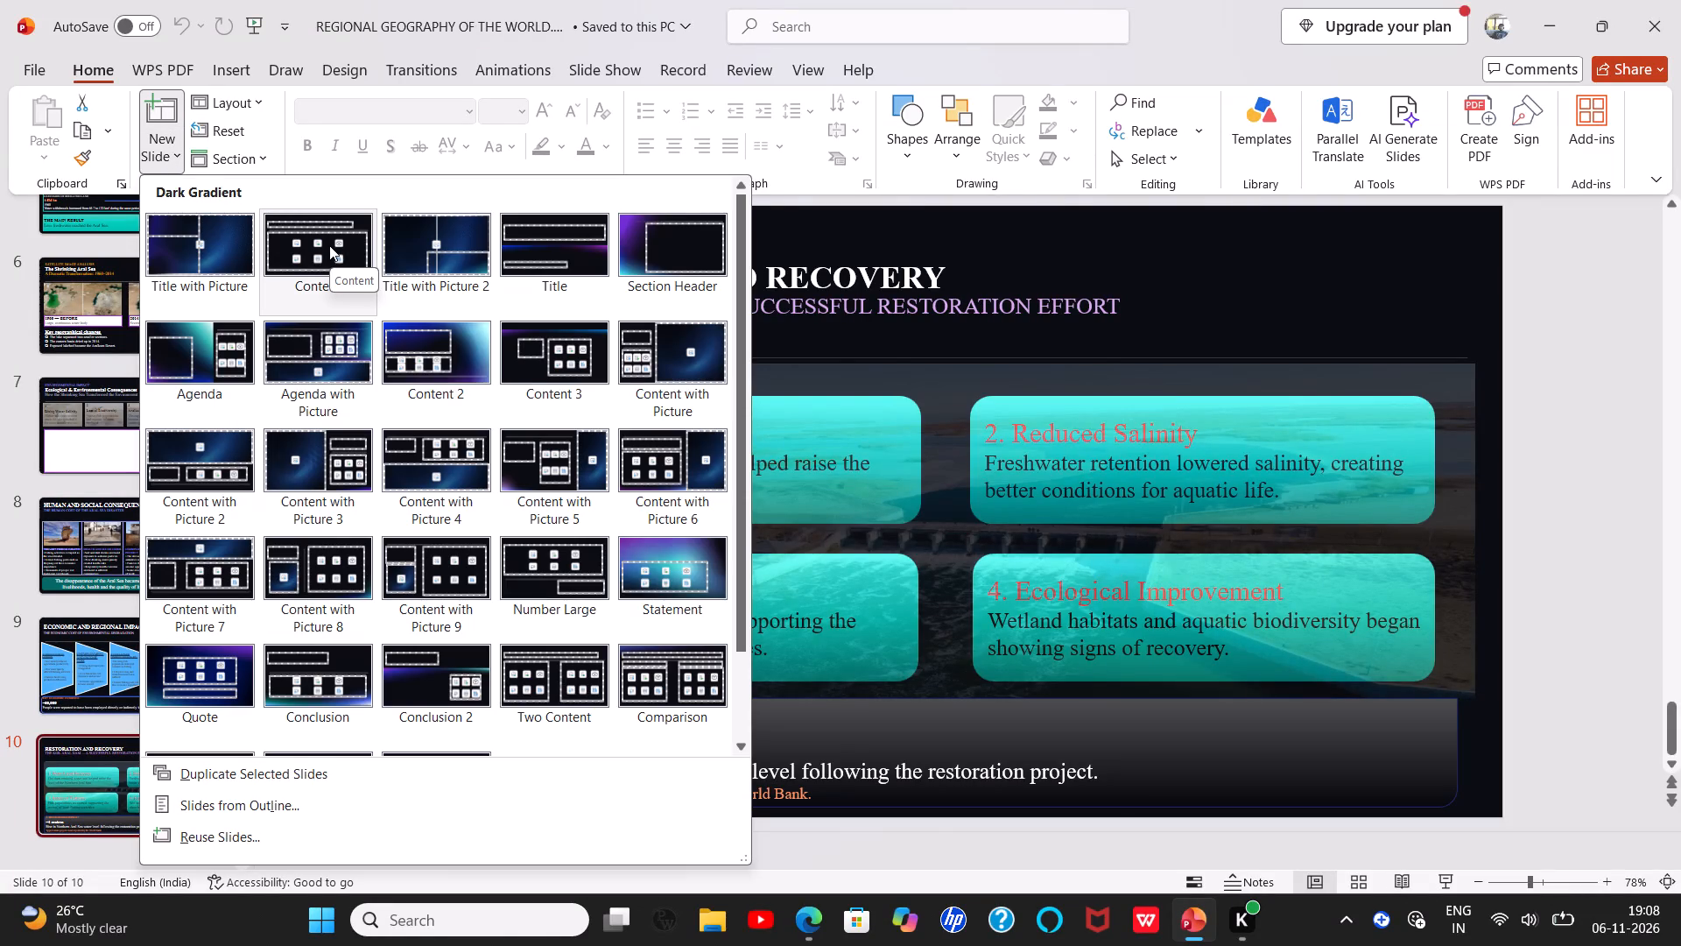
left_click(329, 245)
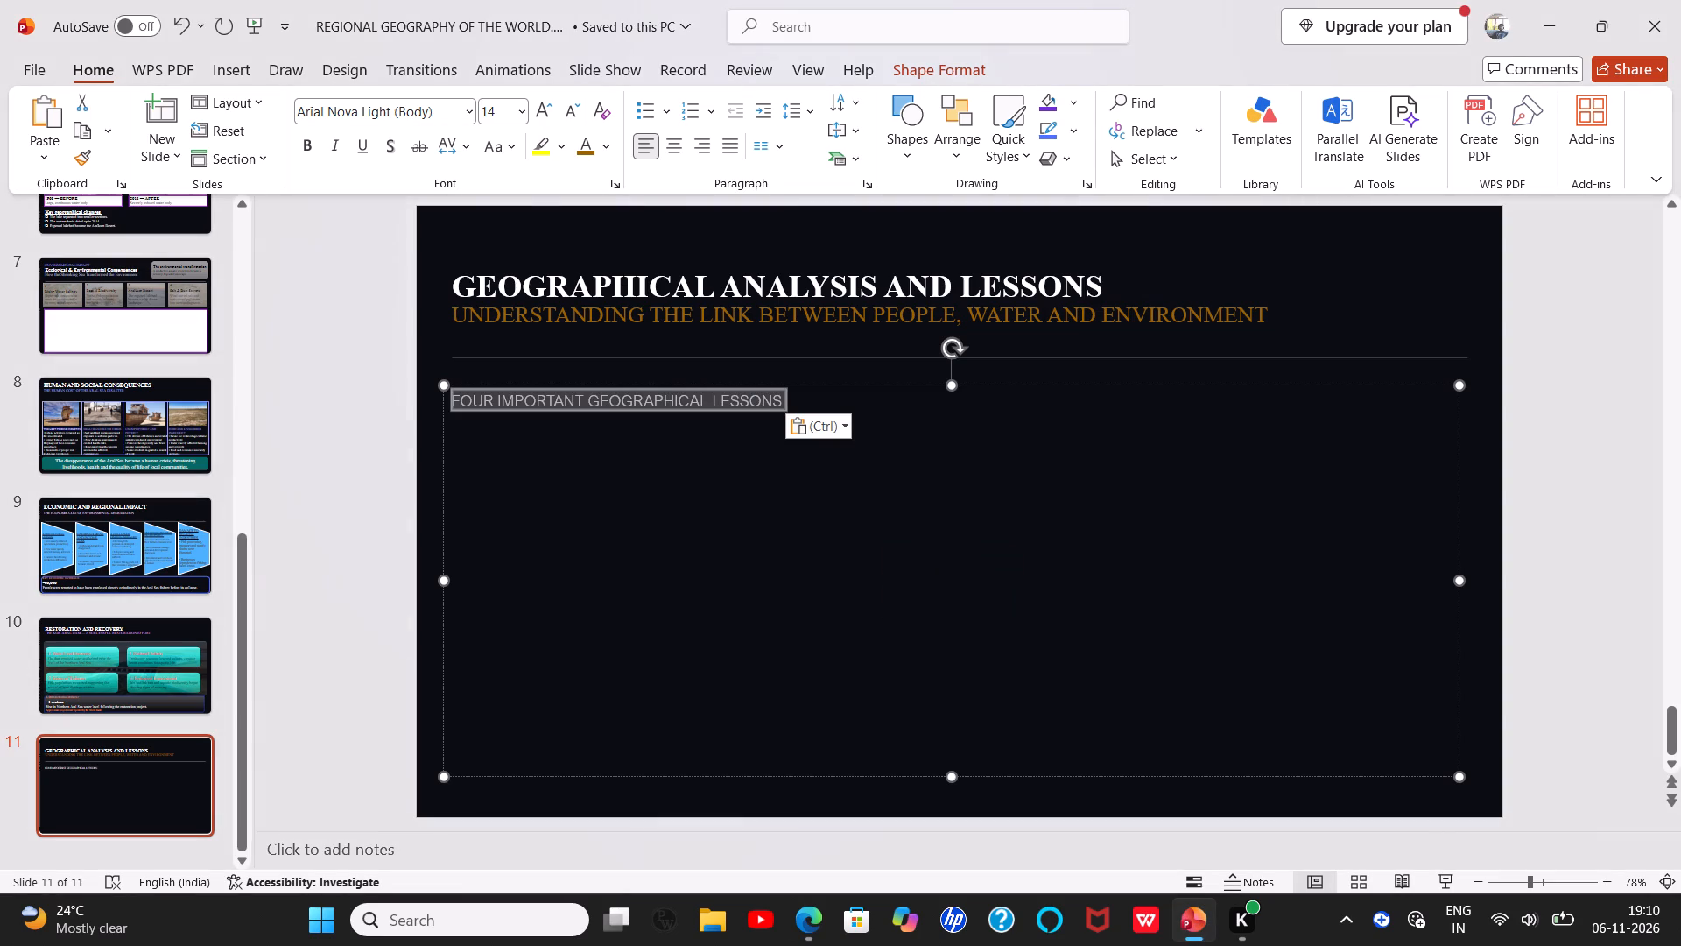
left_click_drag(798, 399, 817, 401)
left_click(930, 331)
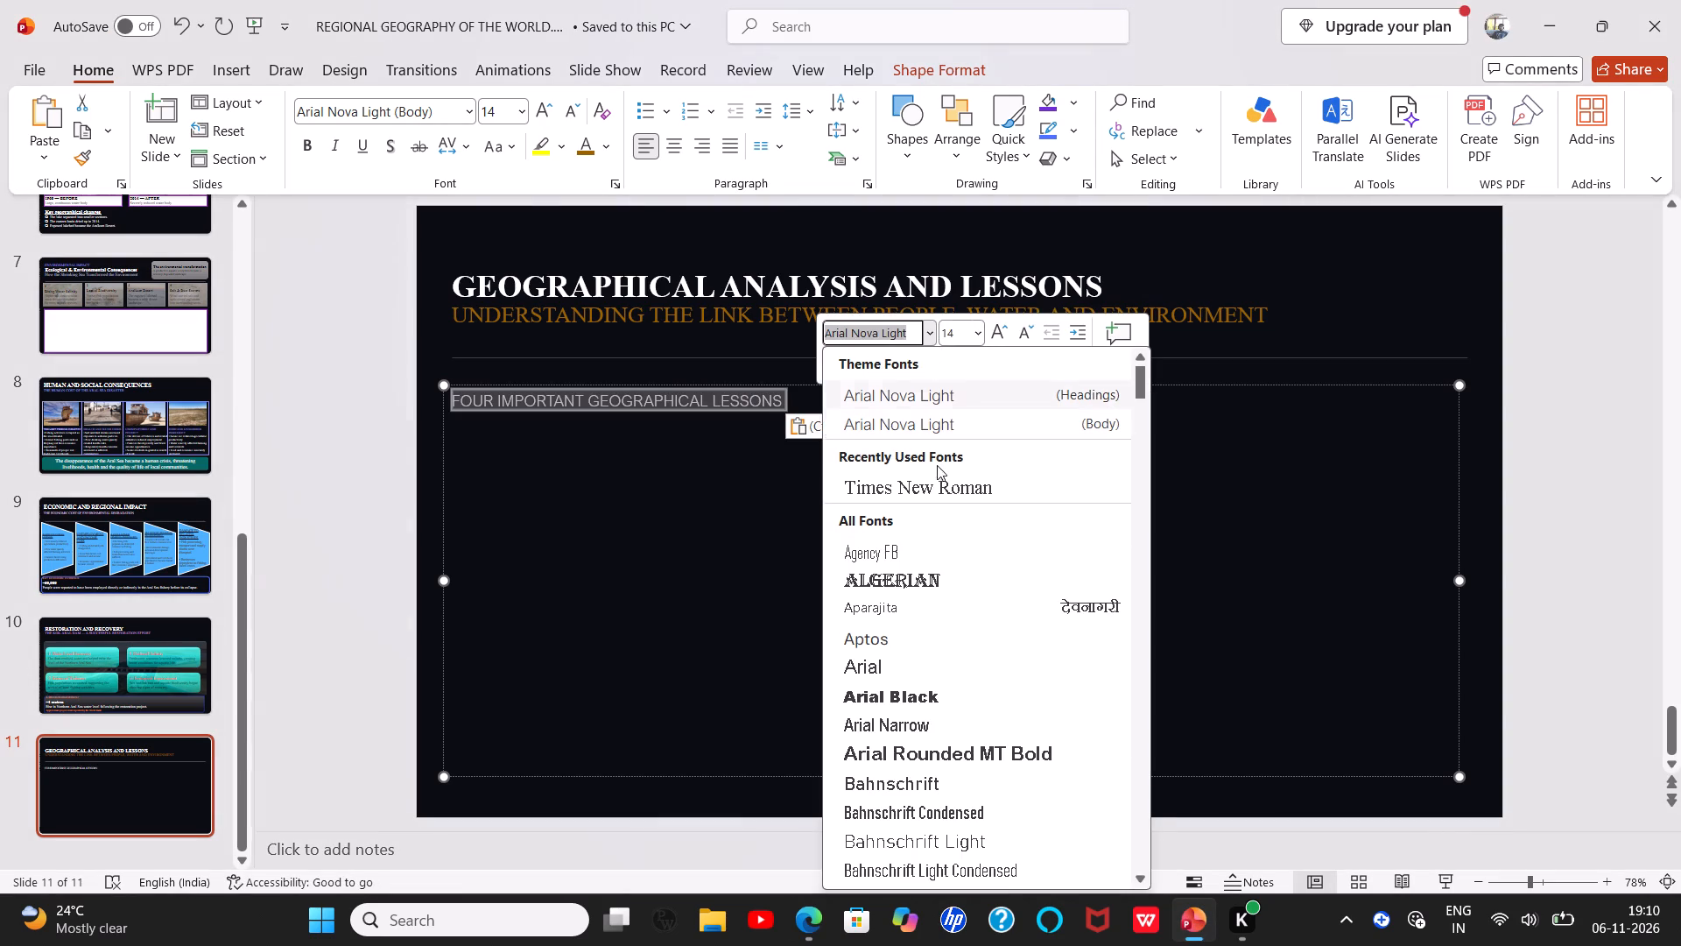
left_click(965, 489)
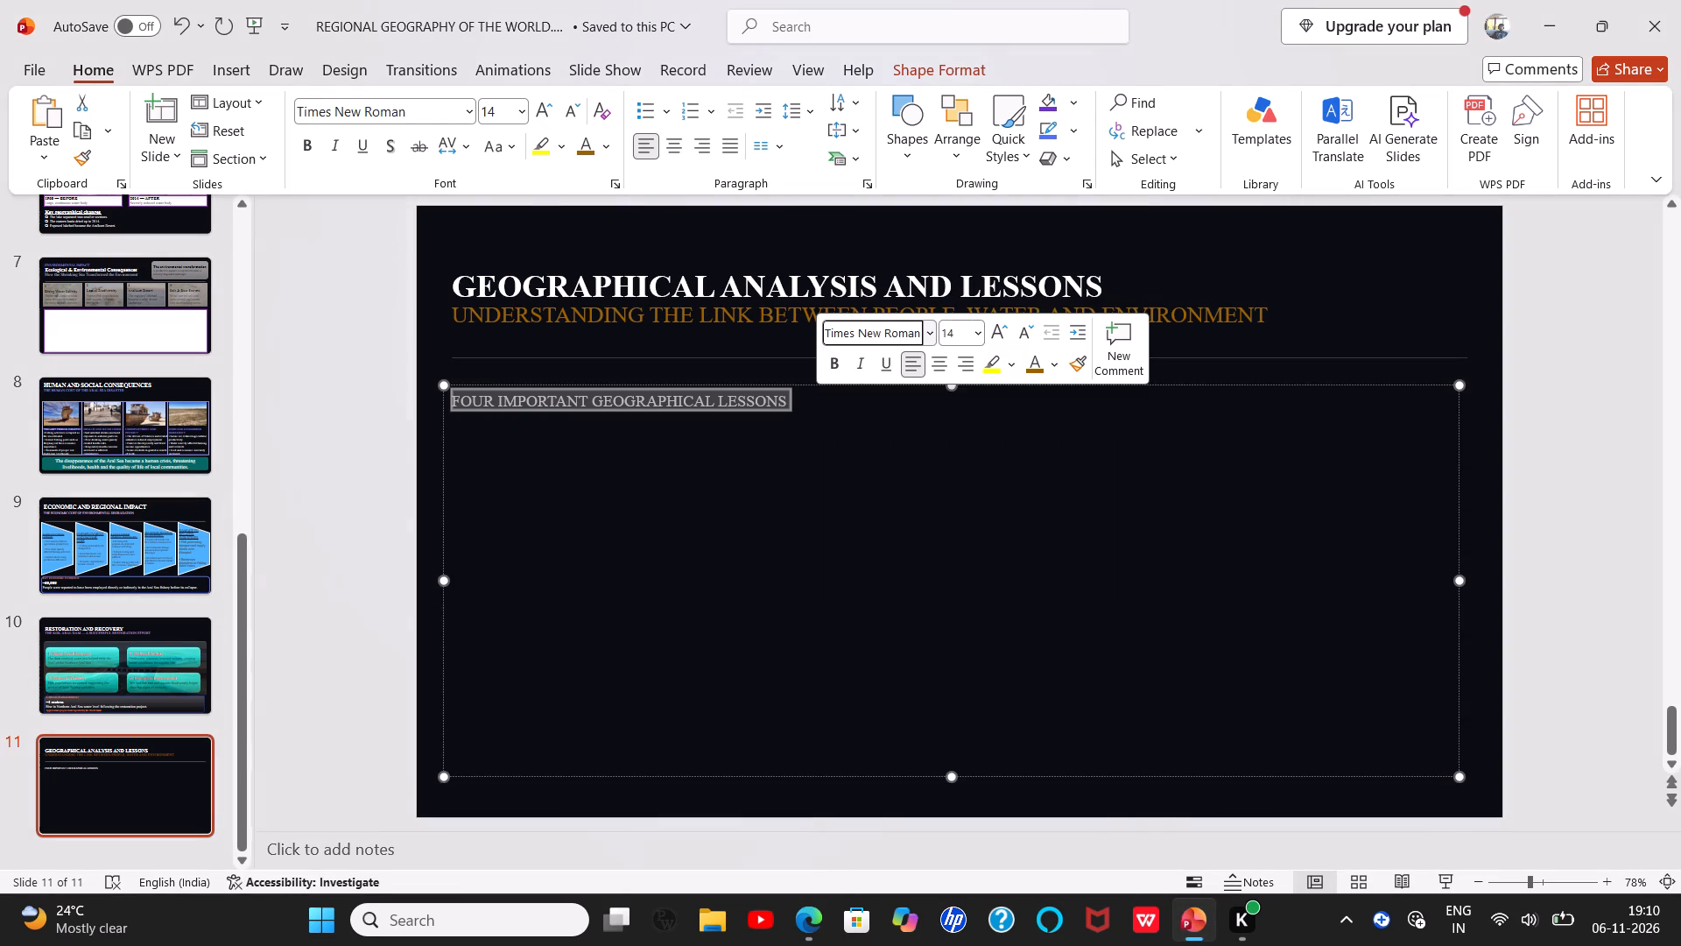
double_click(1000, 327)
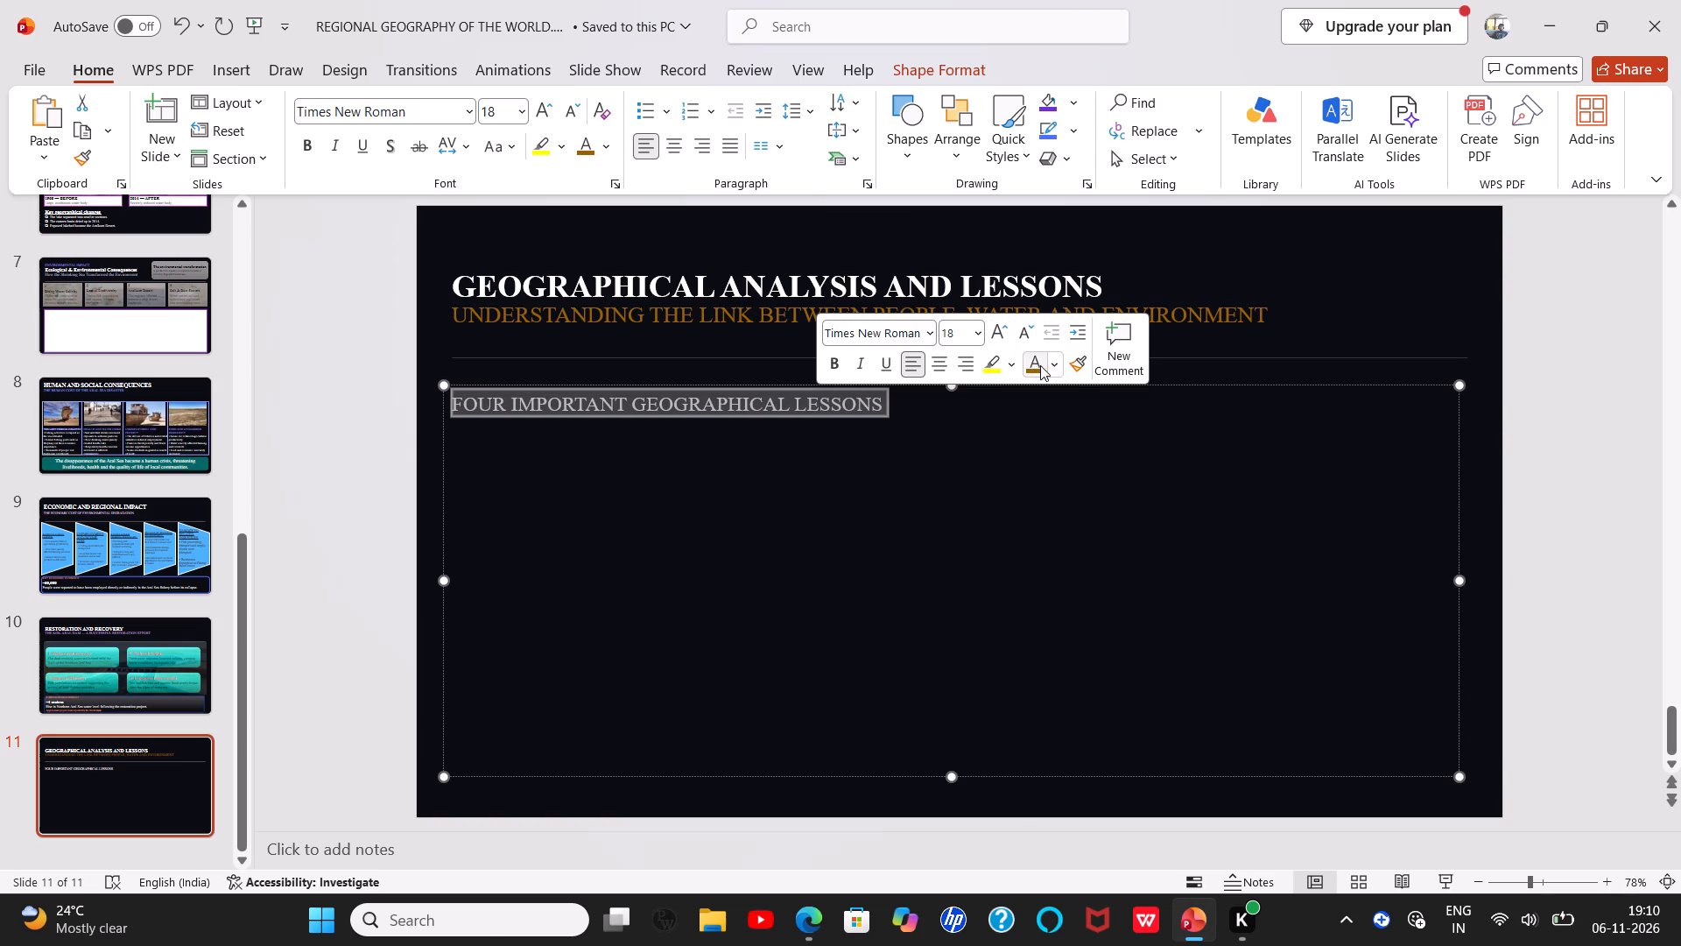
left_click(1052, 366)
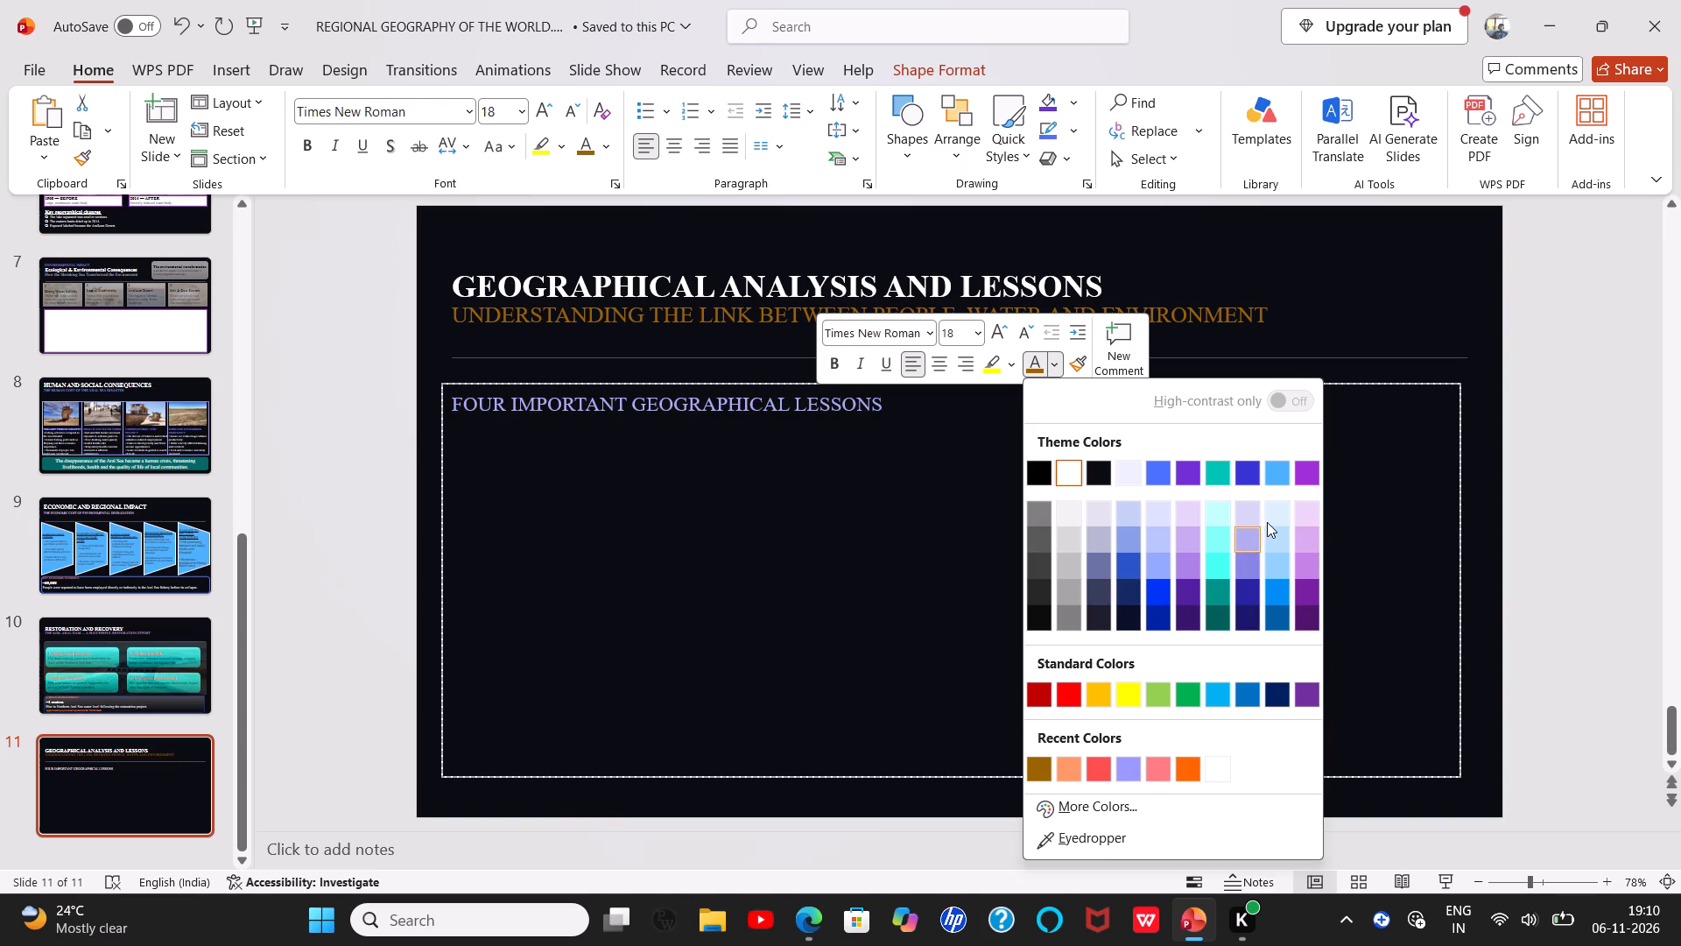
left_click(1286, 568)
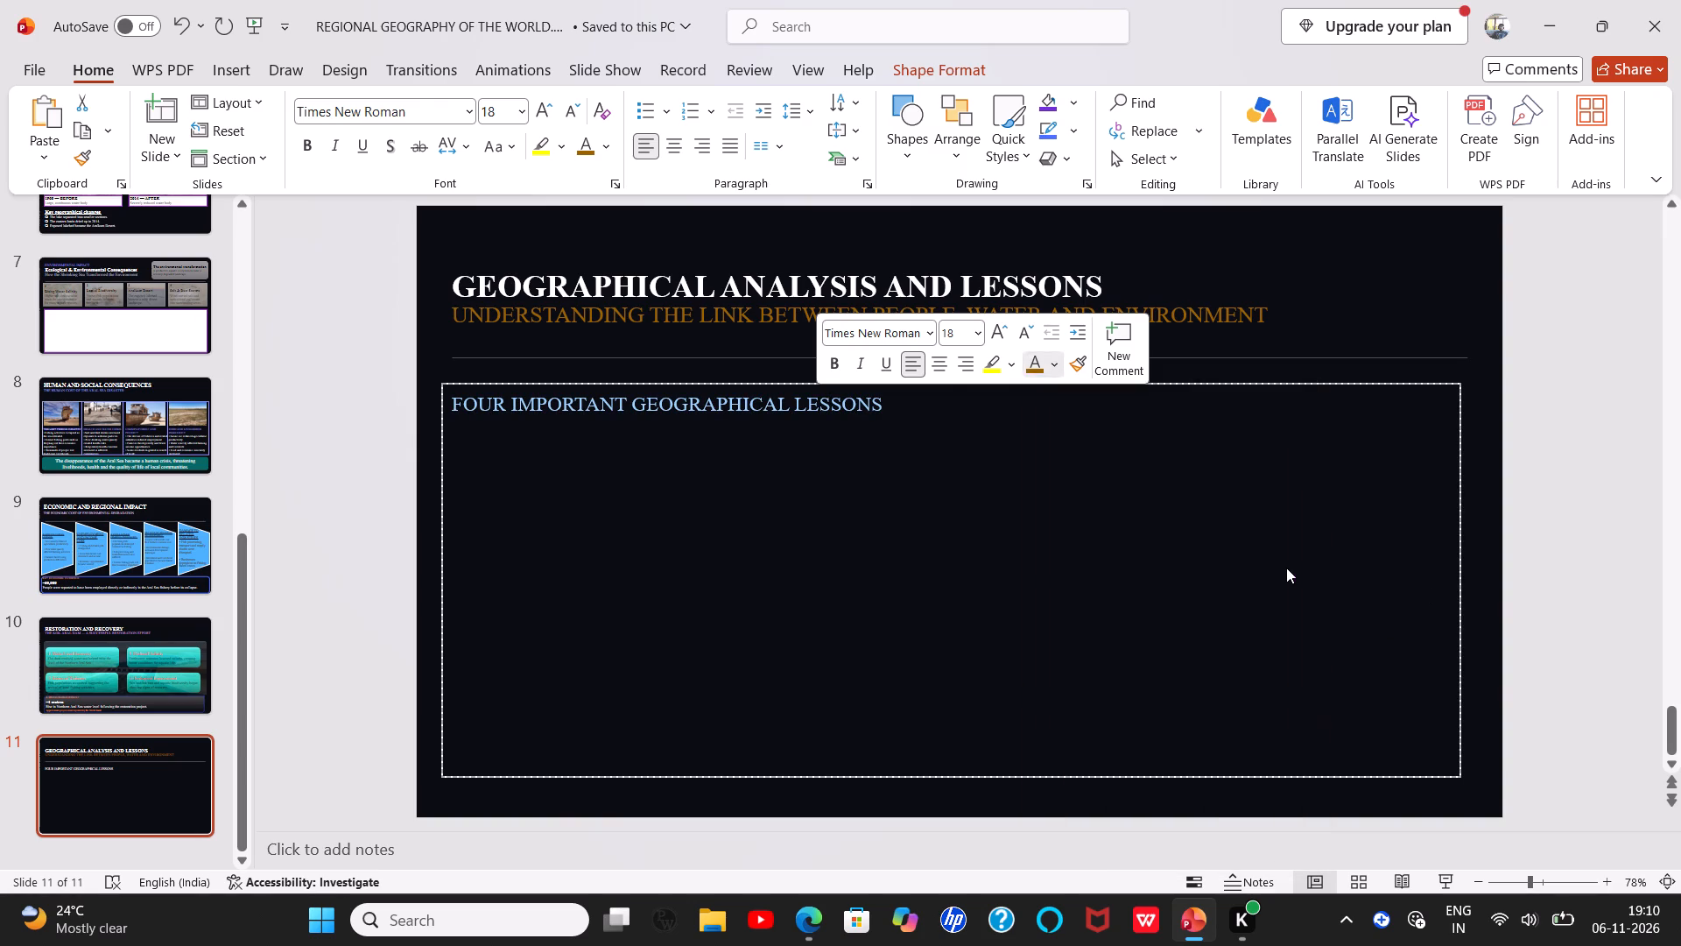
left_click(880, 639)
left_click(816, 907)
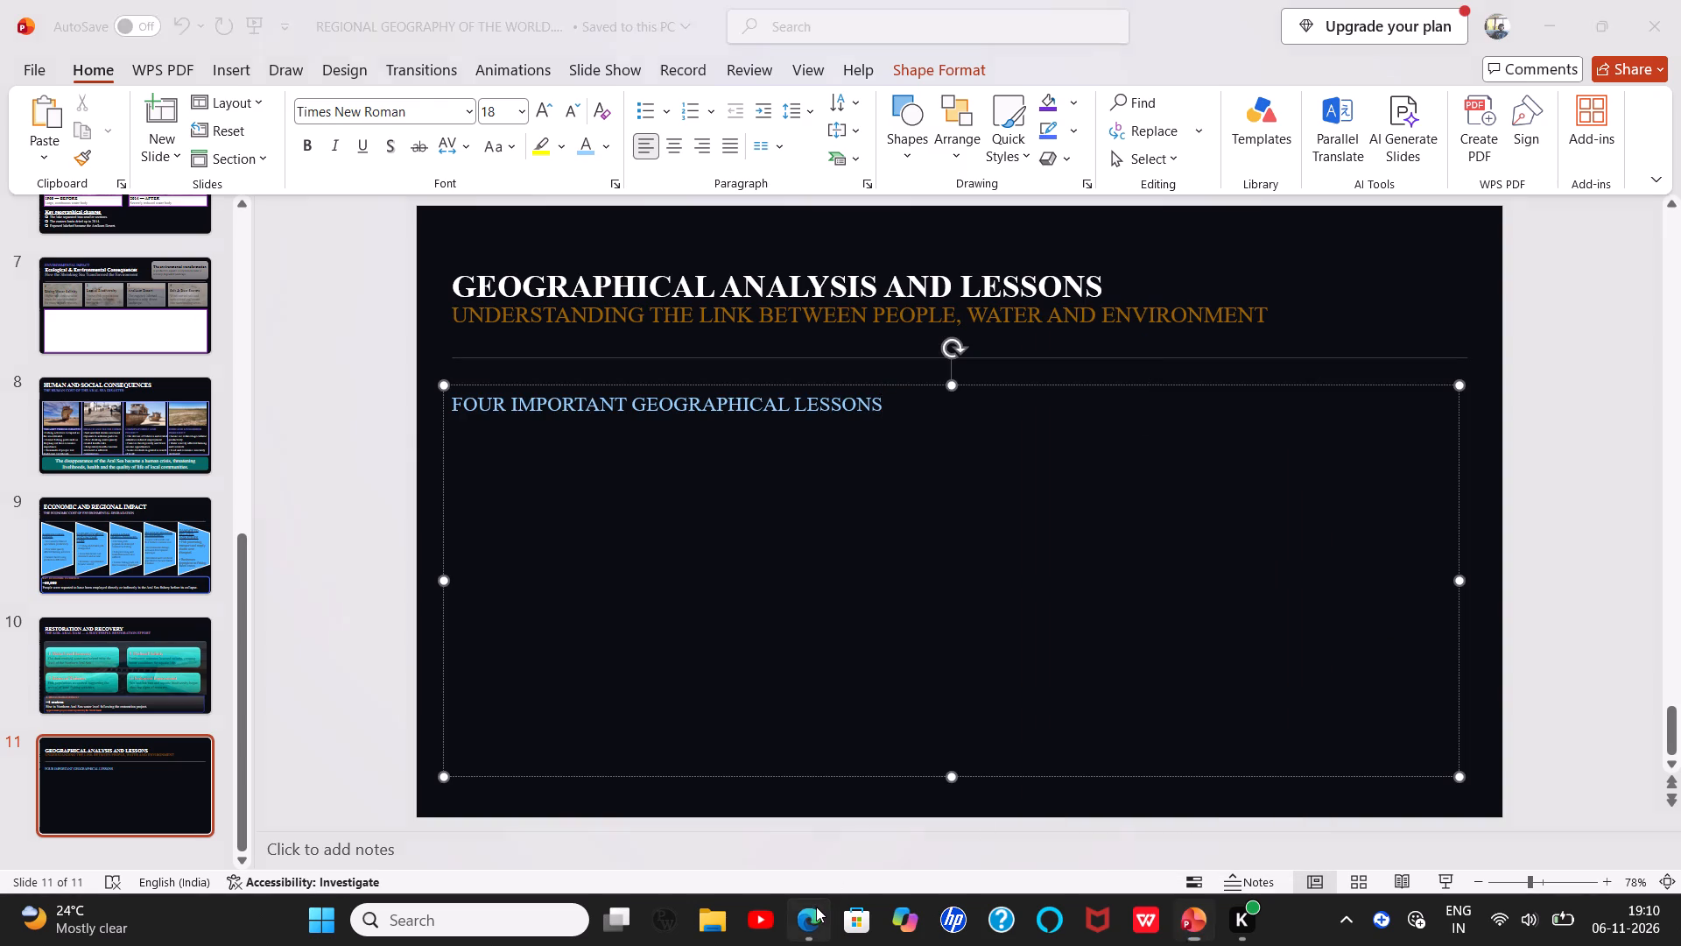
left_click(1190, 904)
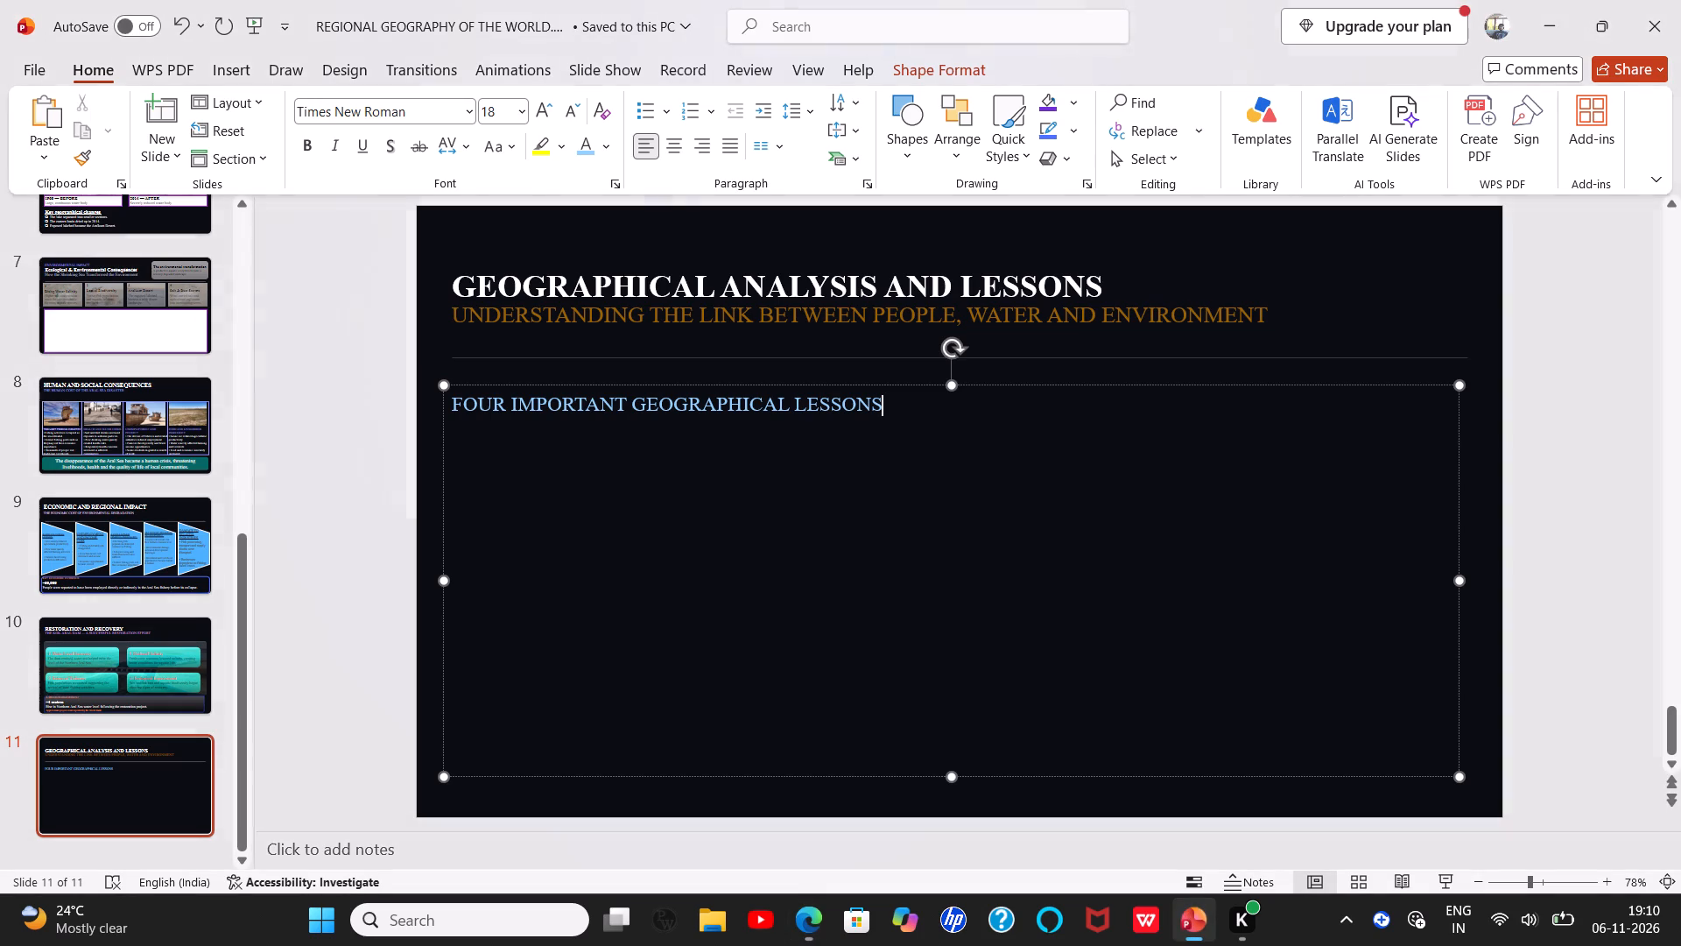
Draw a rounded rectangle about 4.32 by 13.27 cm below the lessons heading and give it the transparent preset style with a blue outline.
left_click(217, 71)
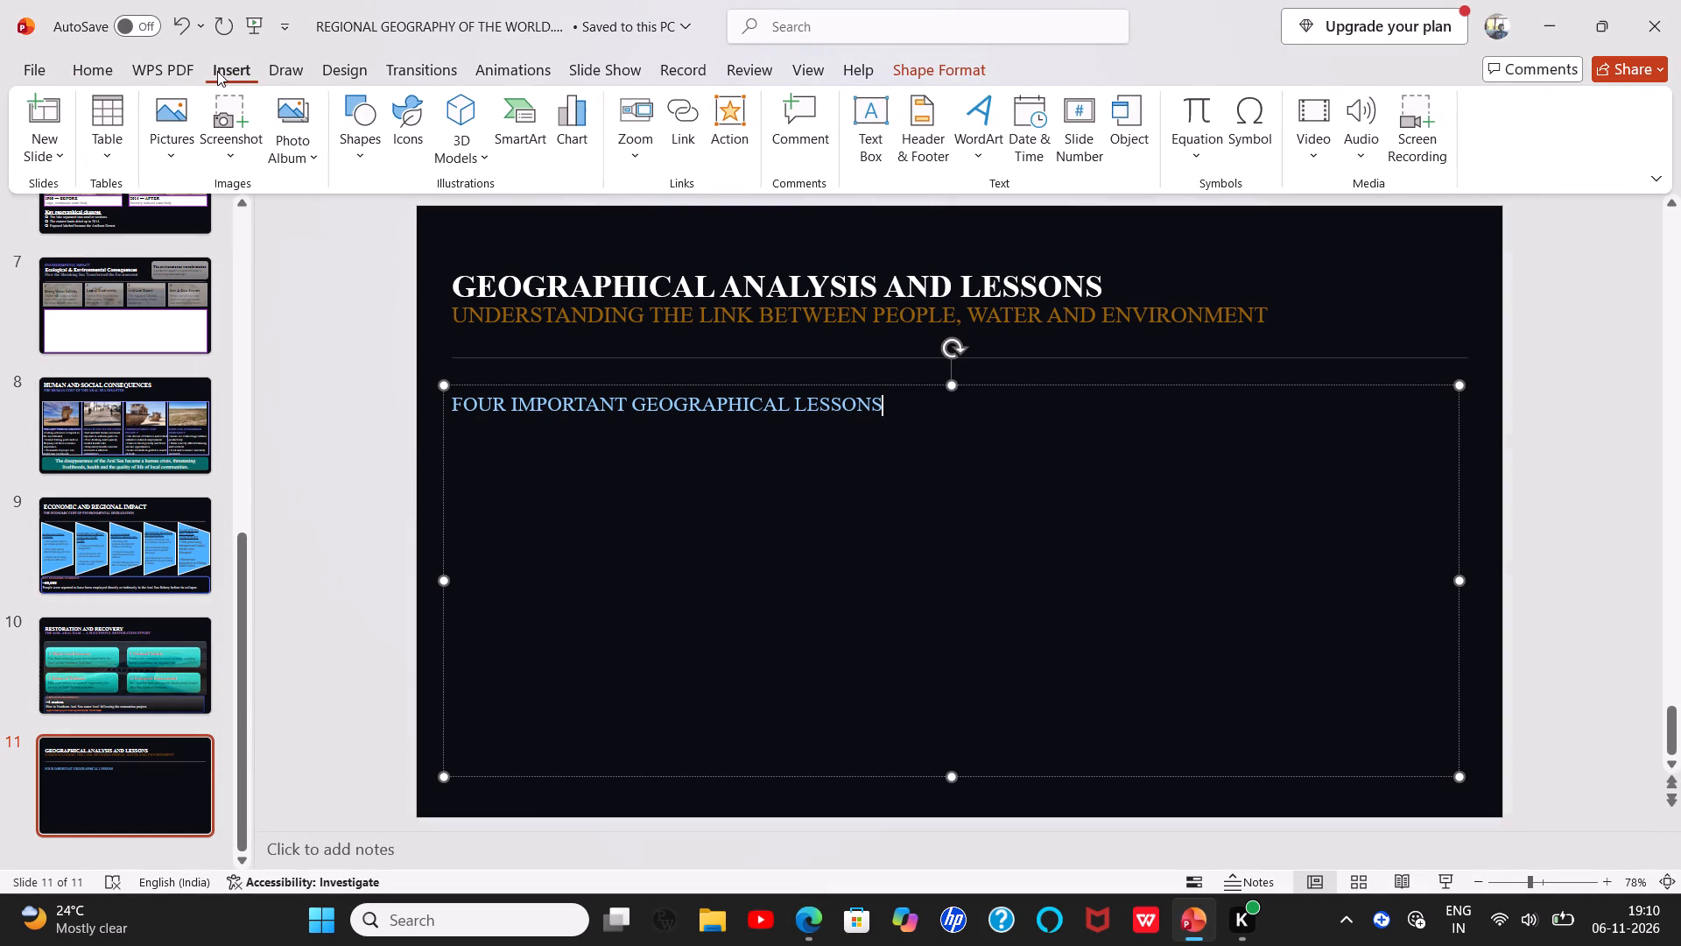
left_click(366, 145)
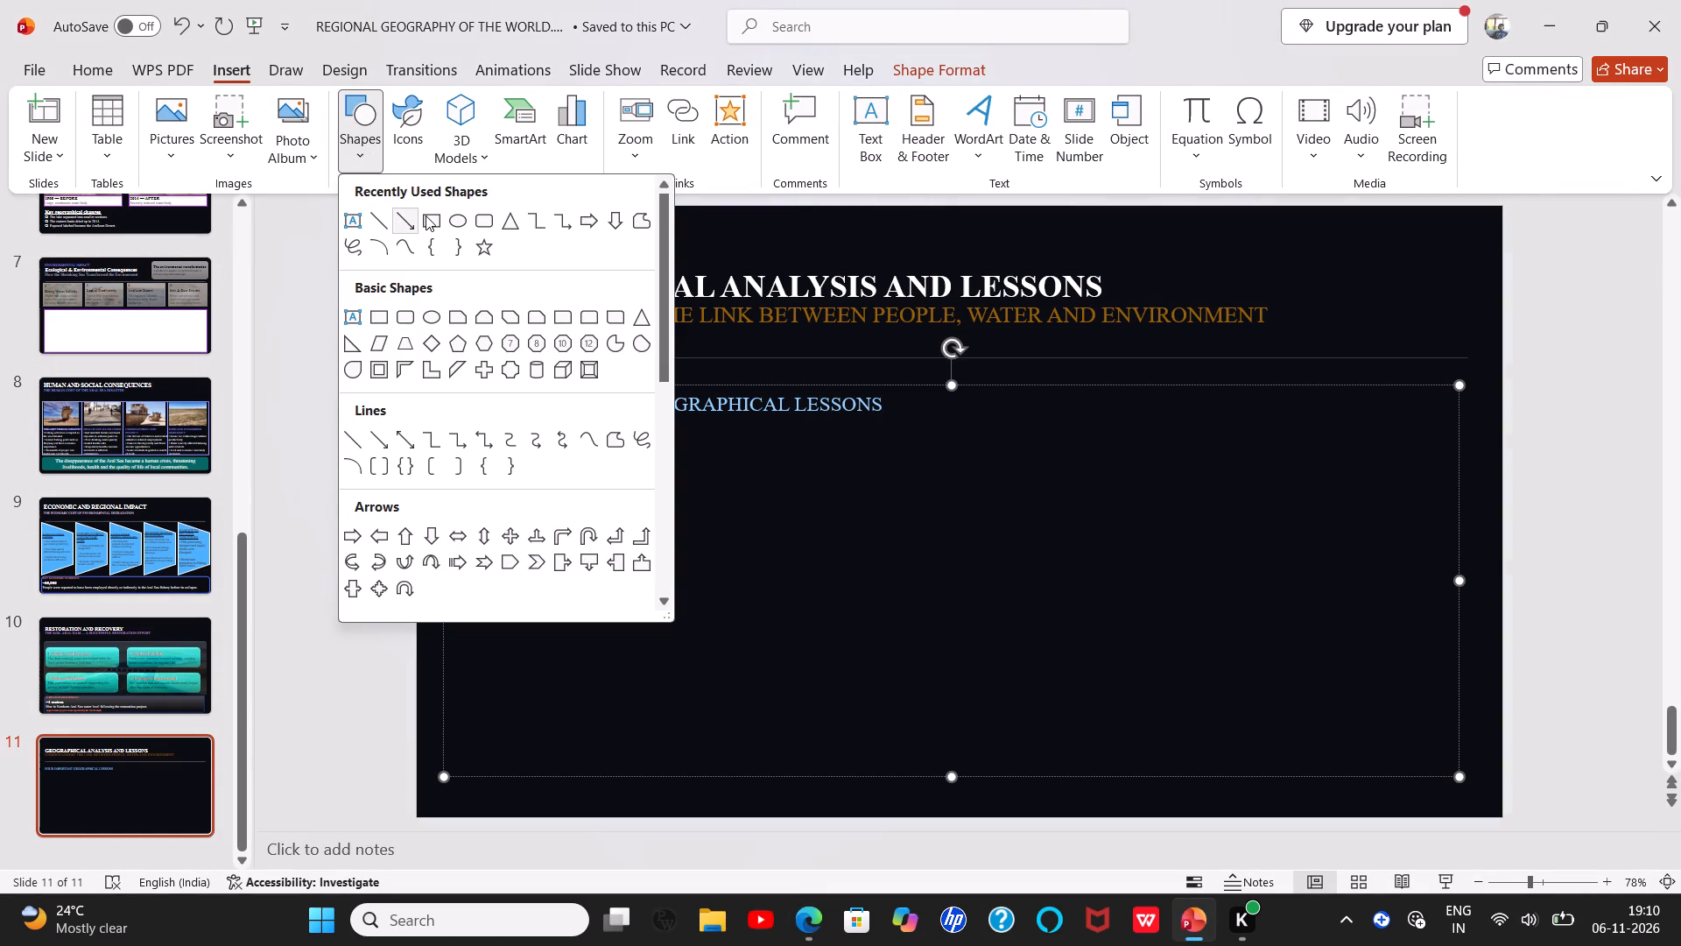
left_click(489, 218)
left_click_drag(466, 427, 473, 427)
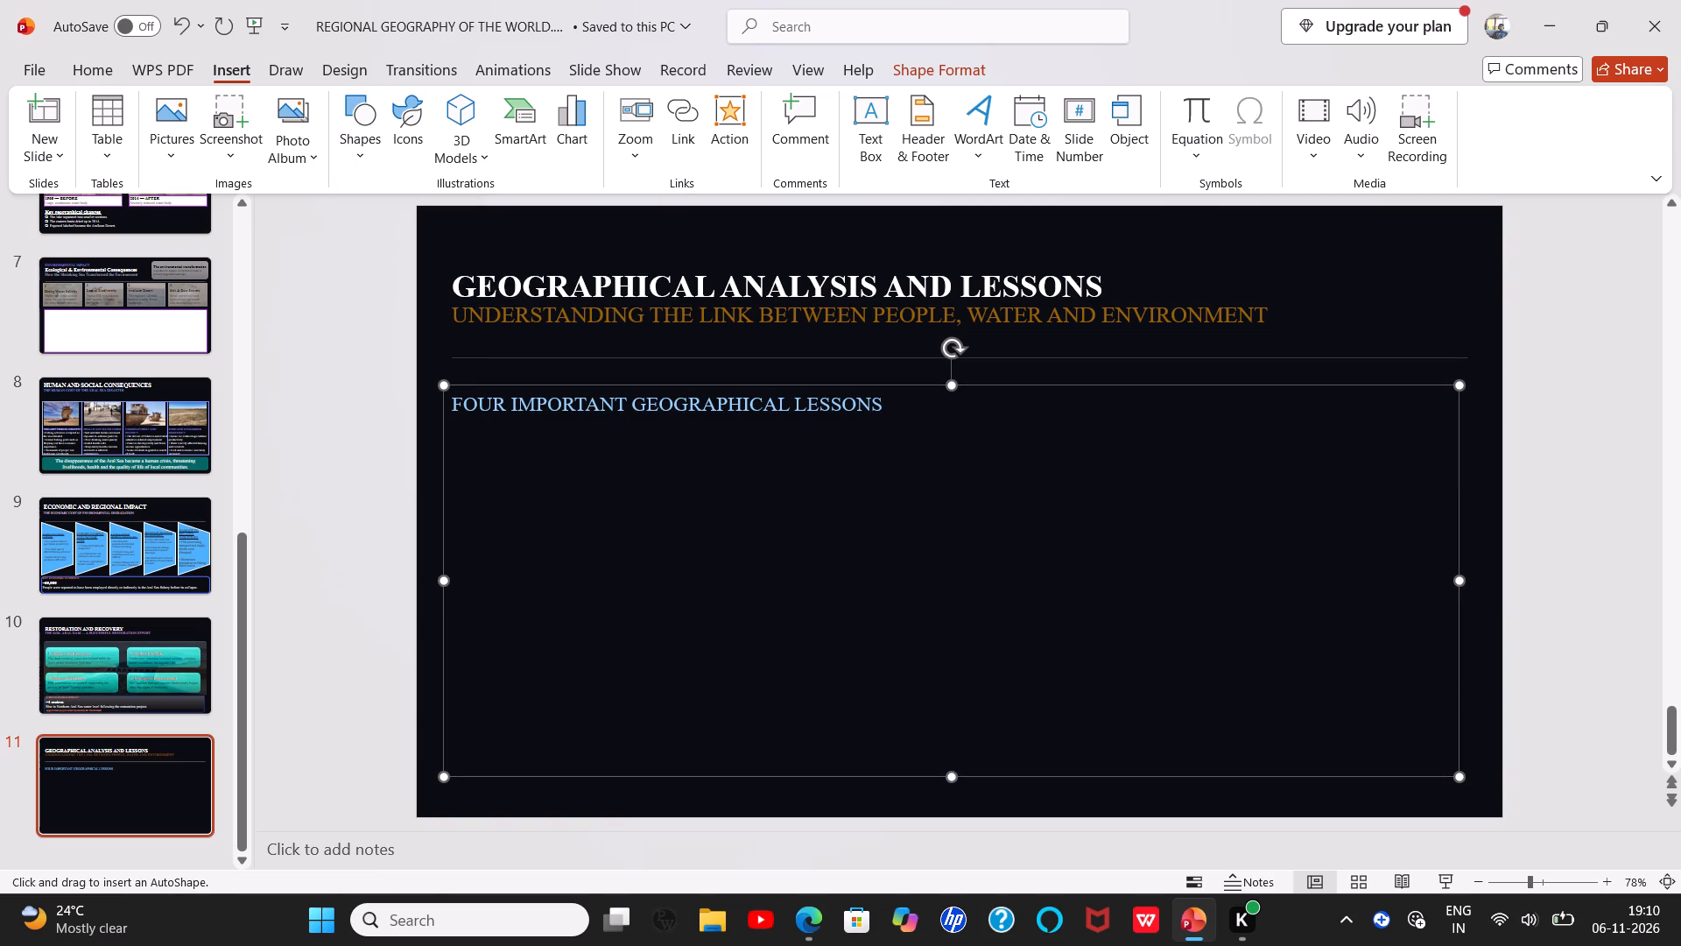
left_click_drag(473, 427, 890, 568)
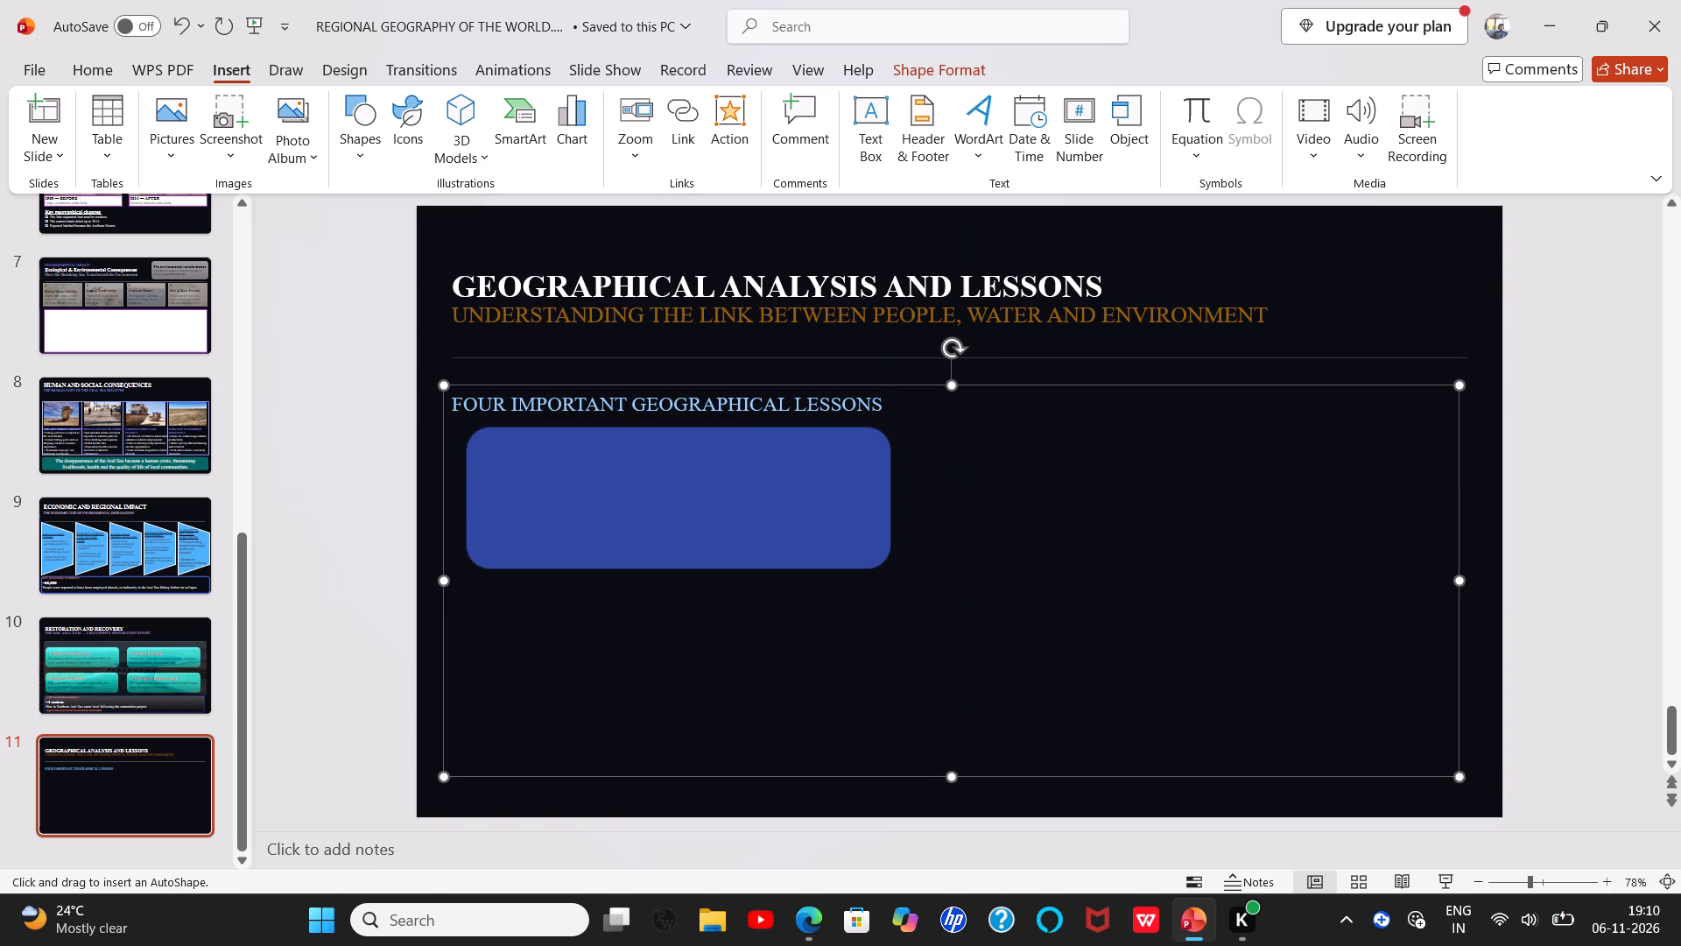
left_click_drag(890, 568, 898, 555)
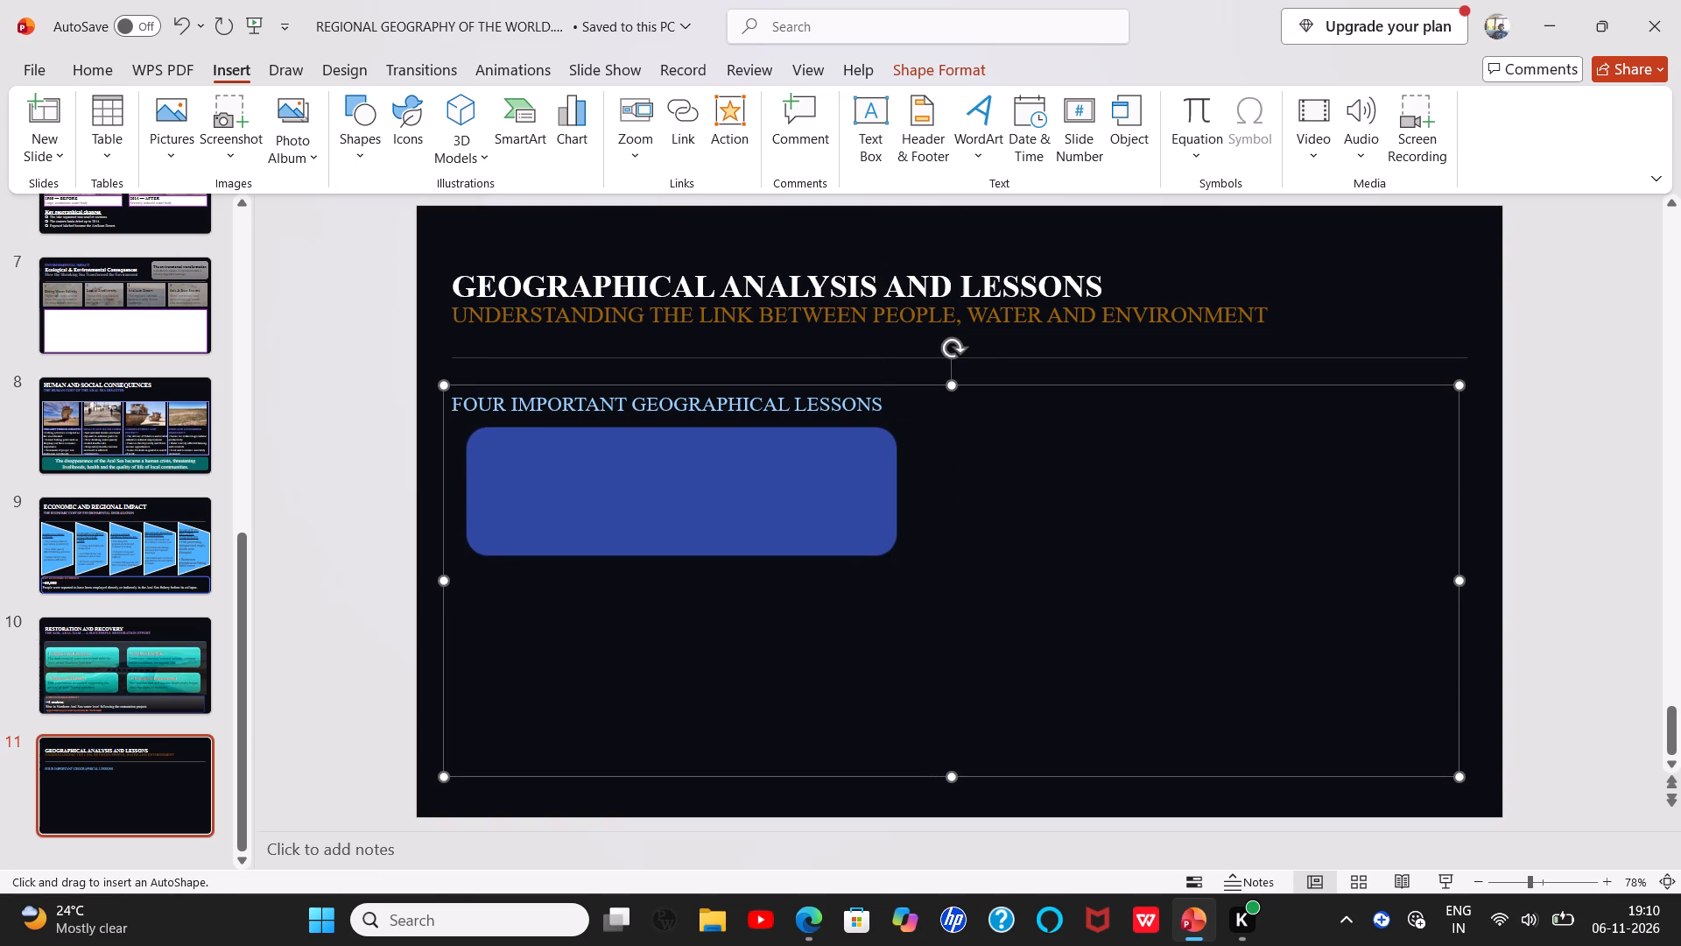
left_click_drag(898, 555, 891, 562)
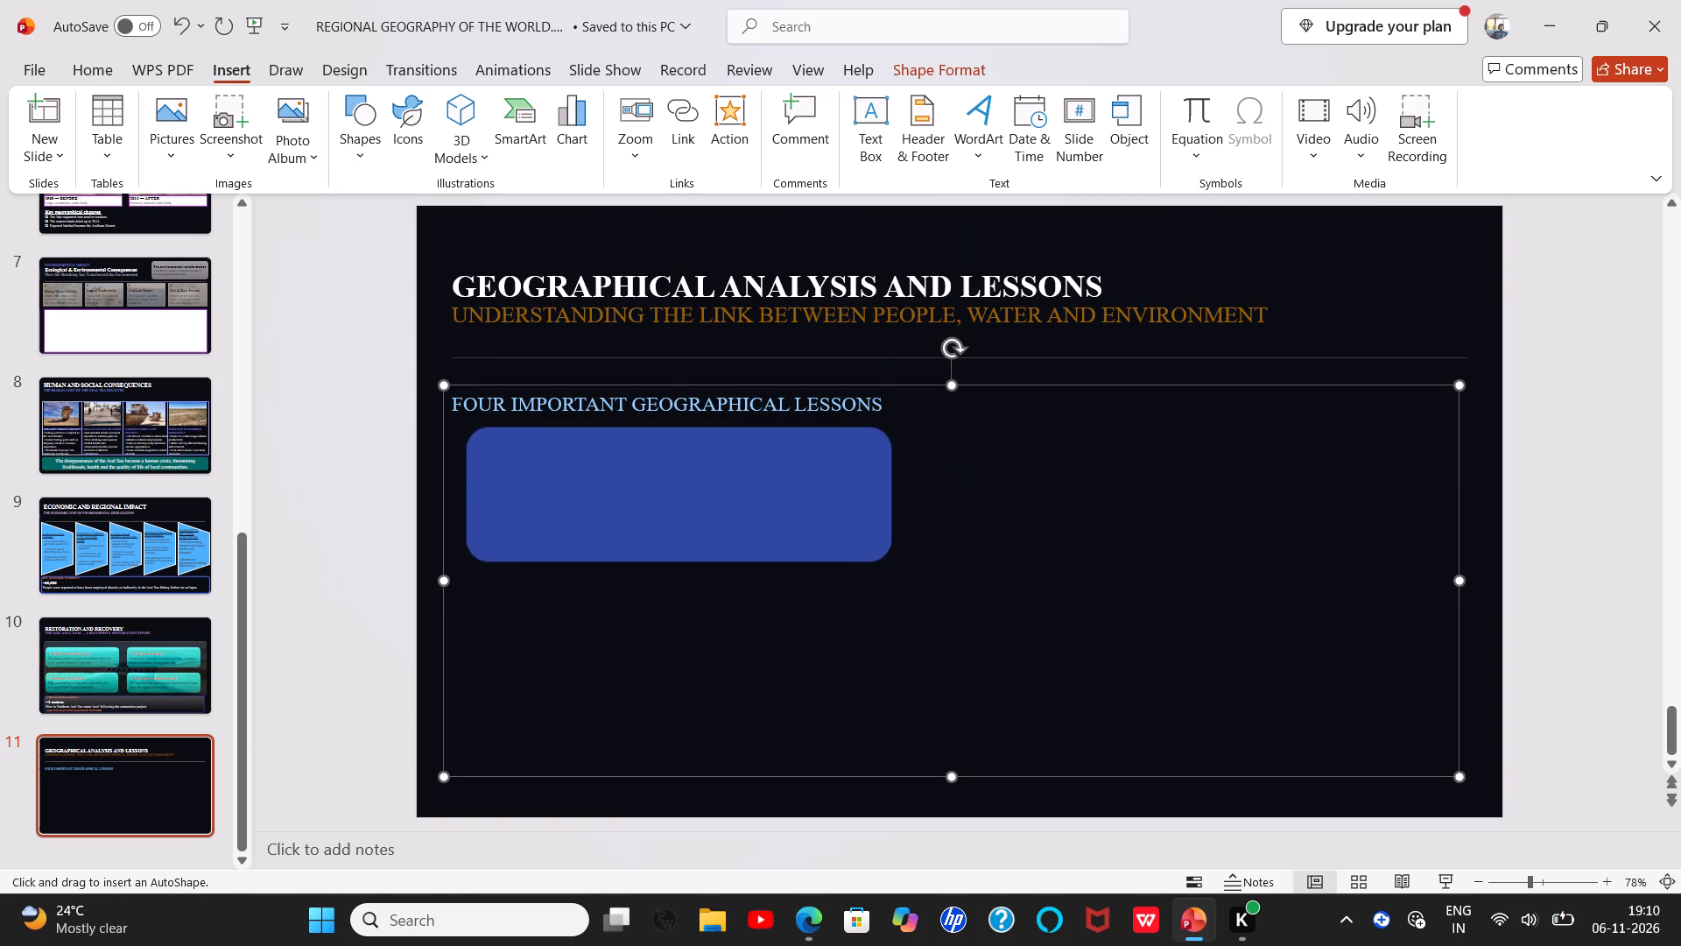
left_click_drag(891, 562, 891, 565)
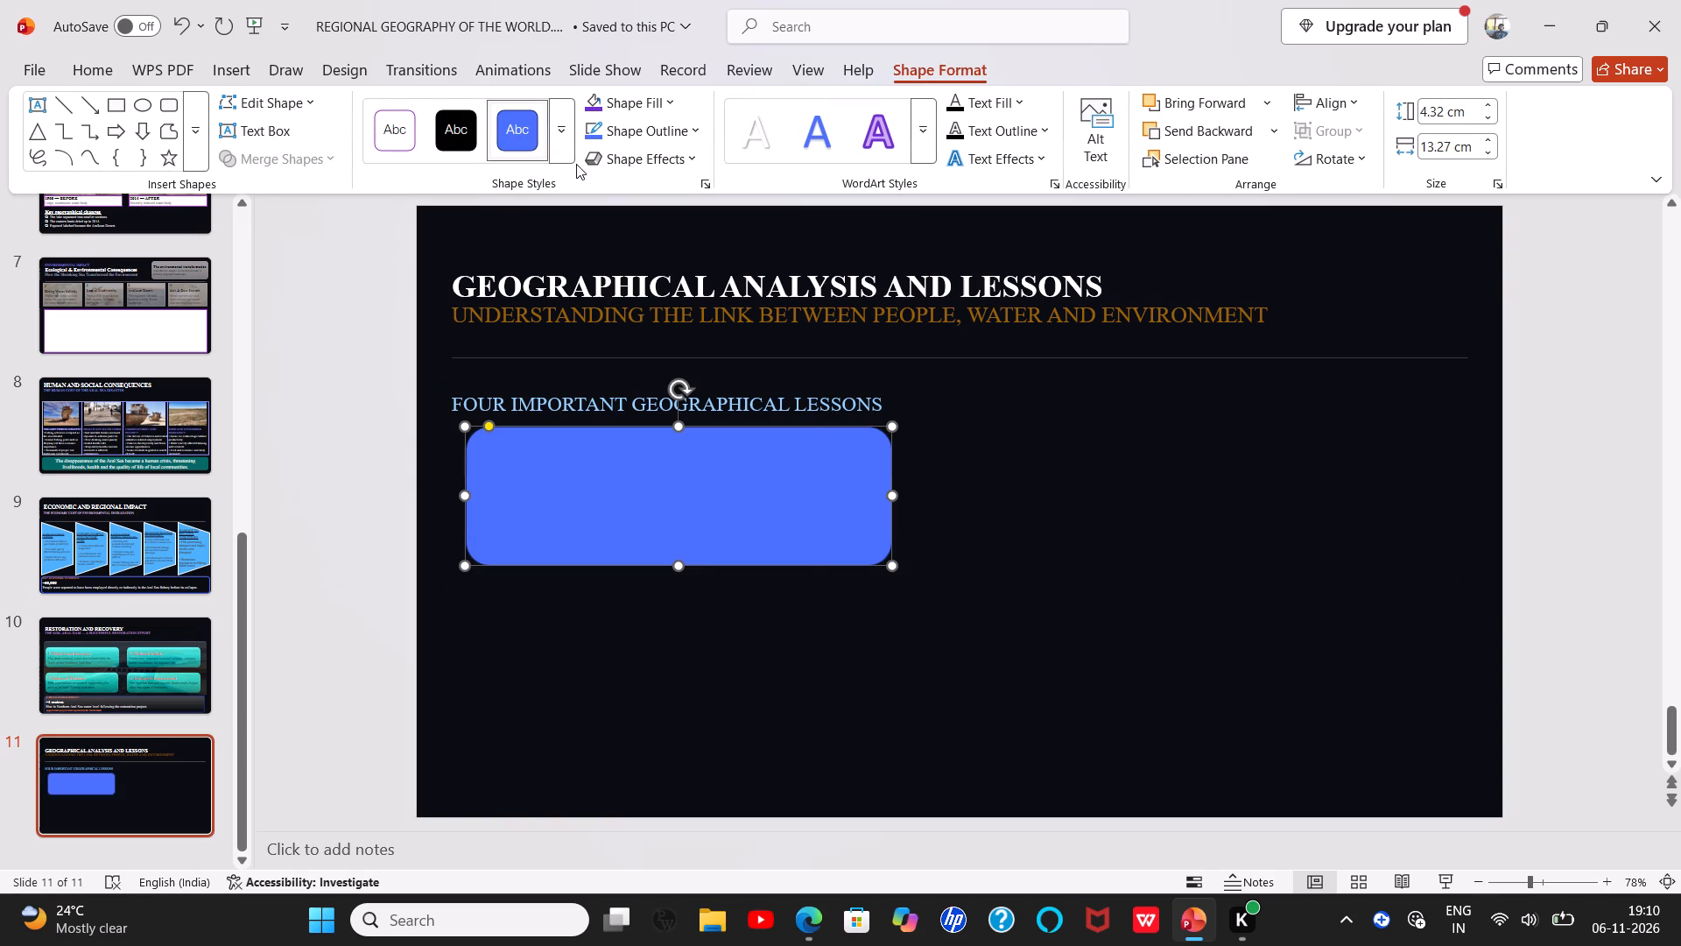
left_click(568, 153)
scroll(536, 470, "down", 6)
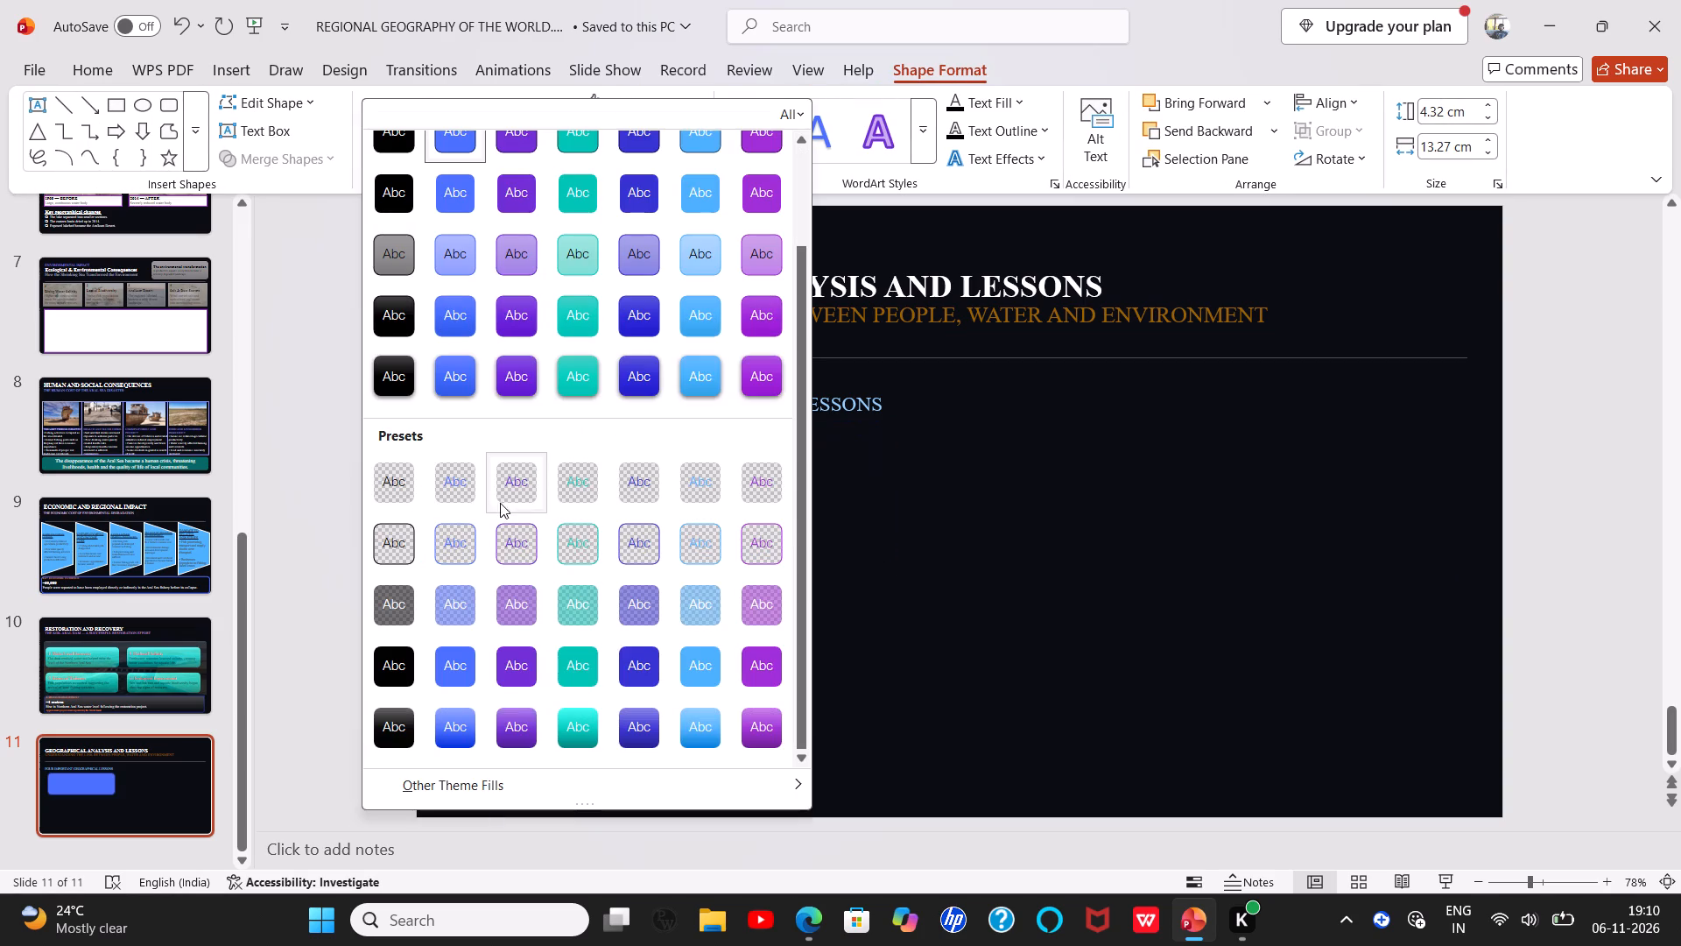
left_click(457, 524)
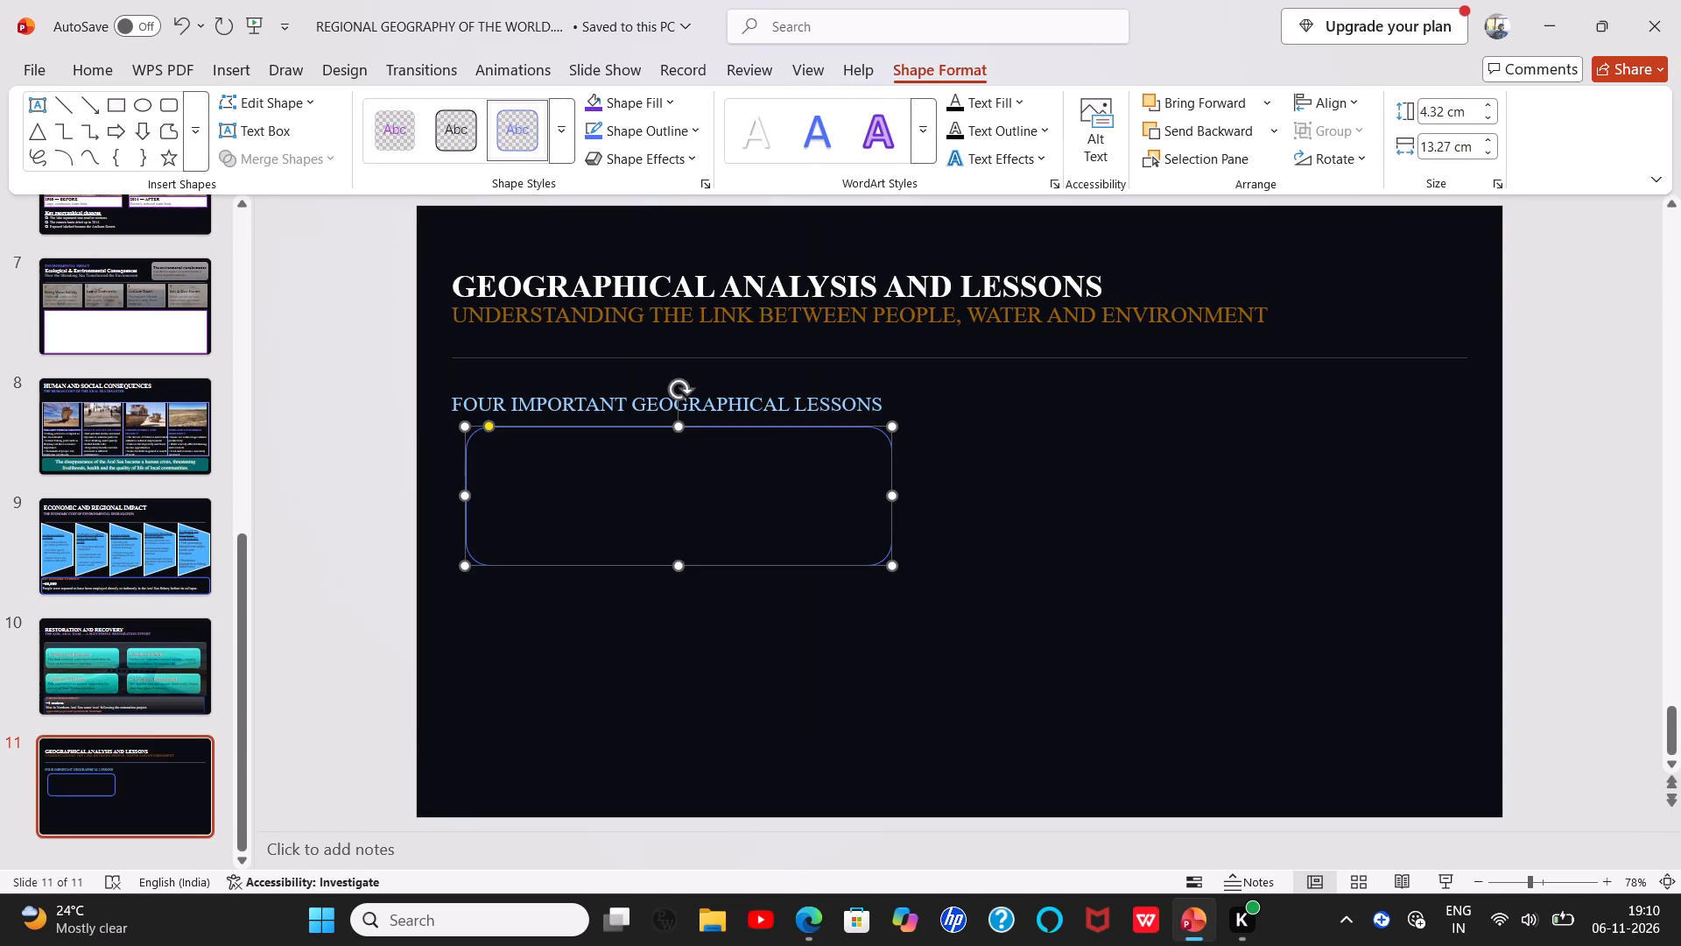
Add a second rounded rectangle about 4.32 by 13.27 cm beside the first, level with it, in the same transparent blue-outline preset.
left_click(168, 104)
left_click_drag(965, 422, 1432, 581)
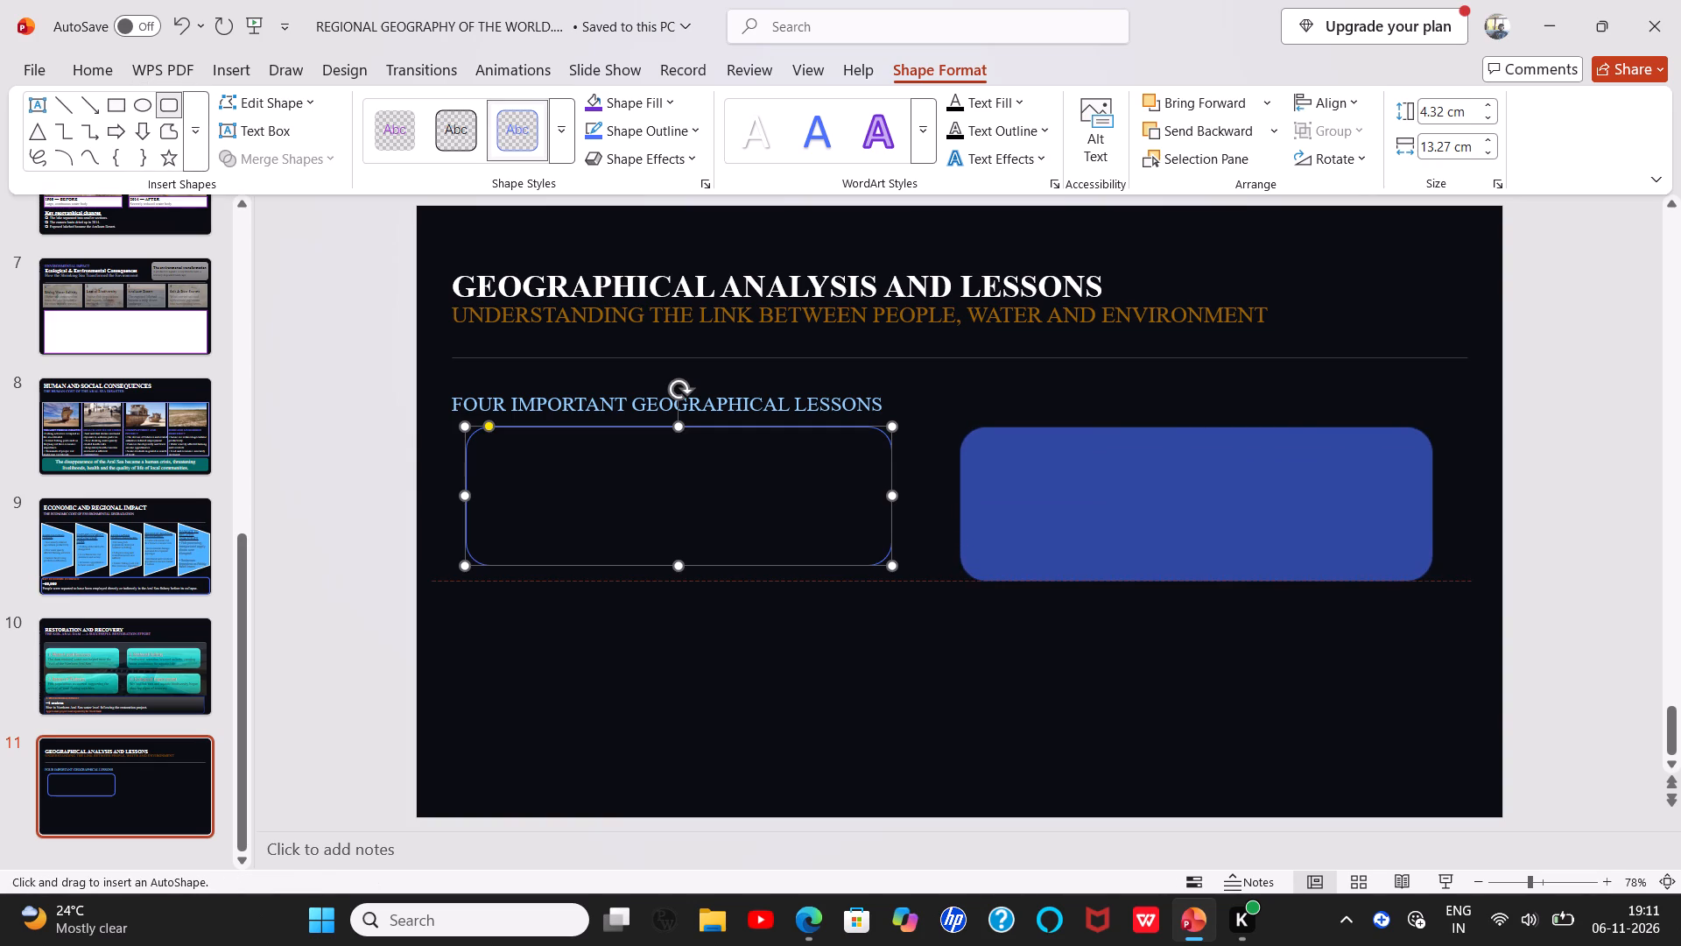
left_click_drag(1432, 581, 1376, 577)
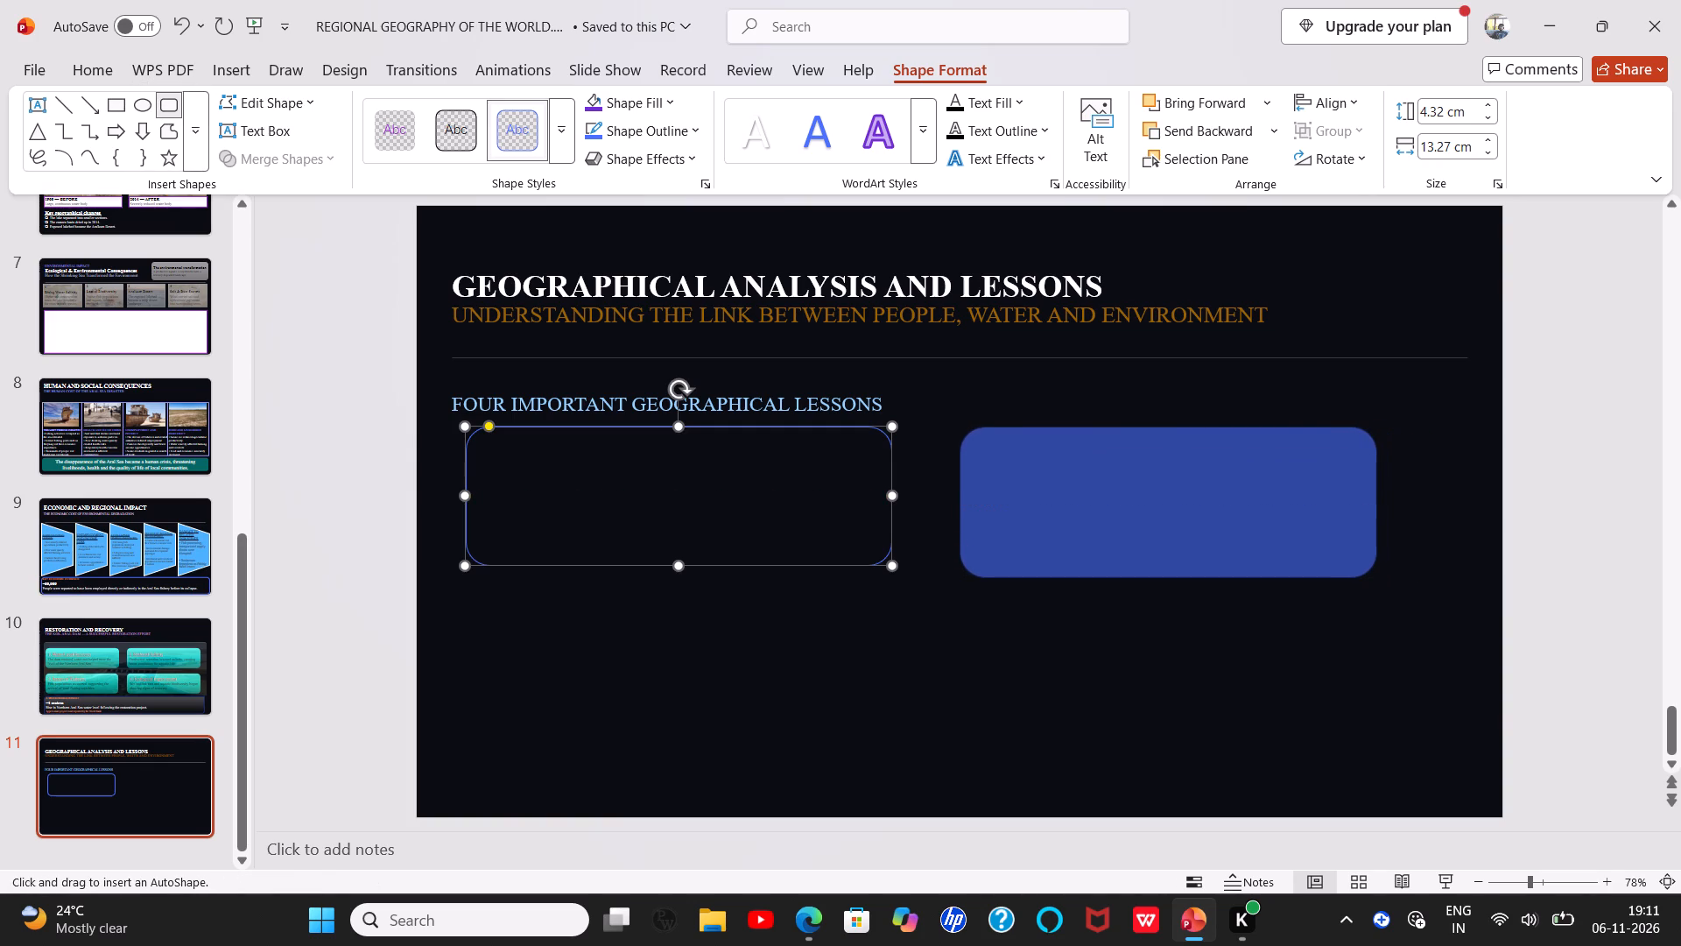
left_click_drag(1376, 577, 1385, 577)
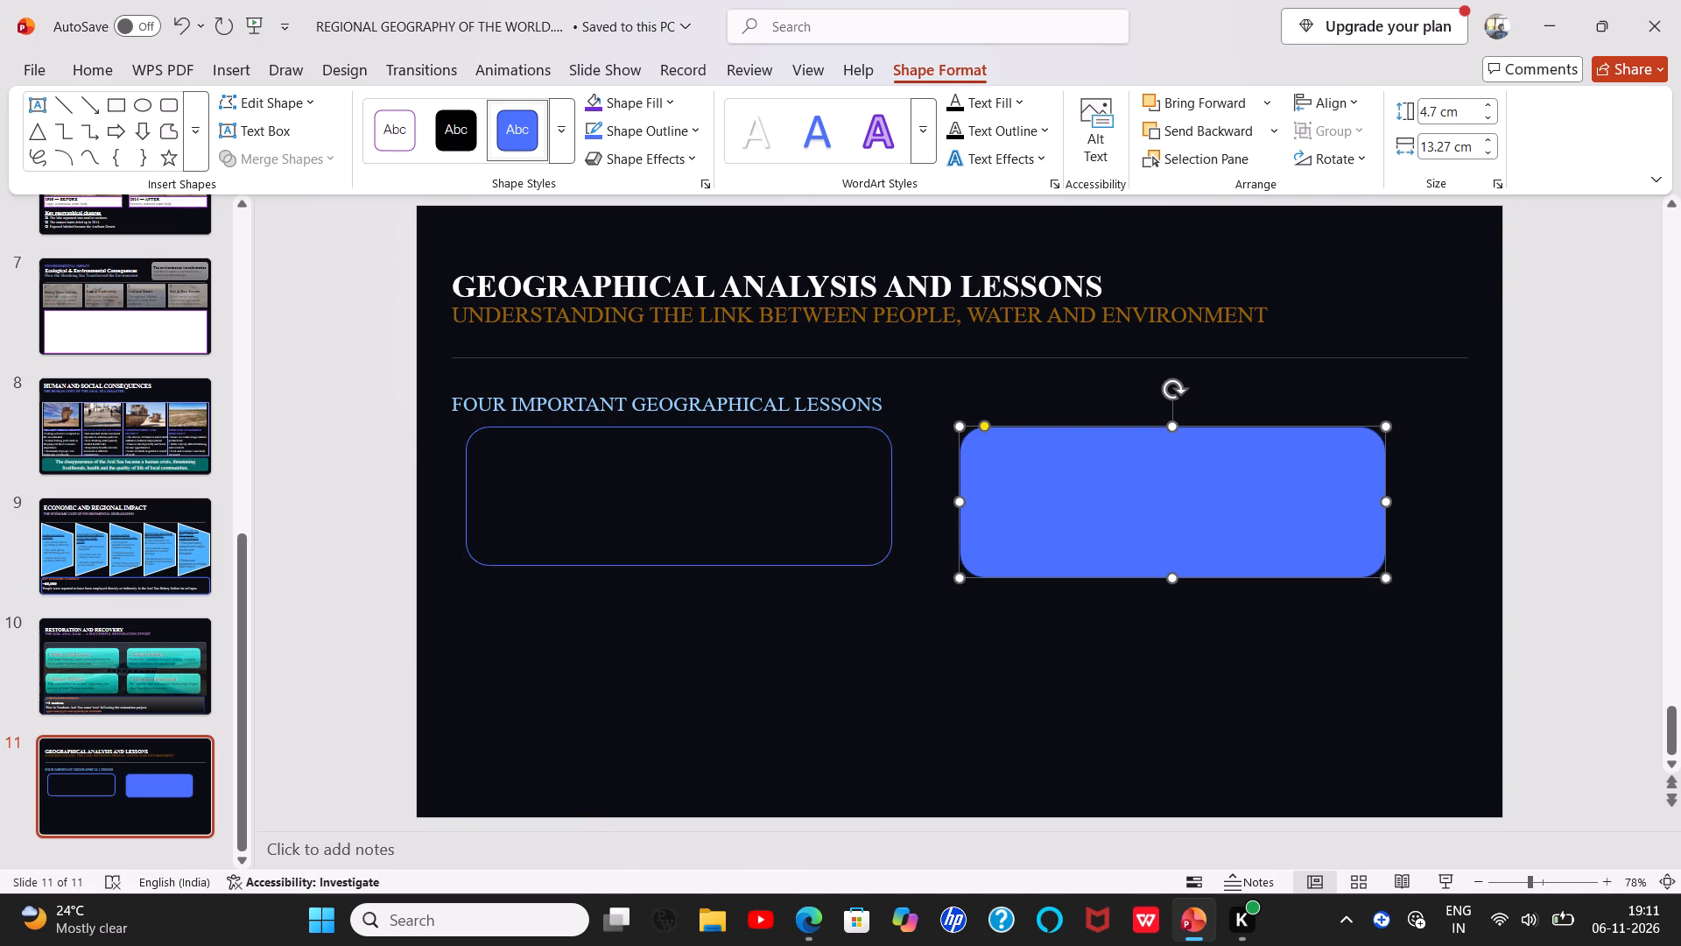
left_click_drag(1220, 484, 1224, 477)
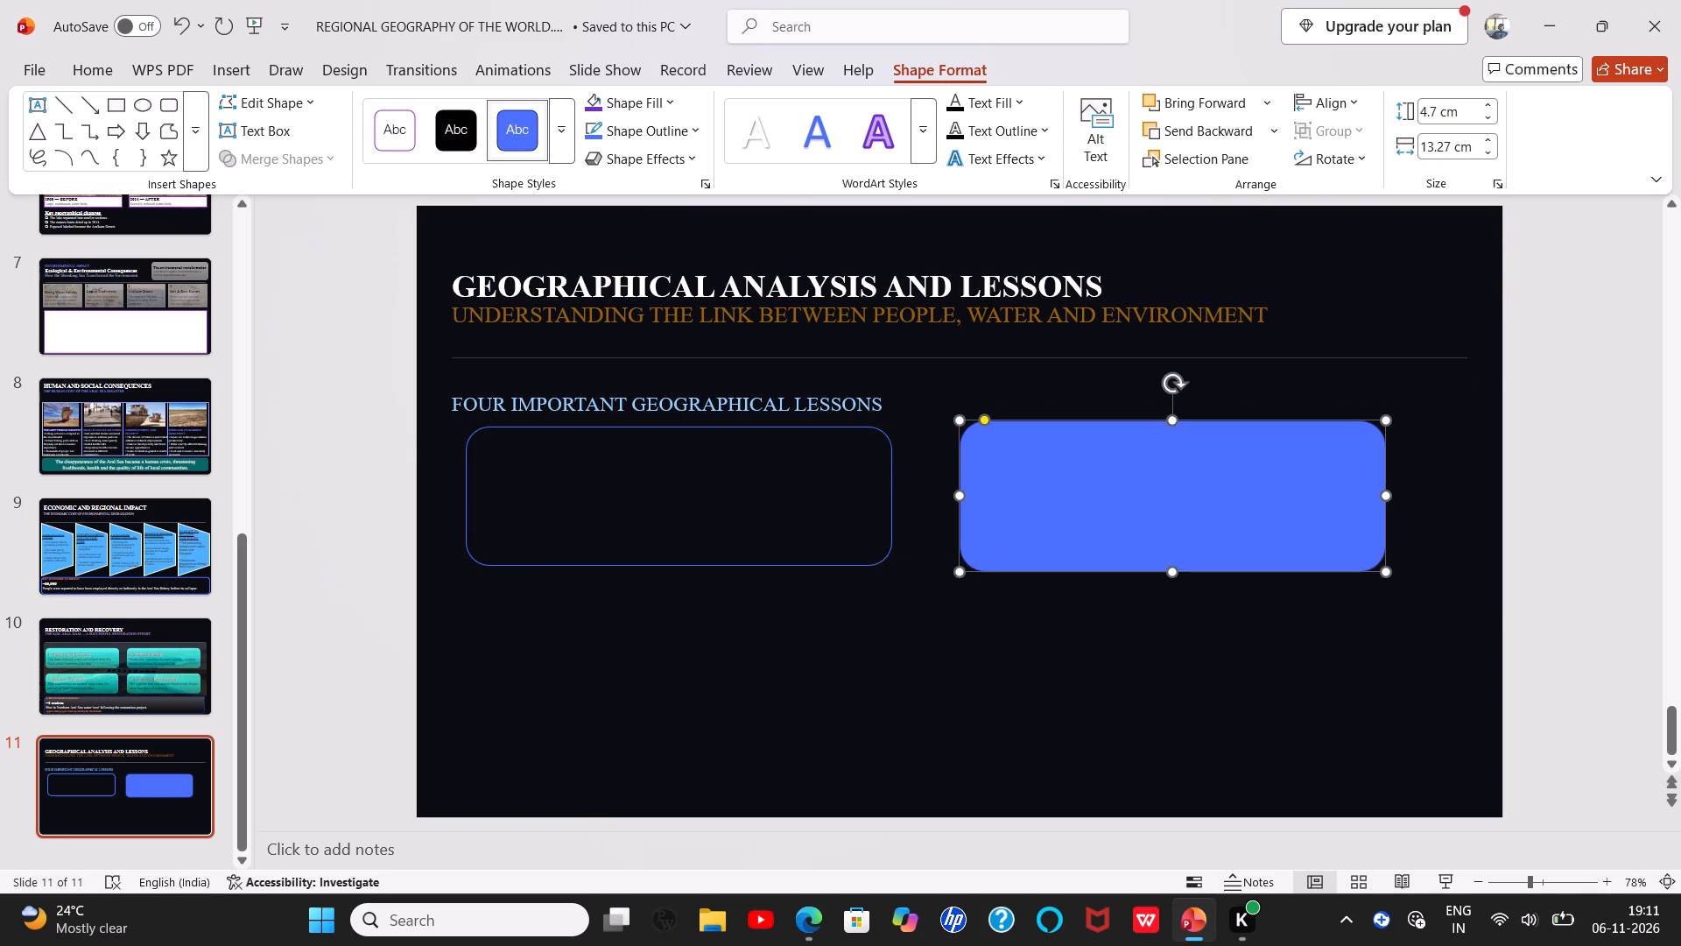
left_click(1172, 568)
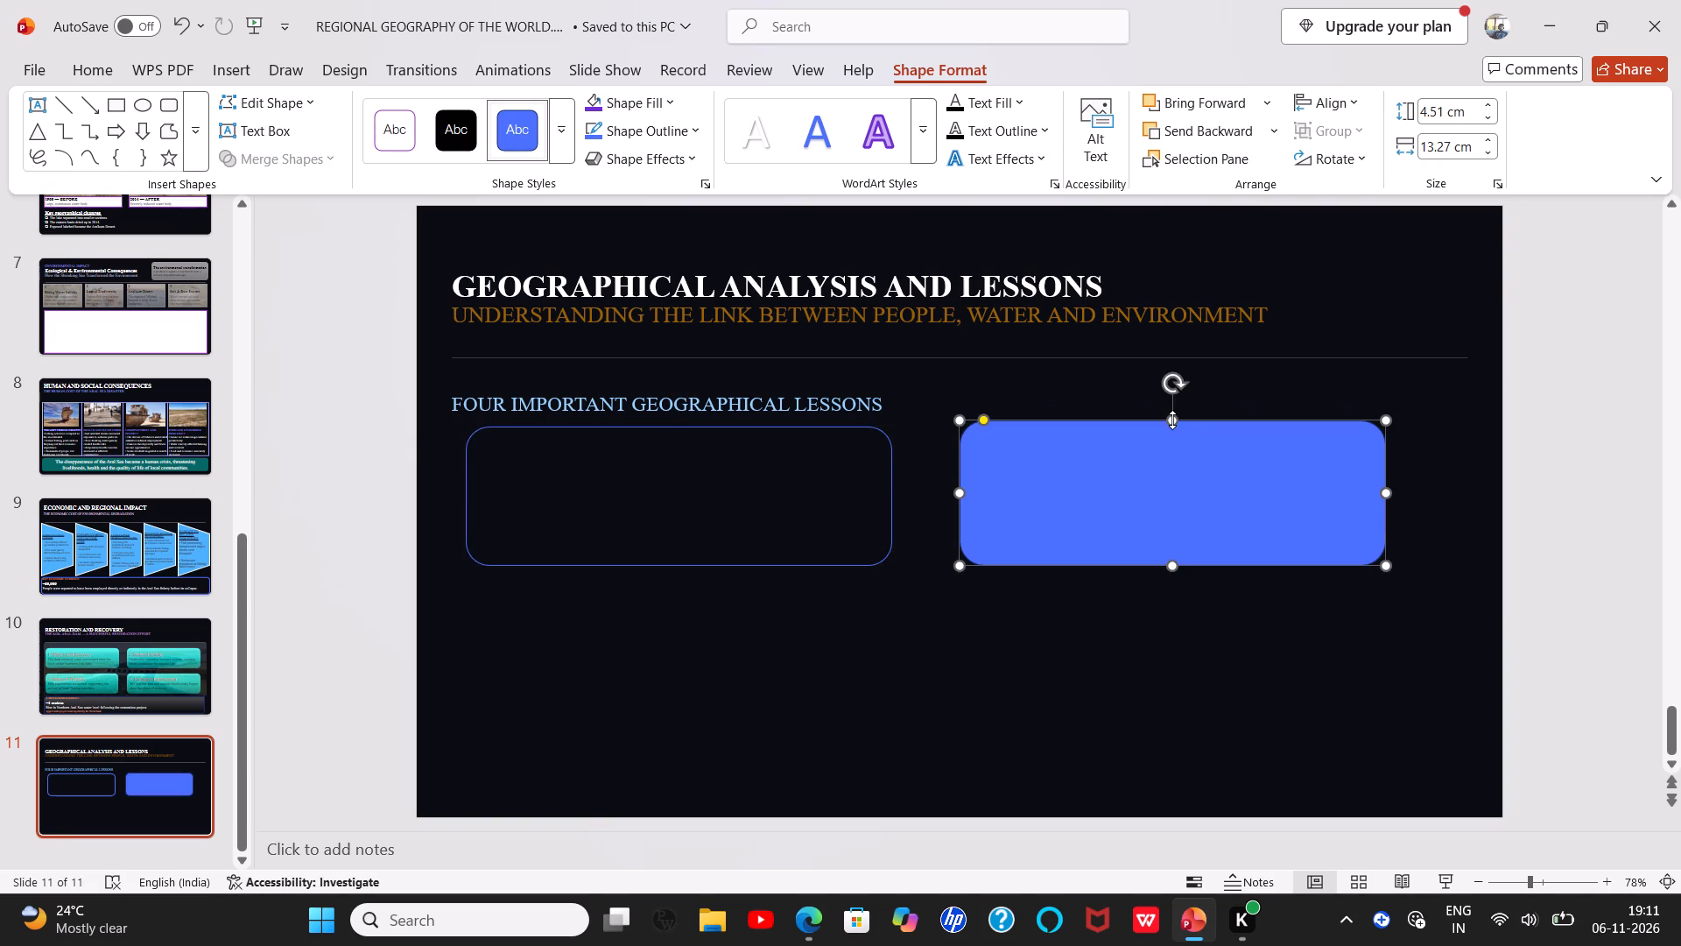
left_click(1171, 420)
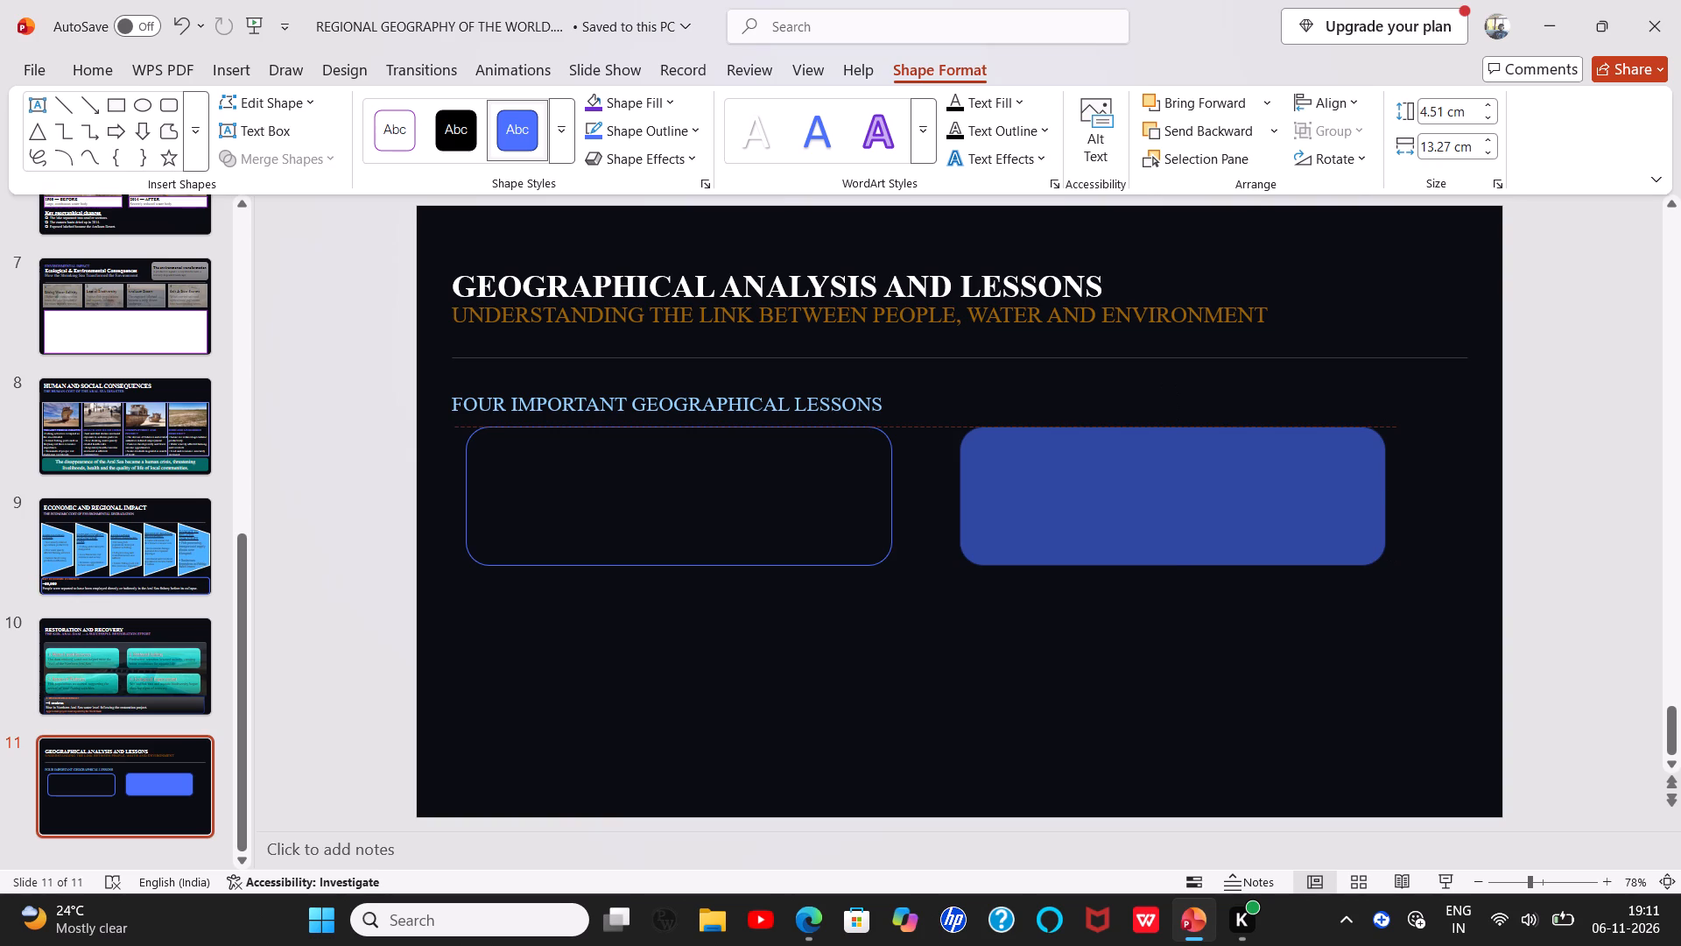
left_click(569, 126)
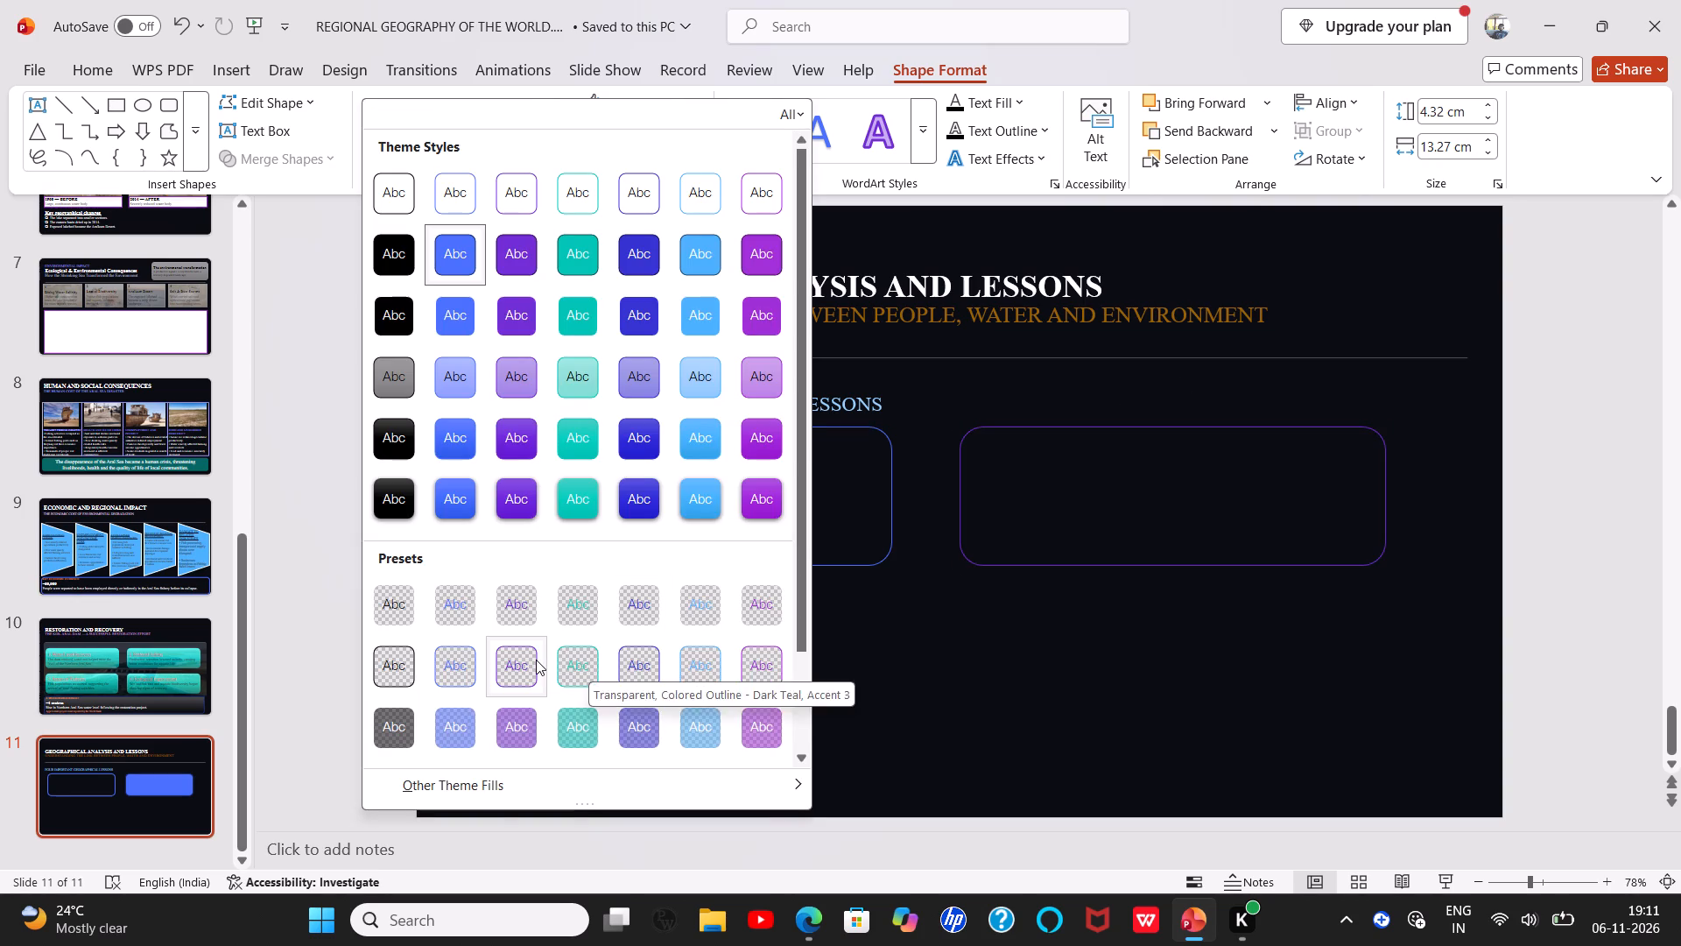
left_click(482, 658)
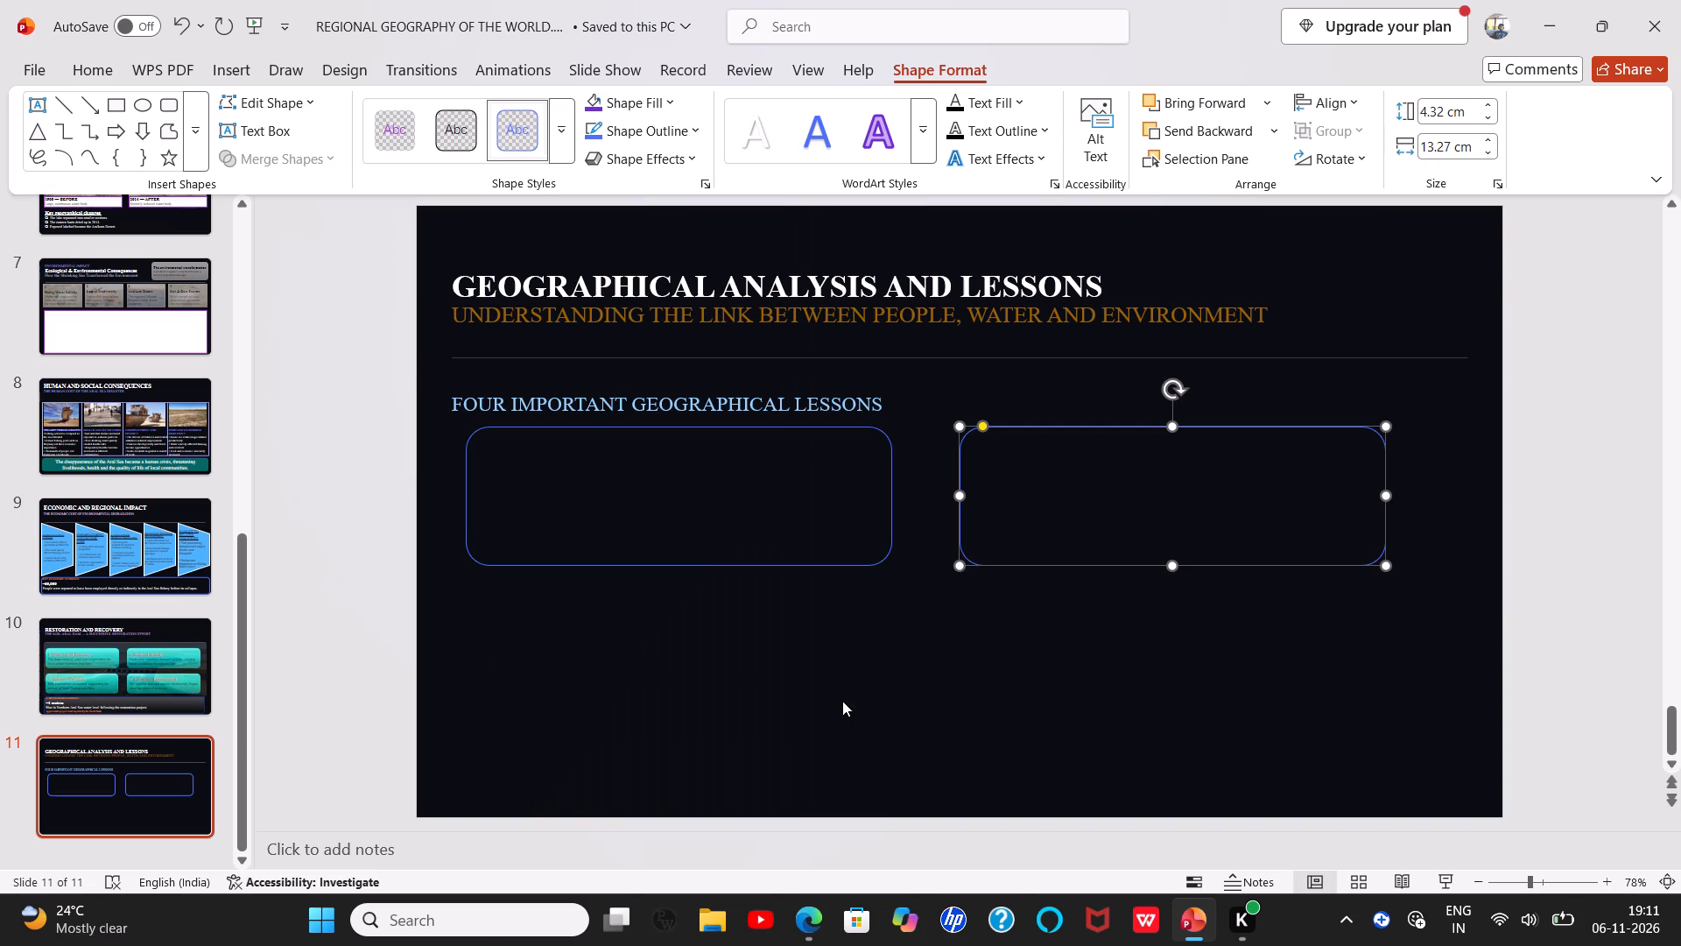
Add a third rounded rectangle about 4.32 by 13.27 cm directly below the first, in the same transparent blue-outline preset.
left_click(172, 105)
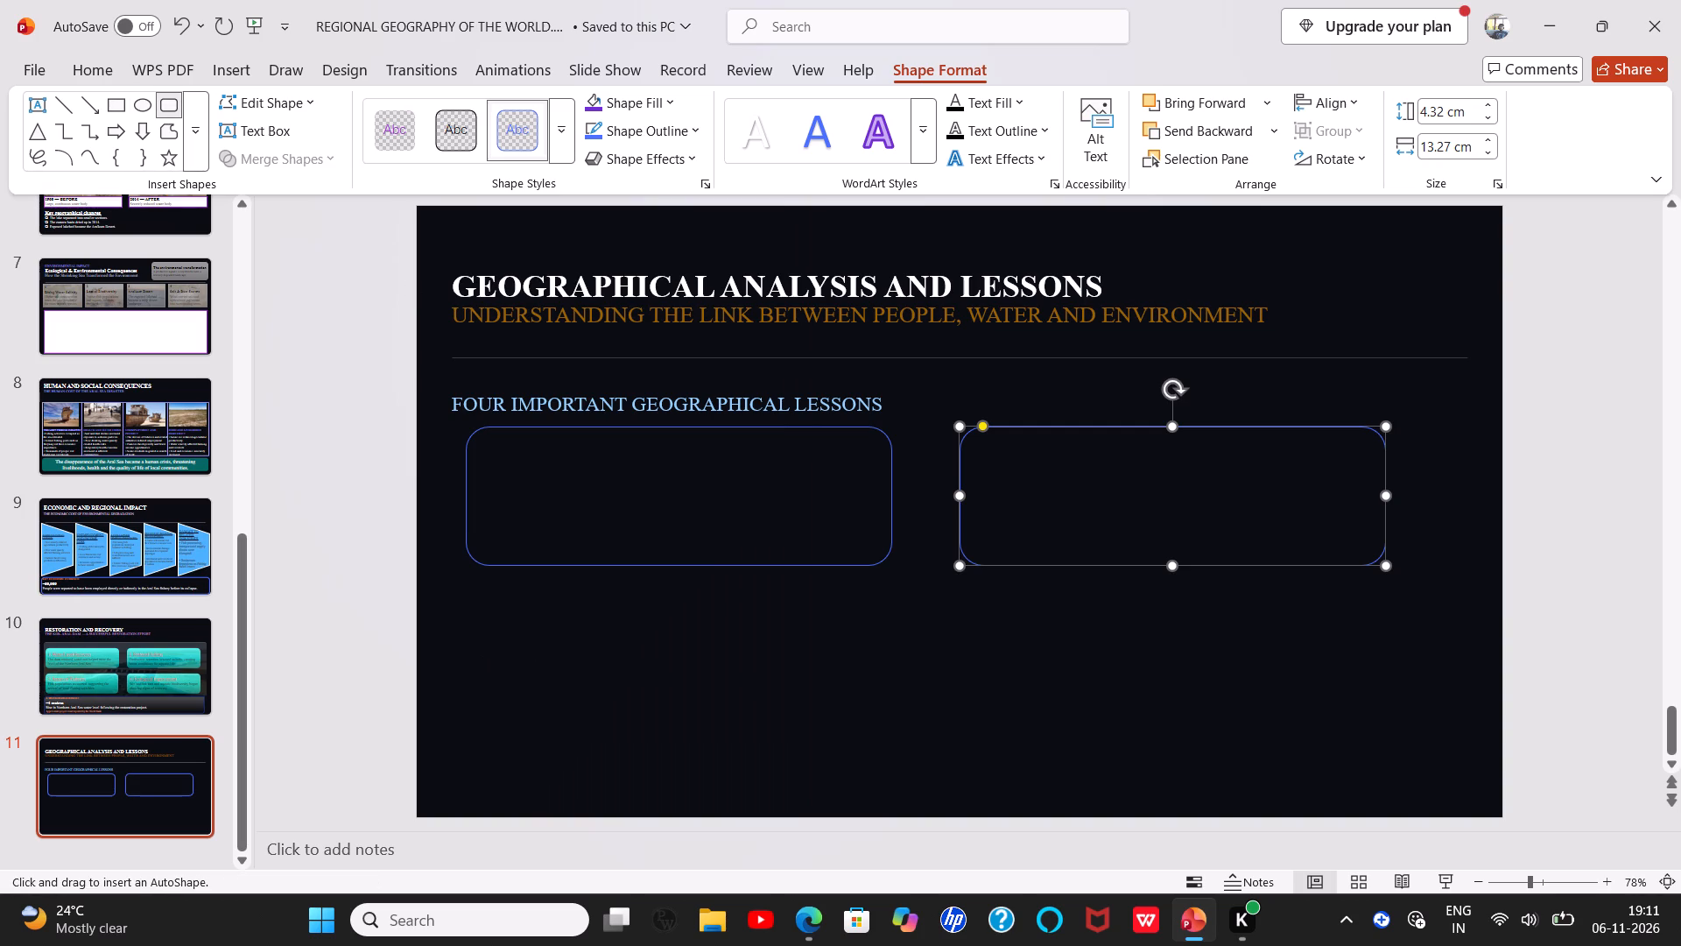
left_click_drag(469, 592, 889, 710)
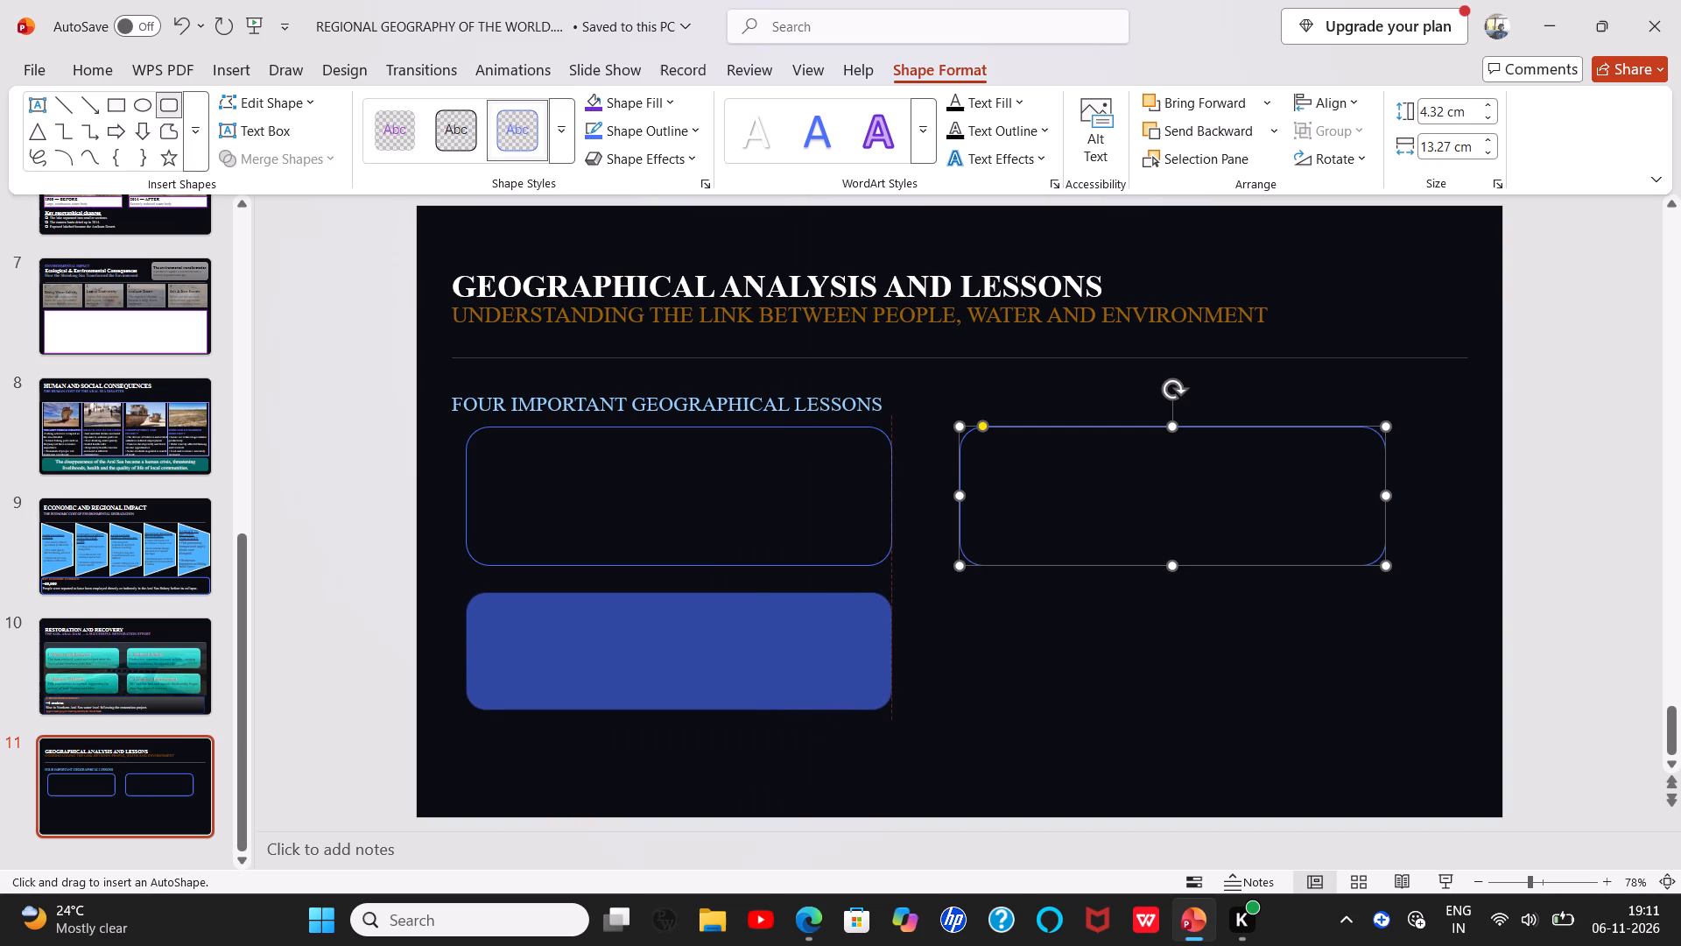
left_click_drag(889, 710, 891, 725)
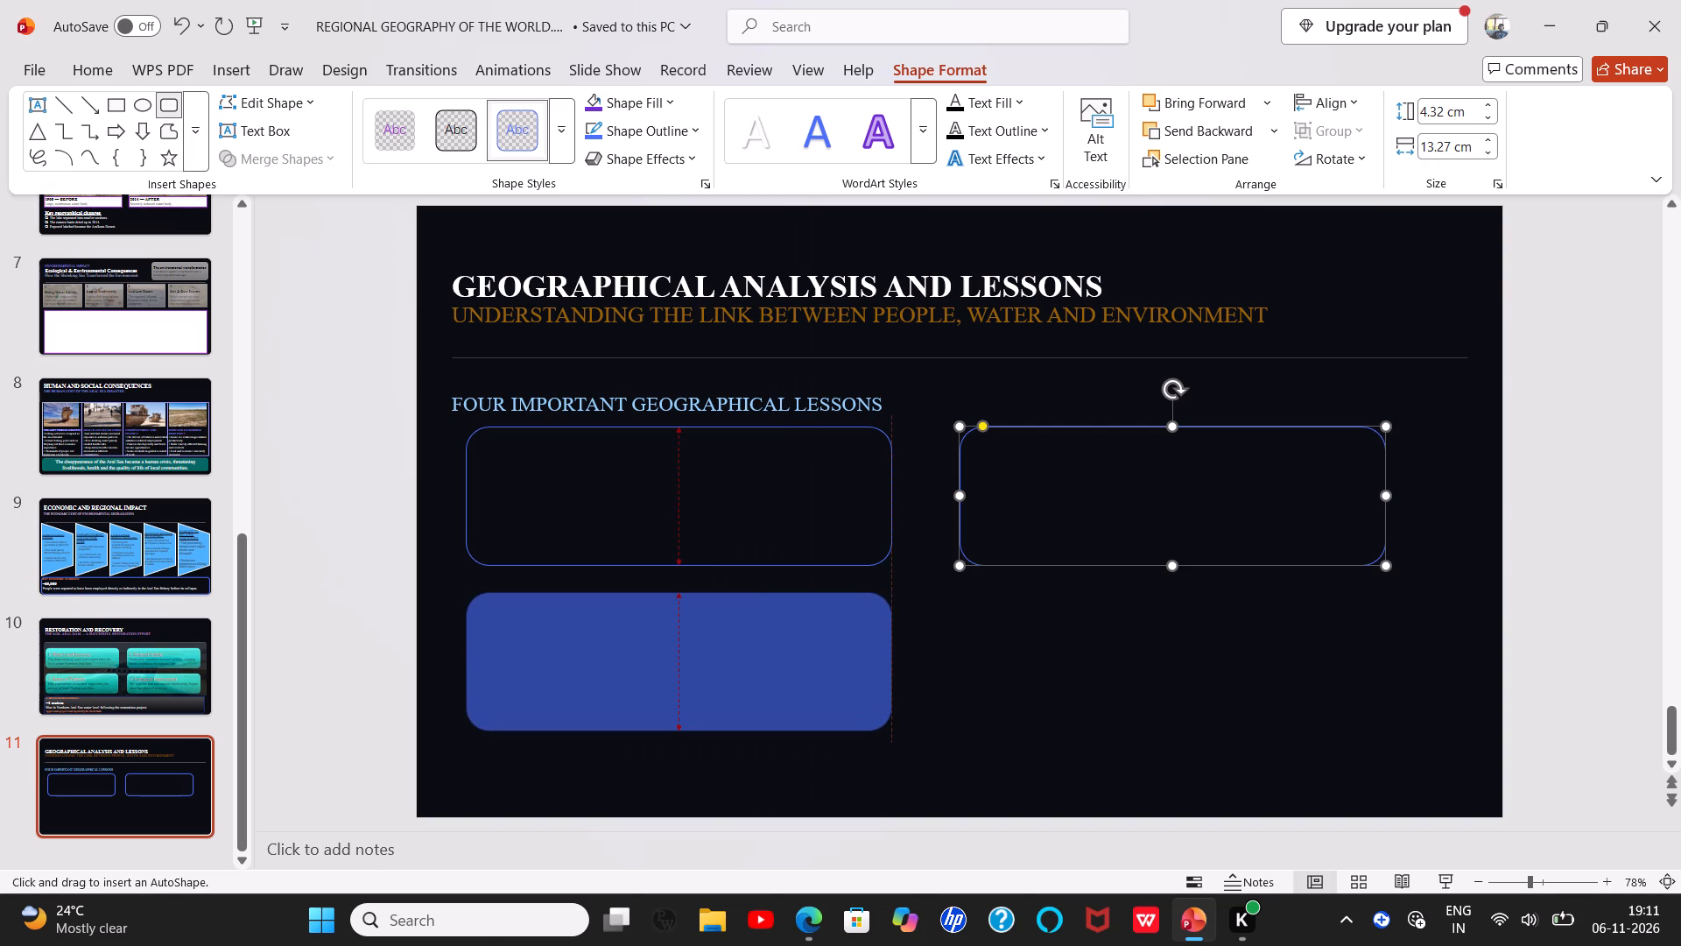
left_click_drag(891, 725, 891, 728)
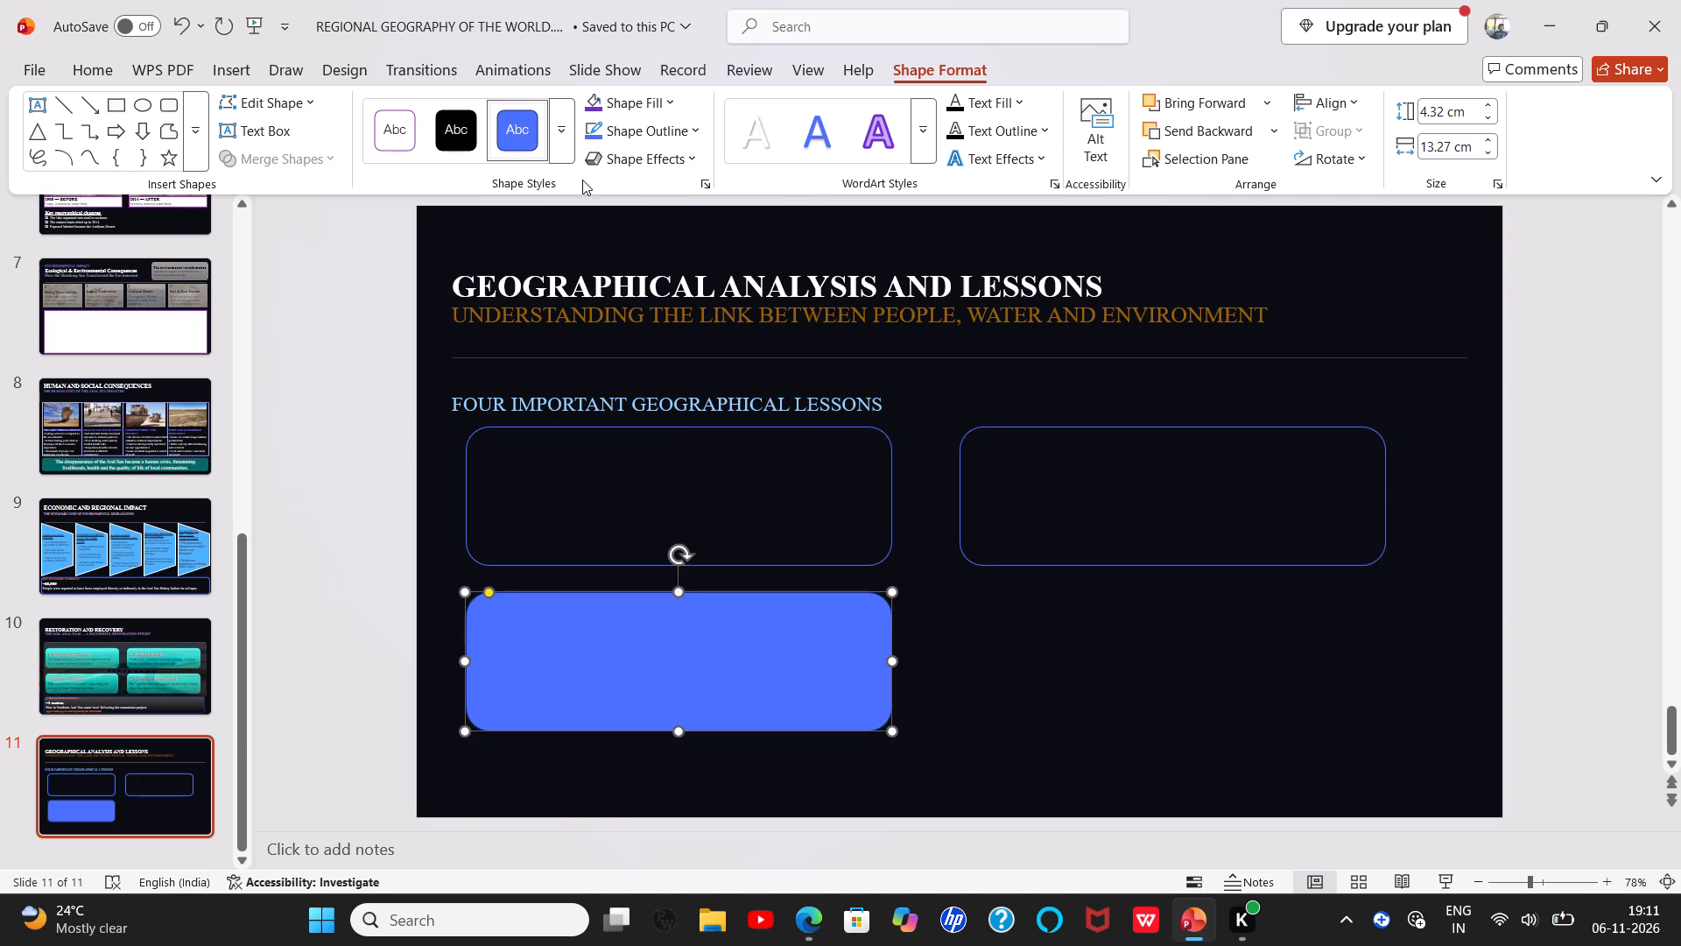
left_click(565, 141)
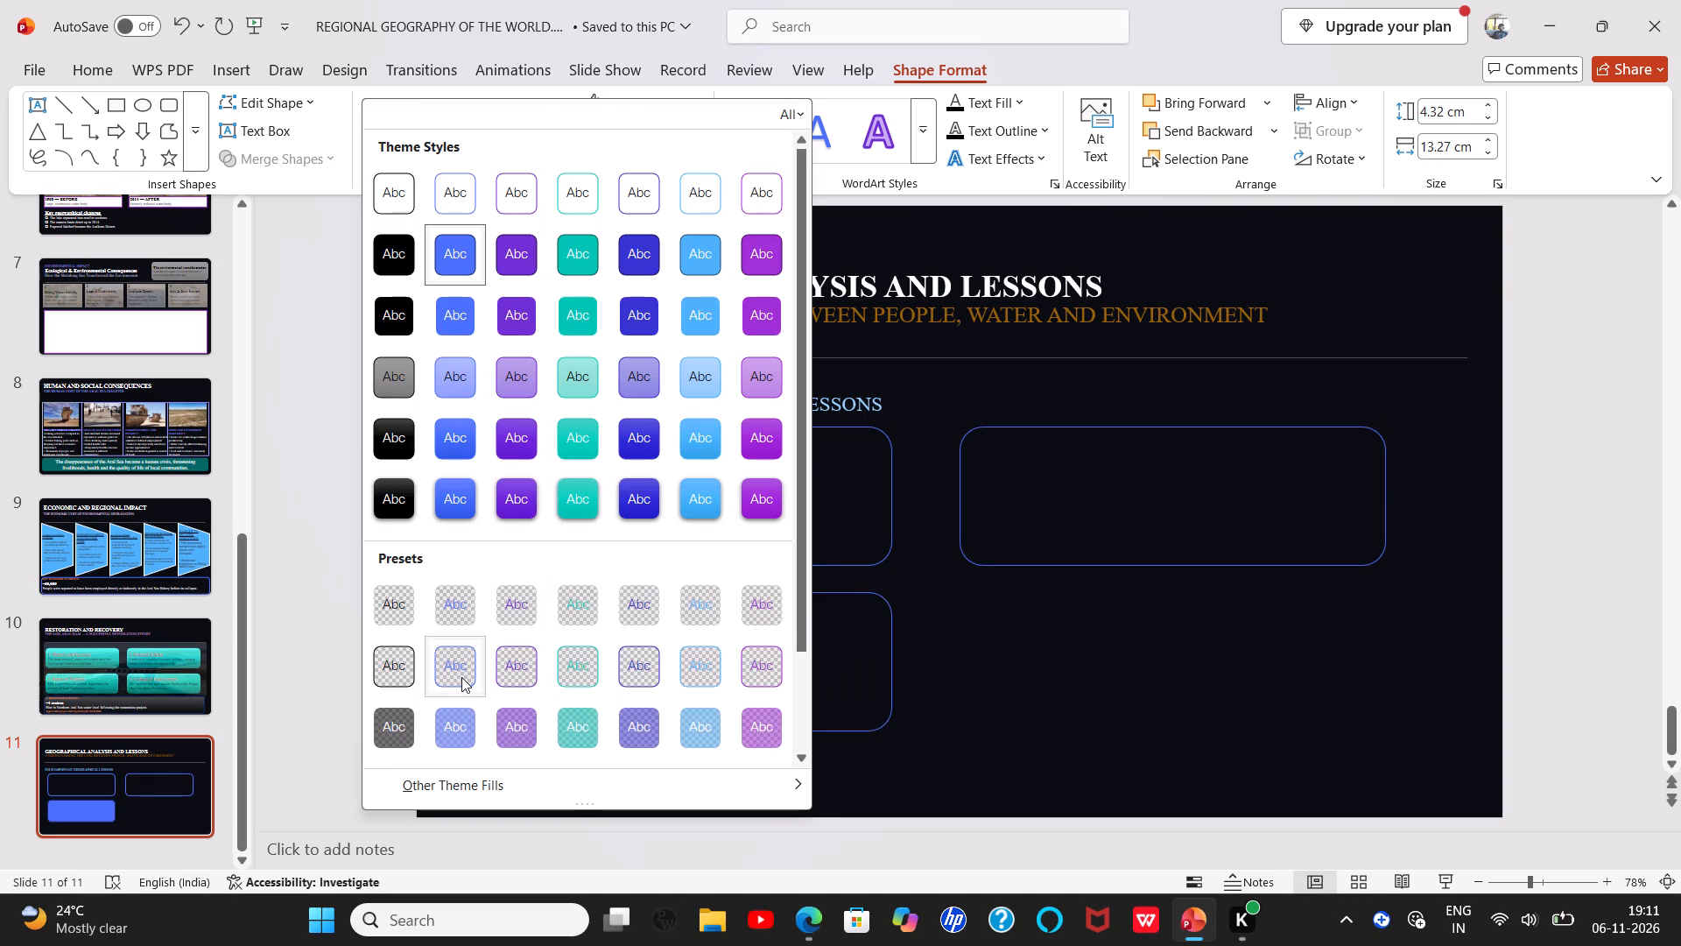
left_click(461, 677)
Draw a fourth rounded rectangle about 4.32 by 13.27 cm below the second one, level with the third.
left_click(164, 106)
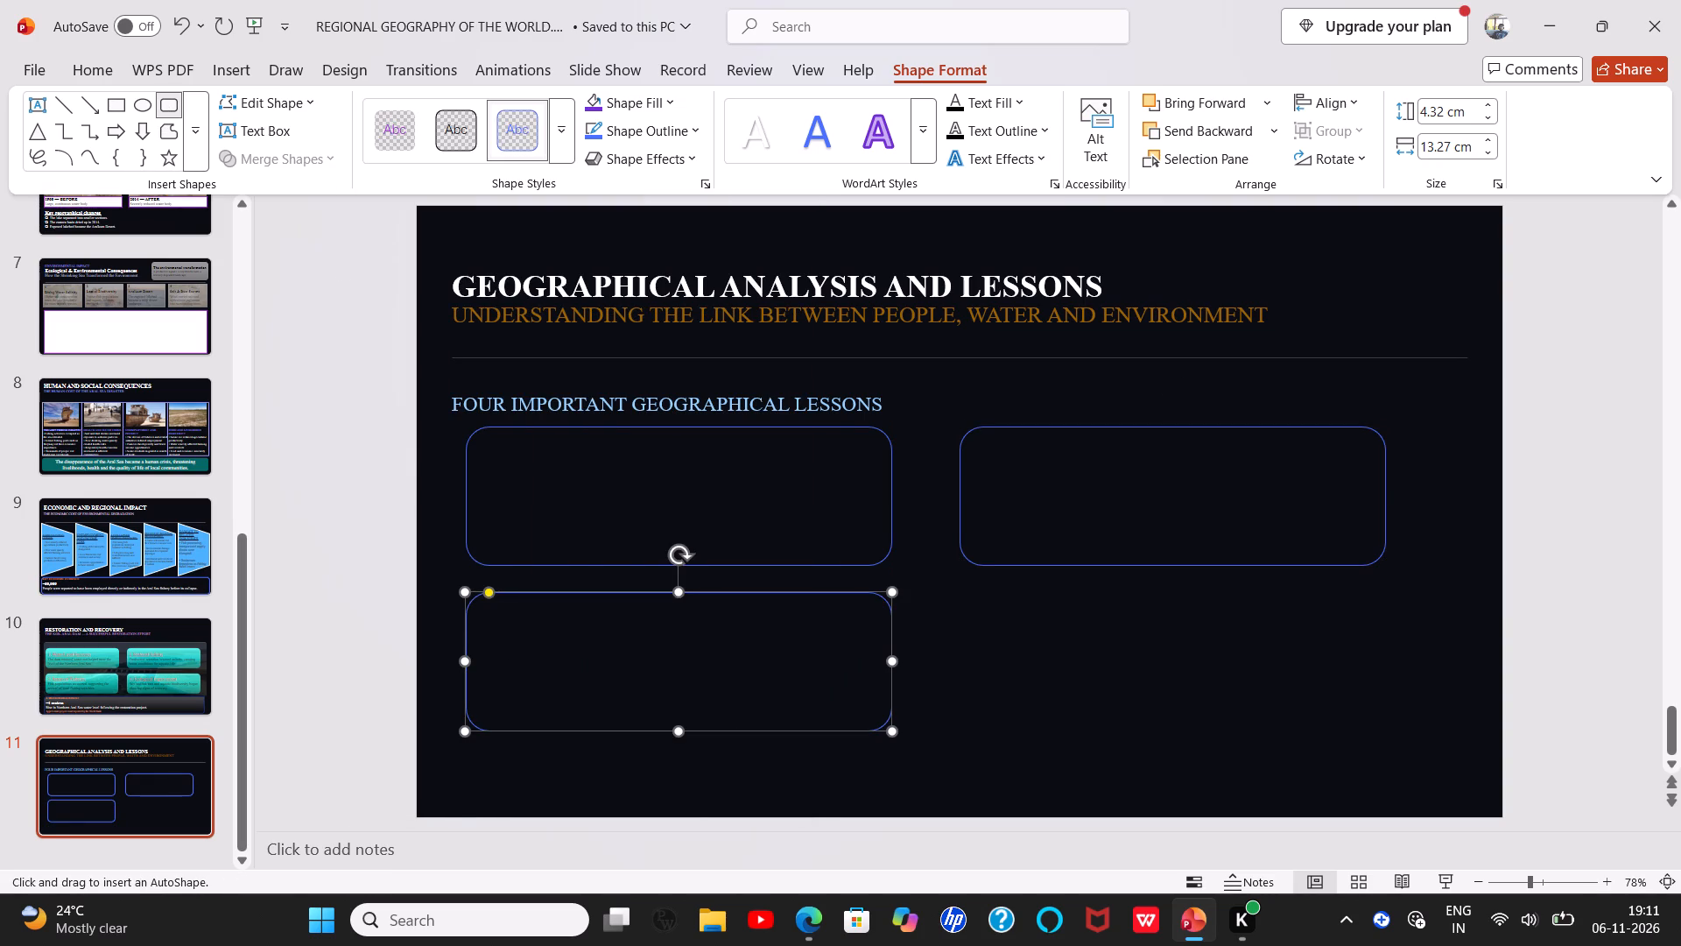
left_click_drag(953, 593, 1389, 724)
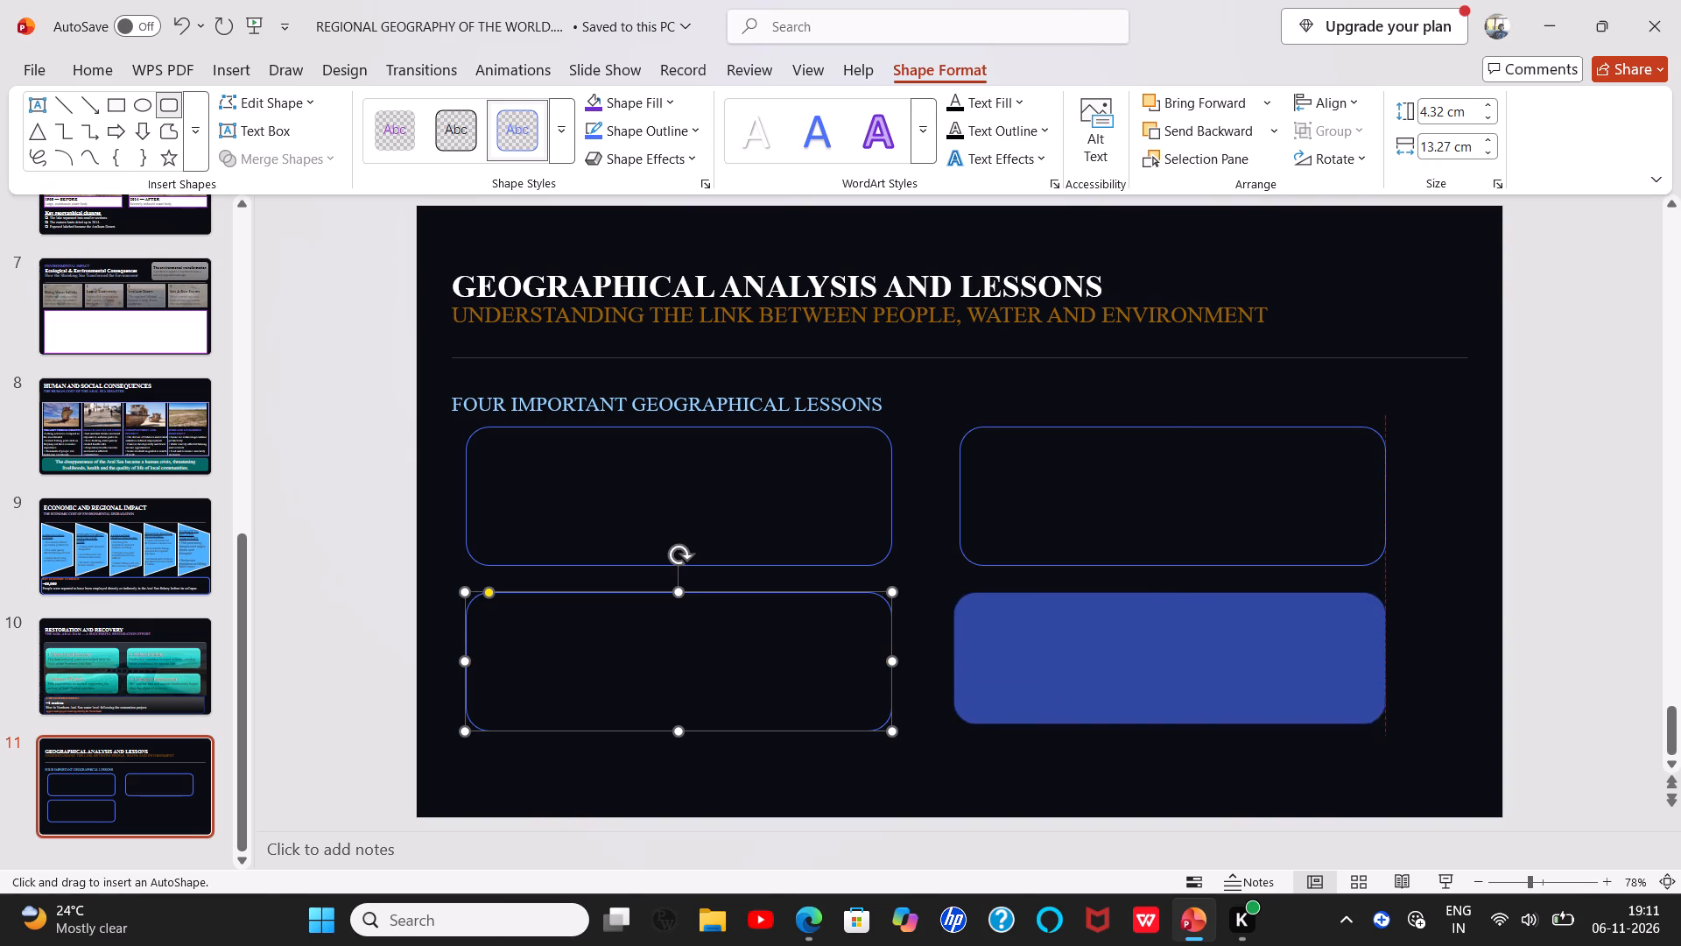
left_click_drag(1389, 724, 1404, 732)
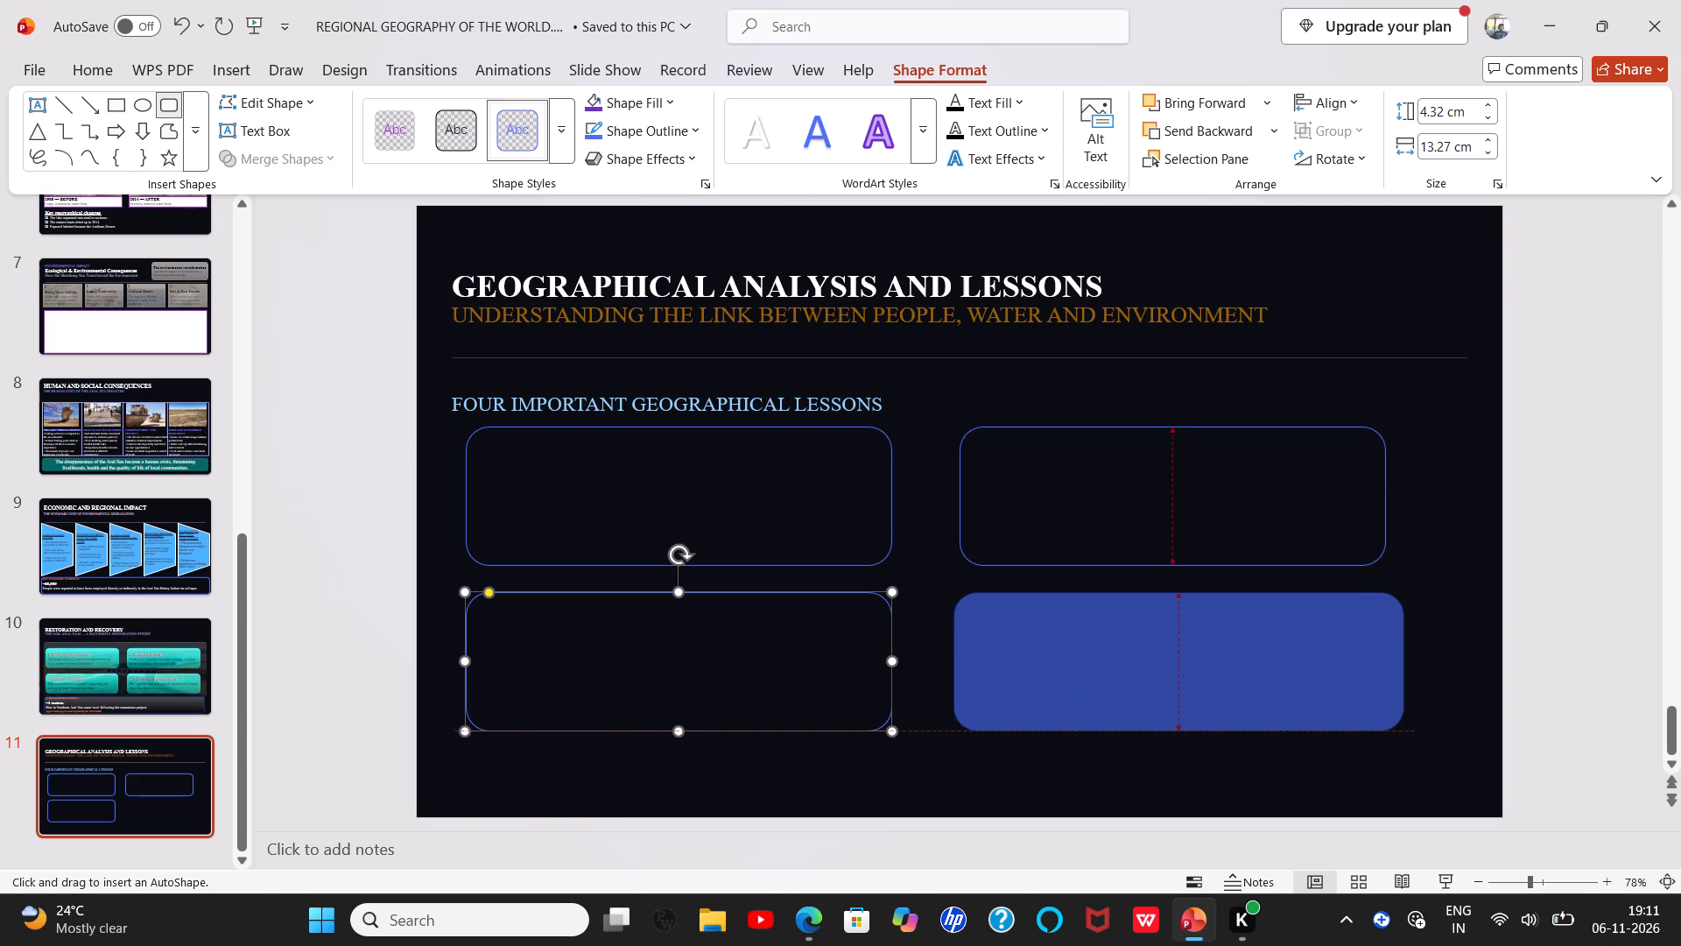
left_click_drag(1404, 732, 1371, 724)
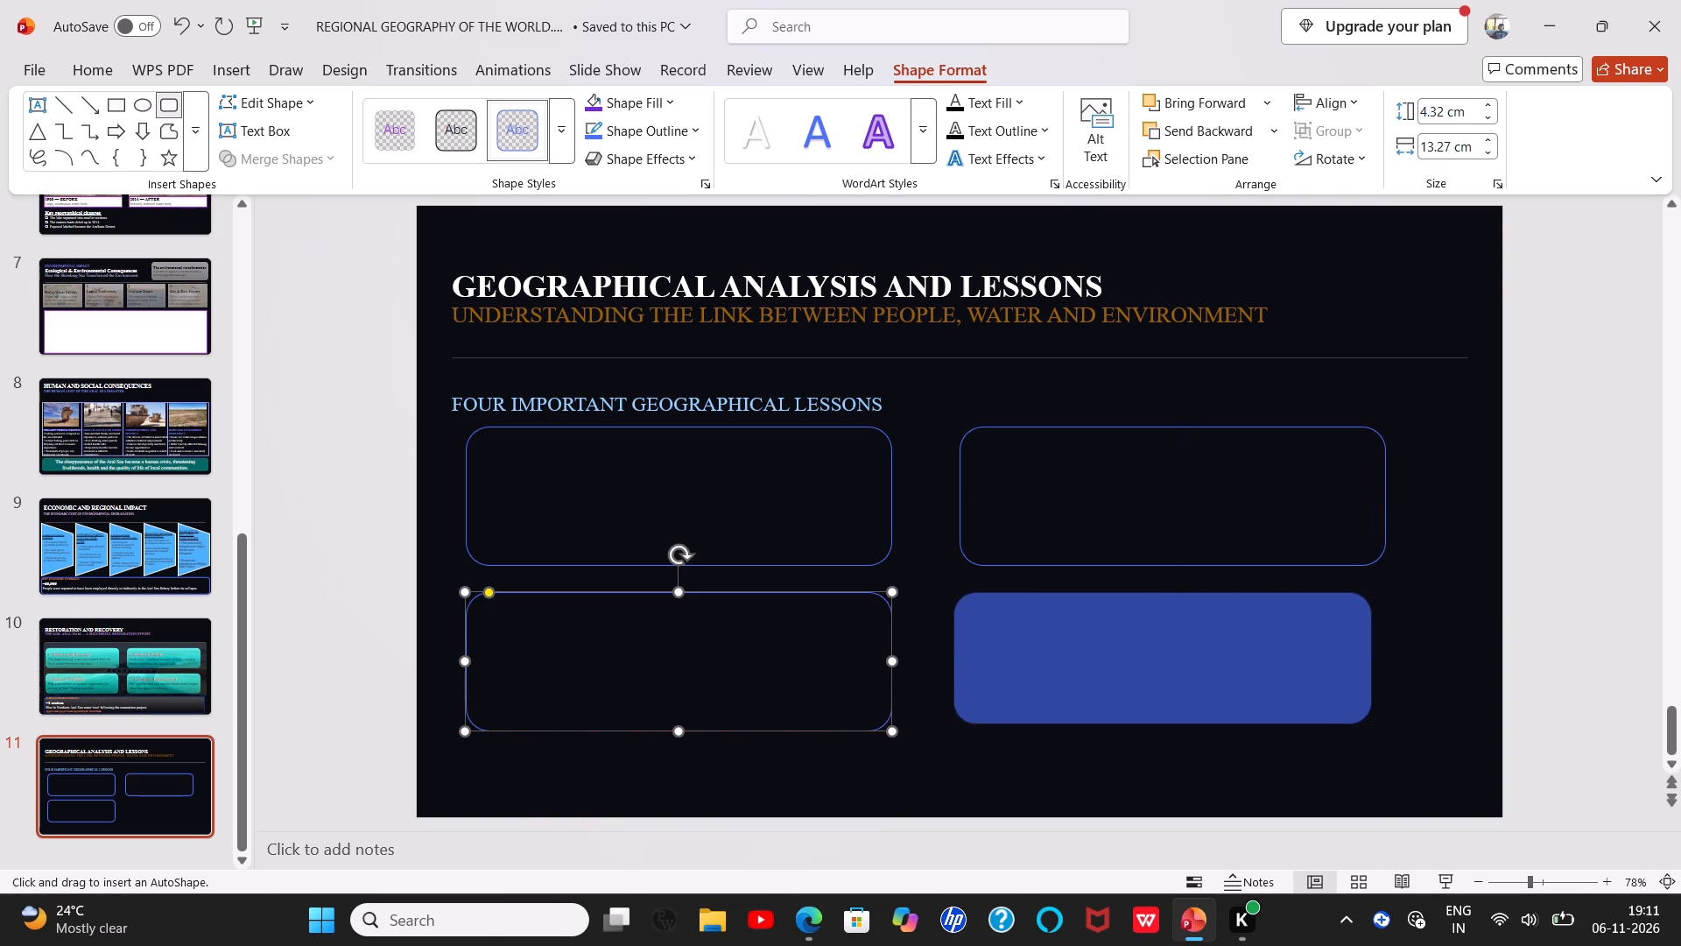
left_click_drag(1371, 724, 1382, 727)
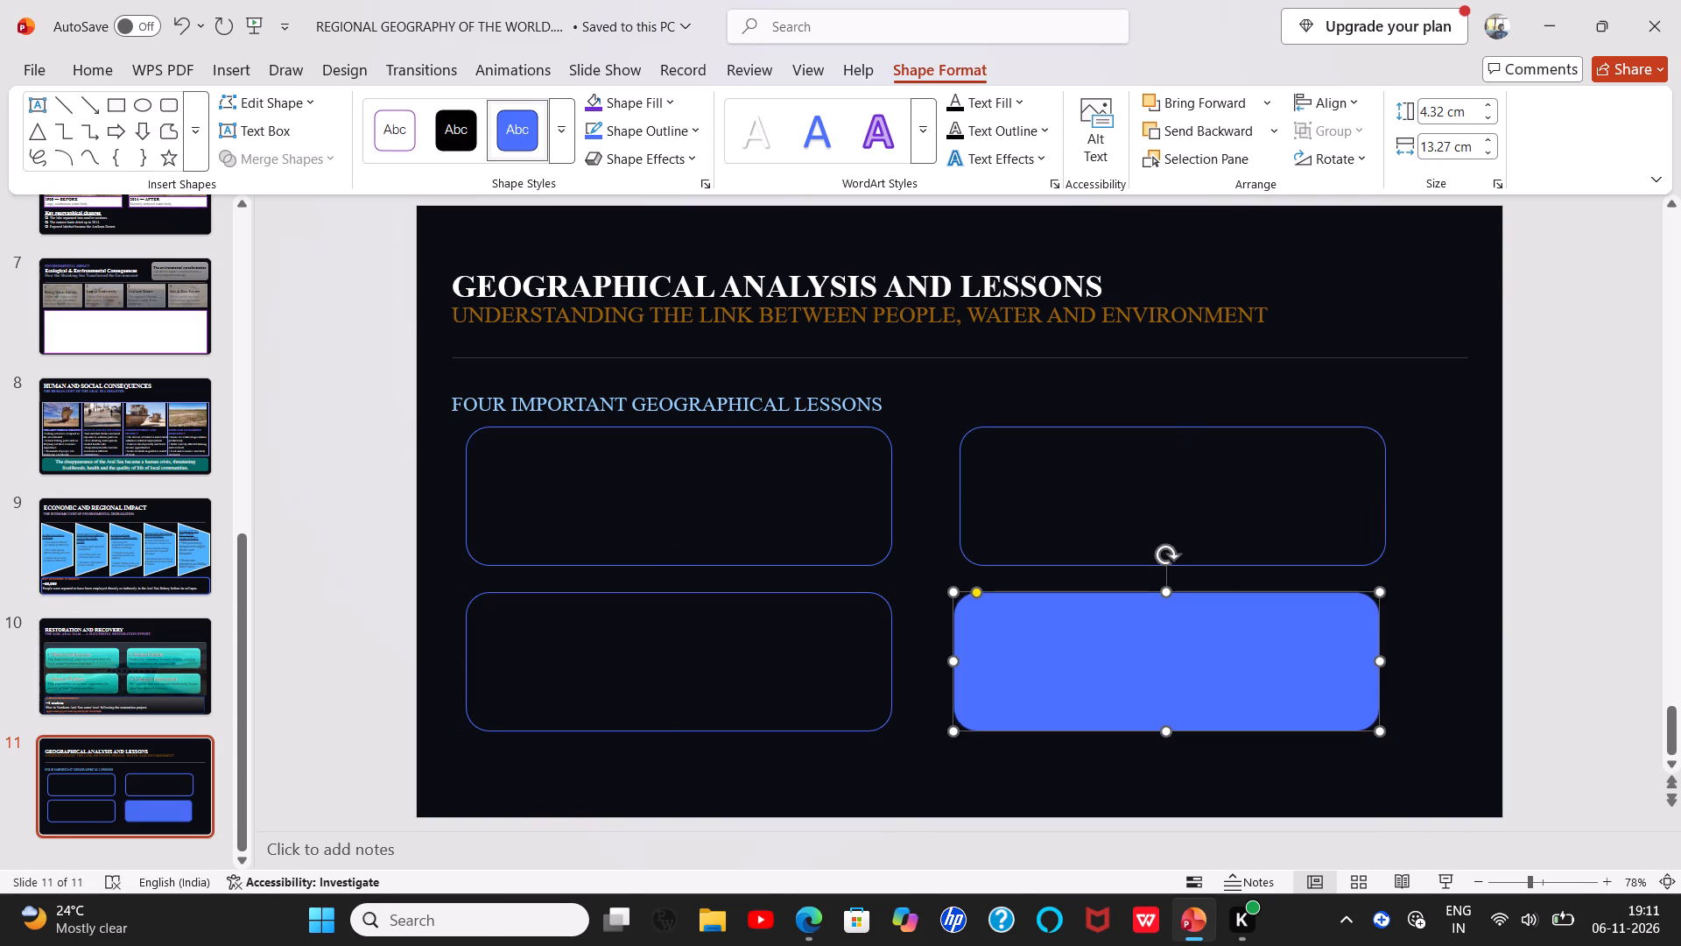
Align the fourth rounded rectangle's sides with the second box above and give it the transparent blue-outline preset style.
left_click(1263, 657)
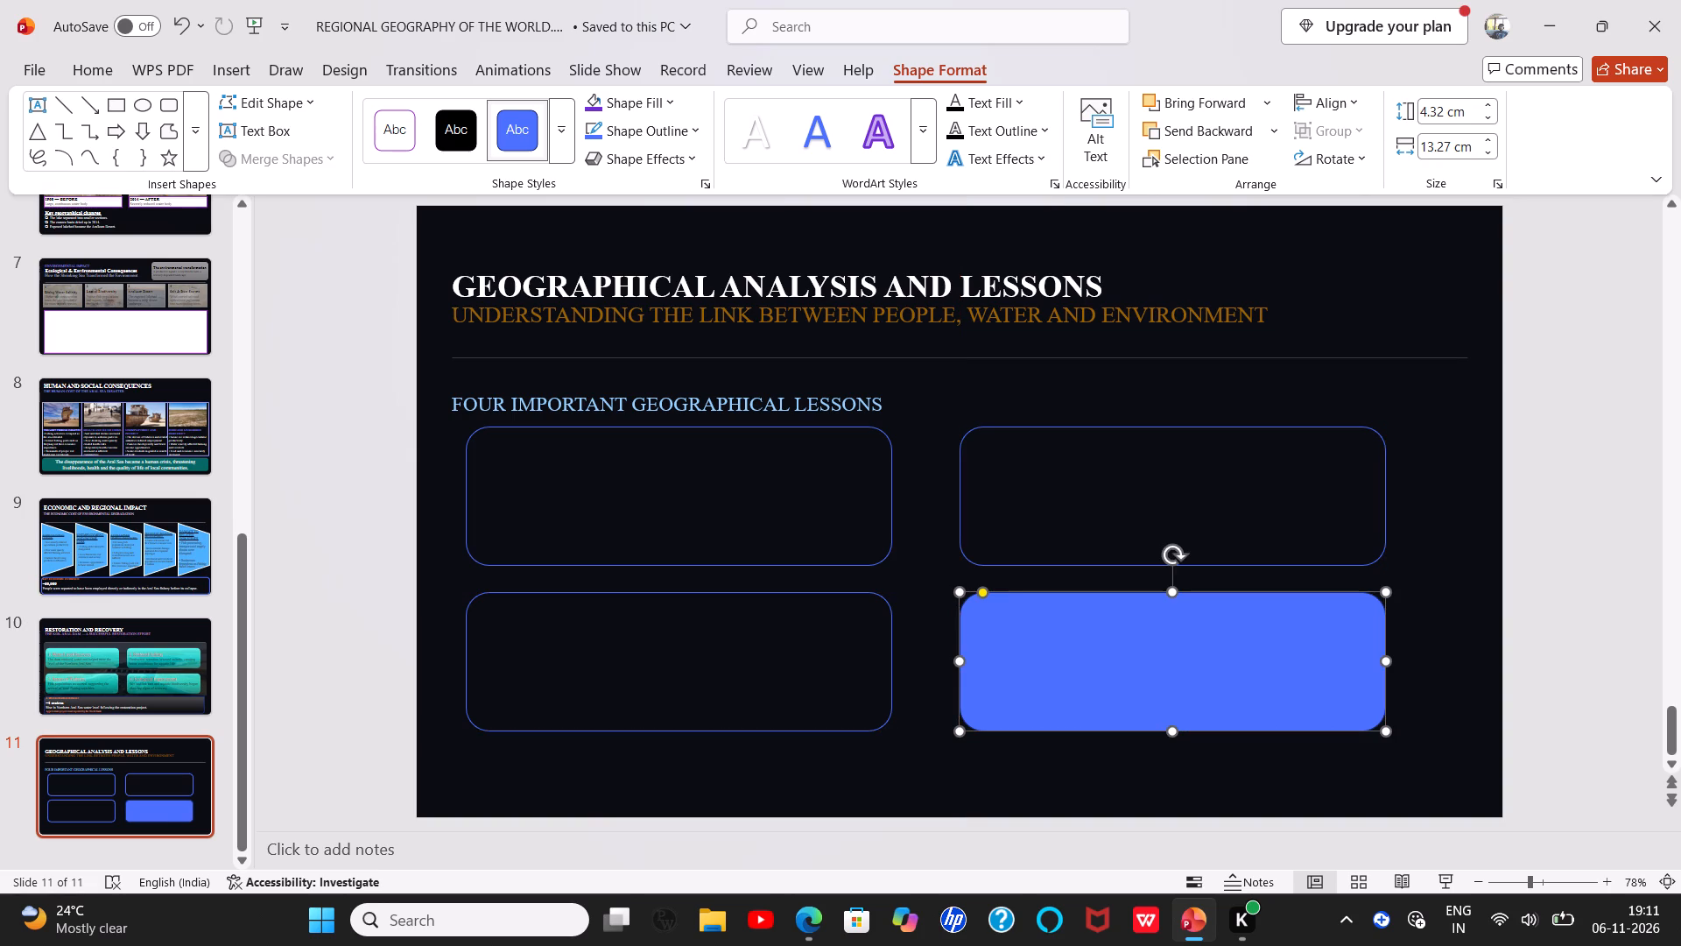
left_click(571, 149)
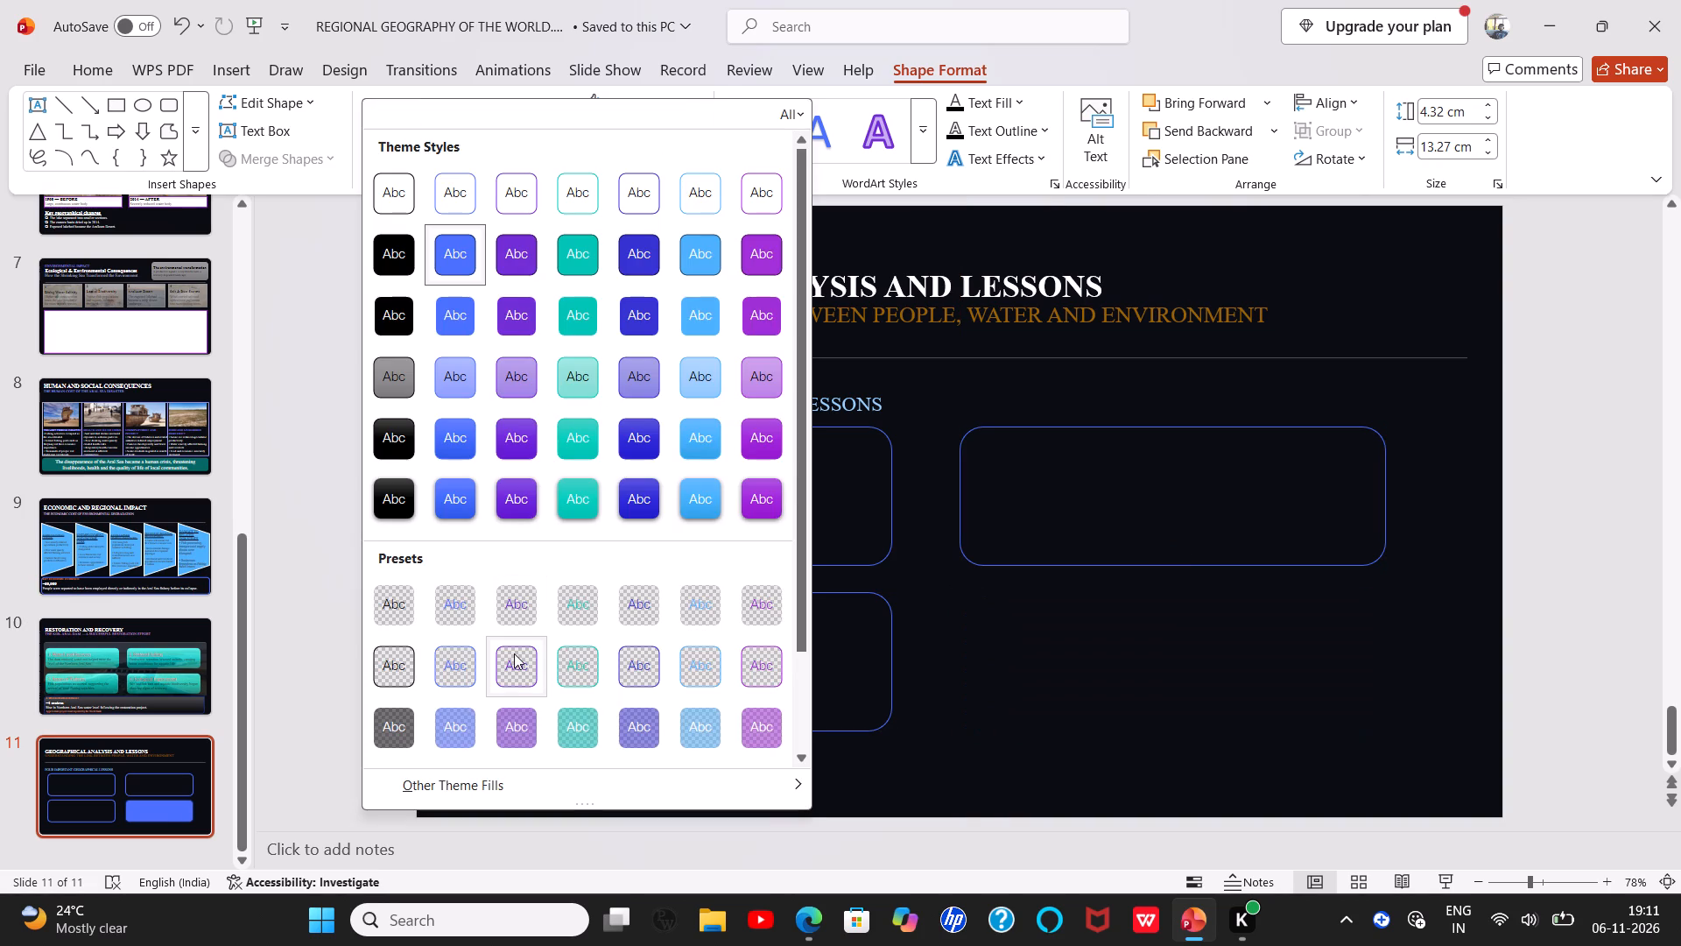
left_click(468, 666)
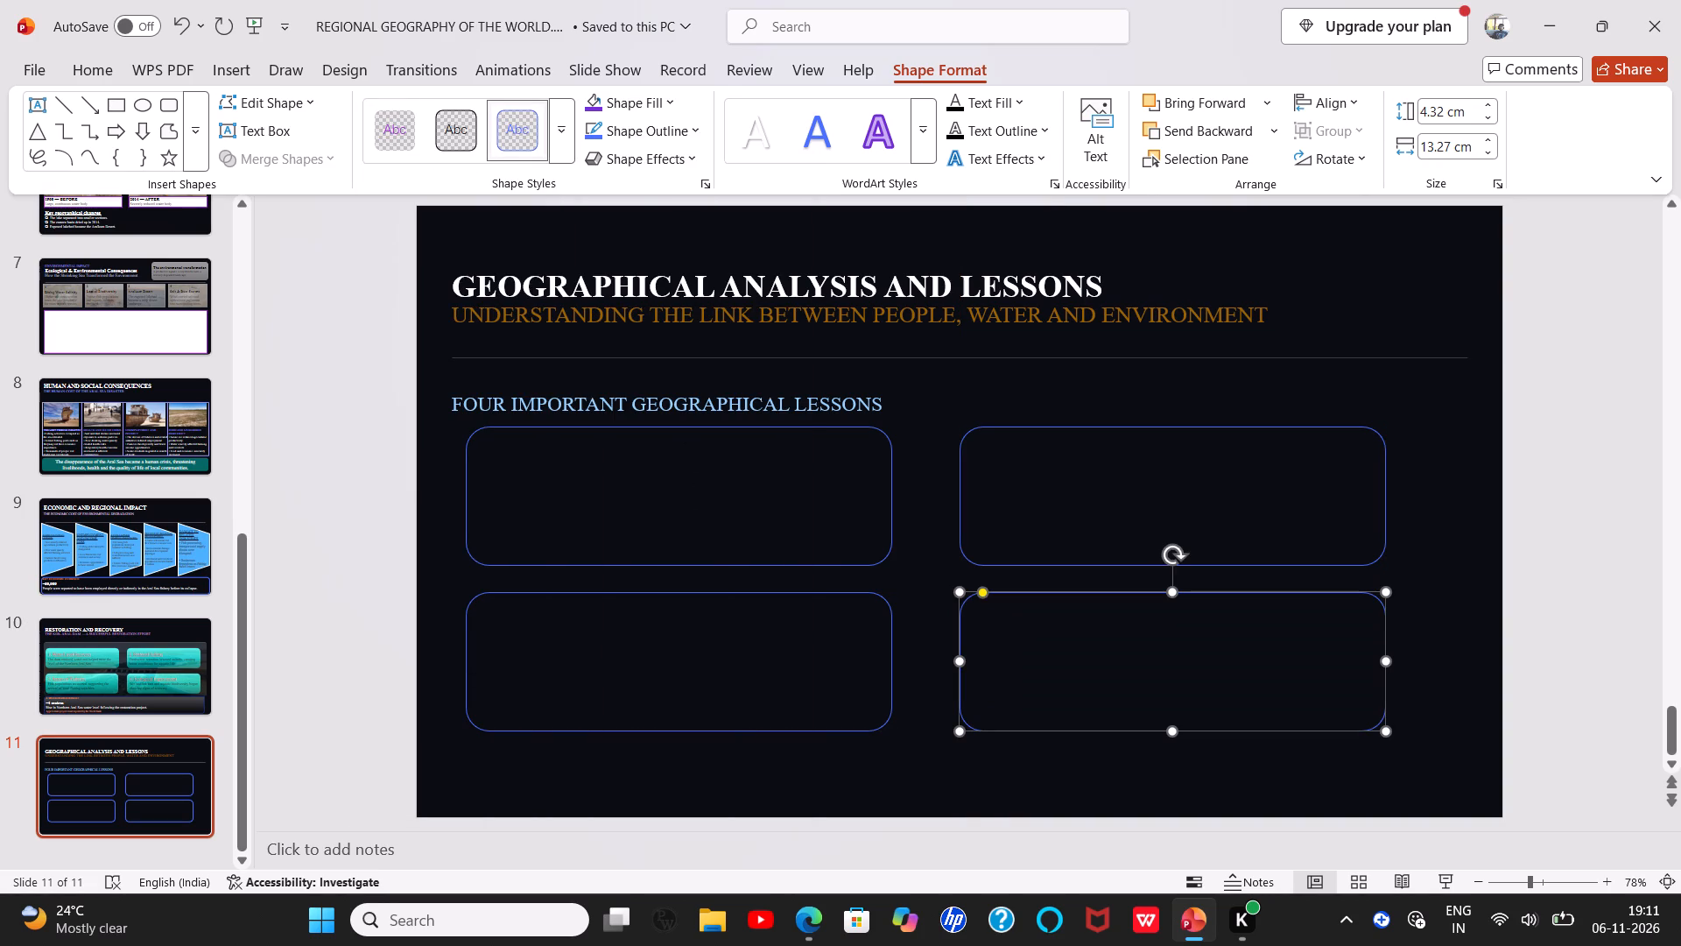
Move the "FOUR IMPORTANT GEOGRAPHICAL LESSONS" heading's text box up, closer to the divider line.
left_click(634, 398)
left_click_drag(722, 383, 723, 364)
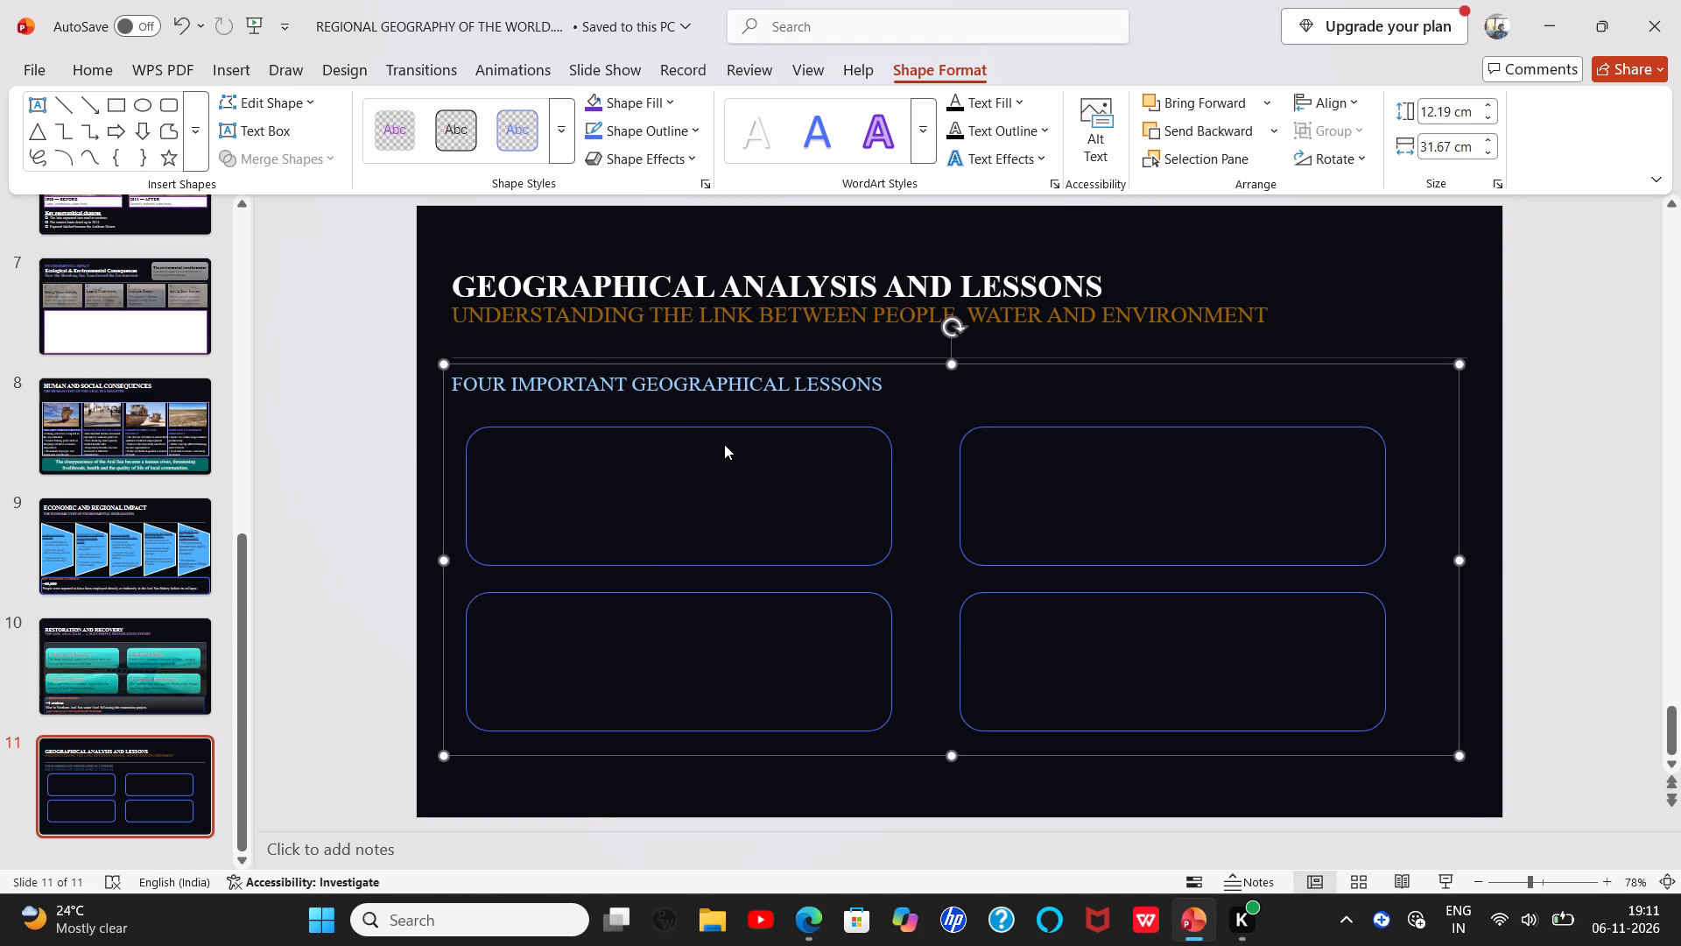
double_click(724, 451)
left_click(698, 455)
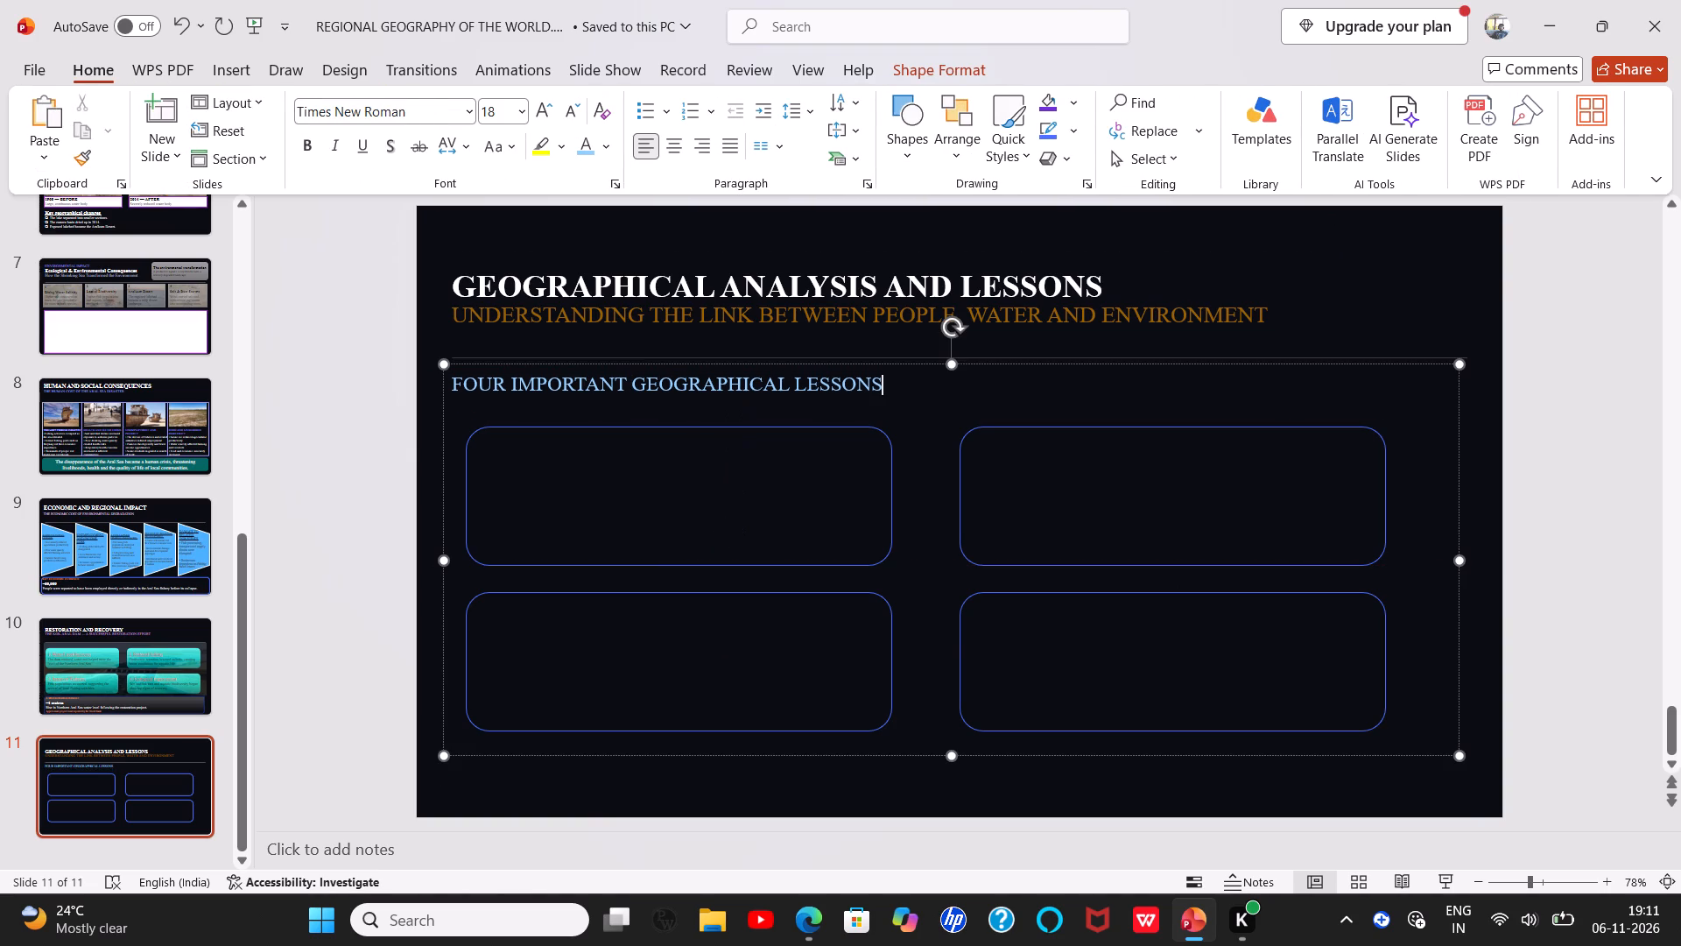
Move the two upper rounded rectangles up to just below the lessons heading, level with each other.
left_click(732, 431)
left_click(693, 517)
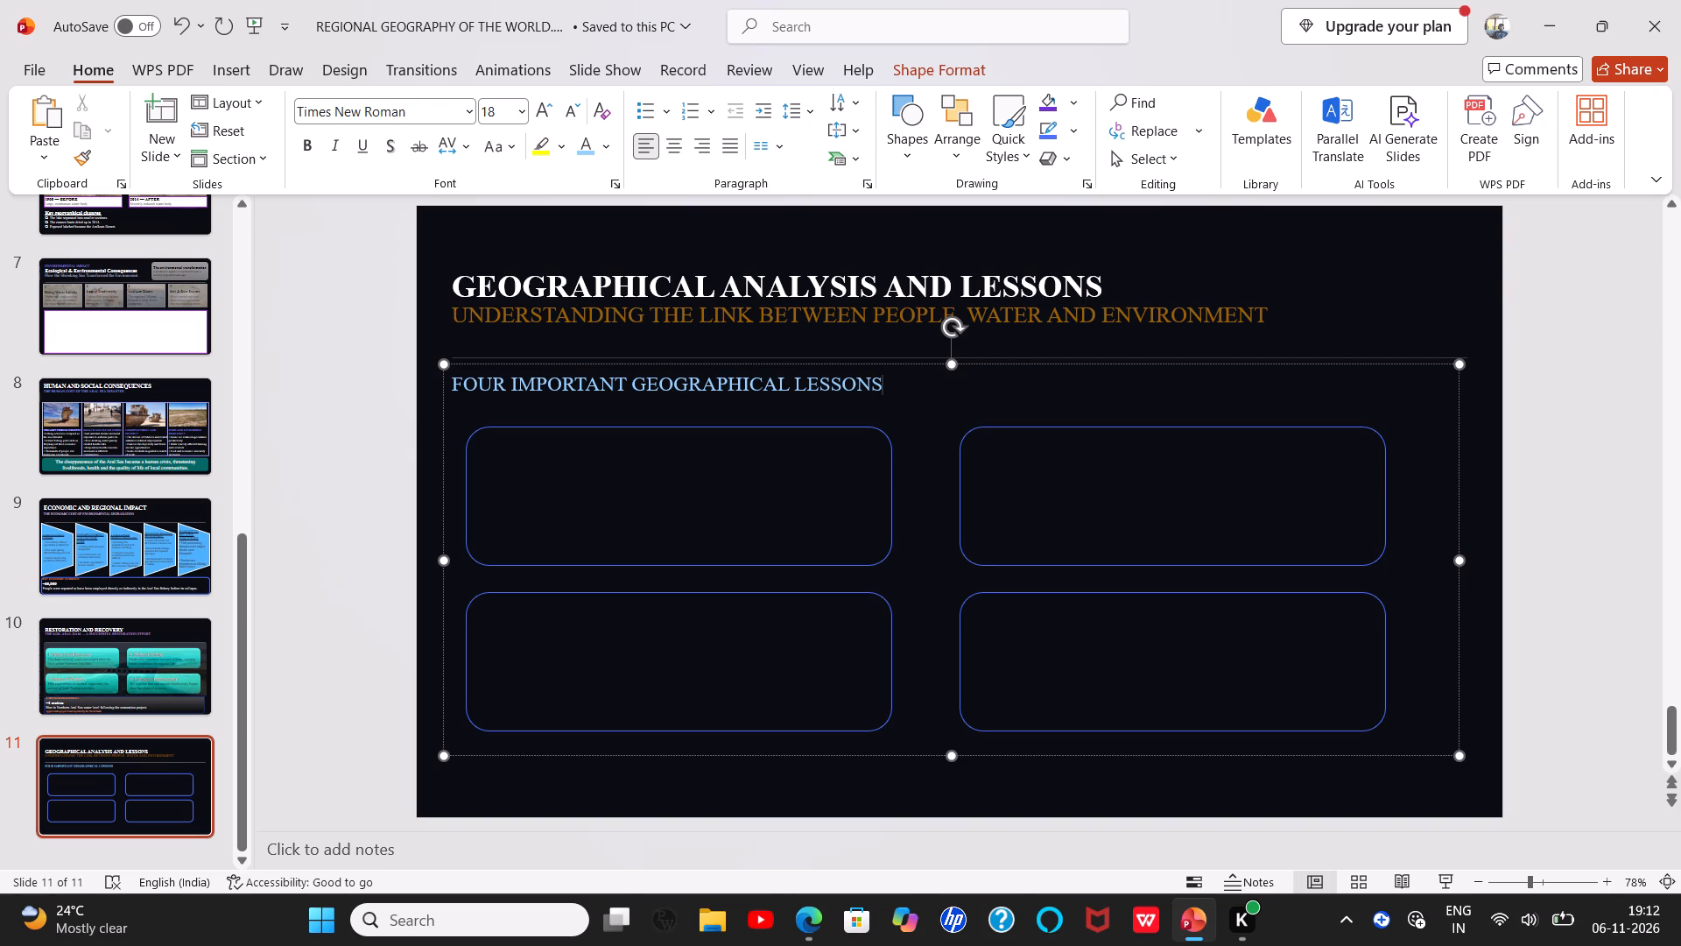
left_click_drag(674, 427, 674, 425)
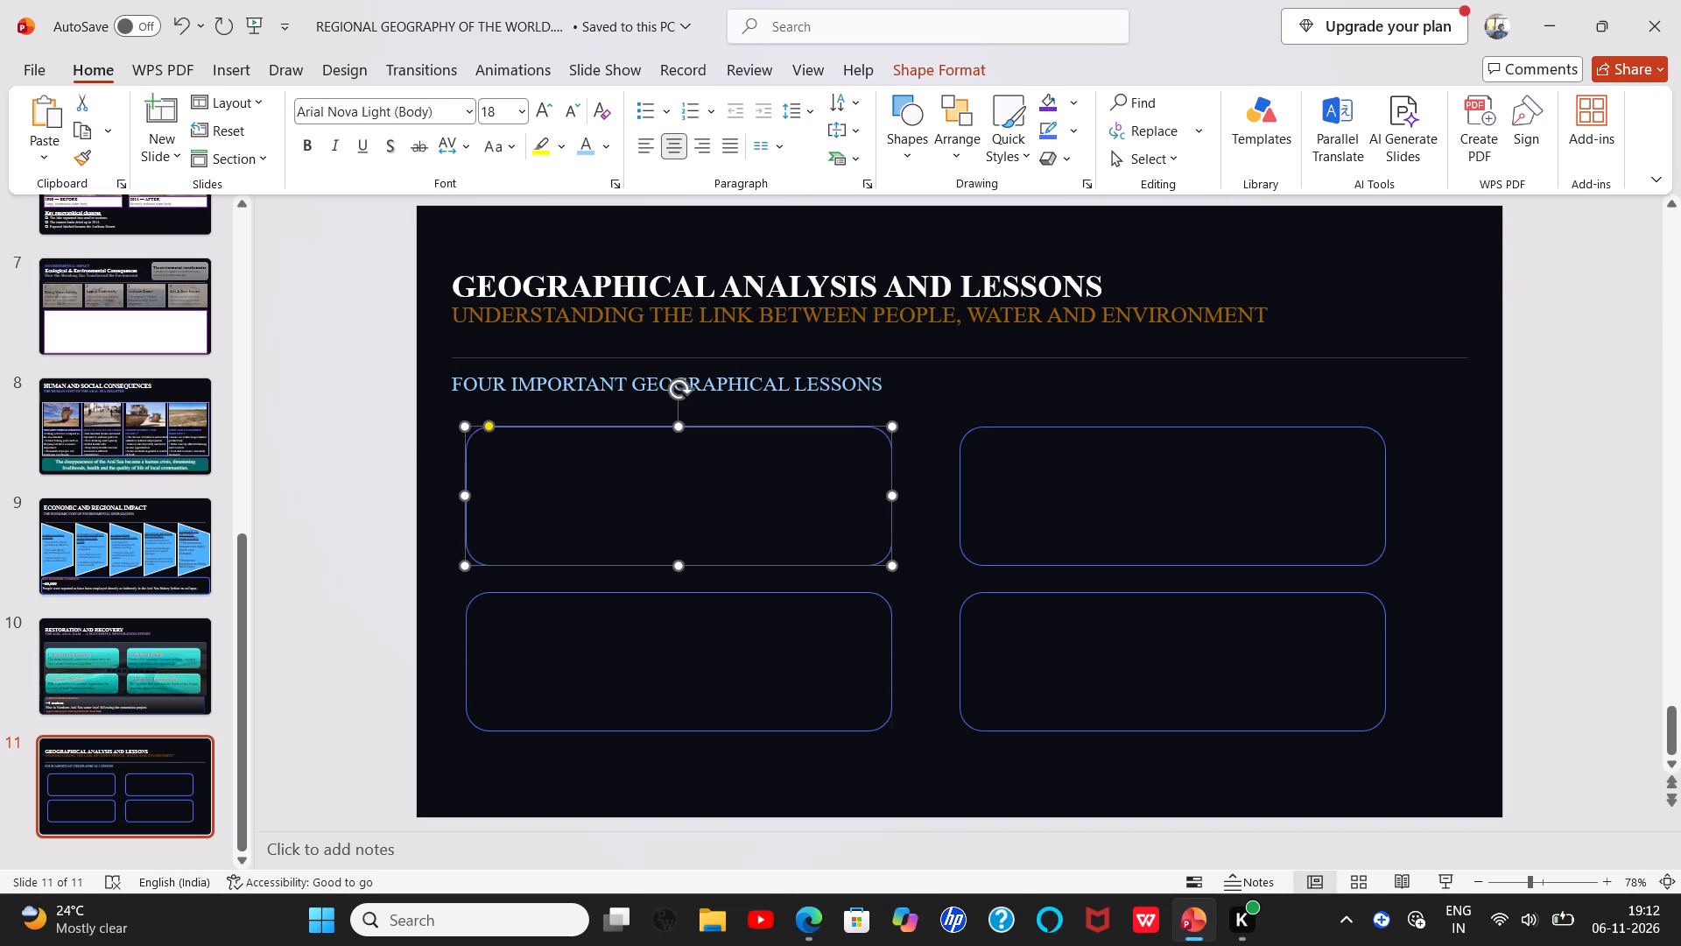
left_click_drag(674, 425, 672, 405)
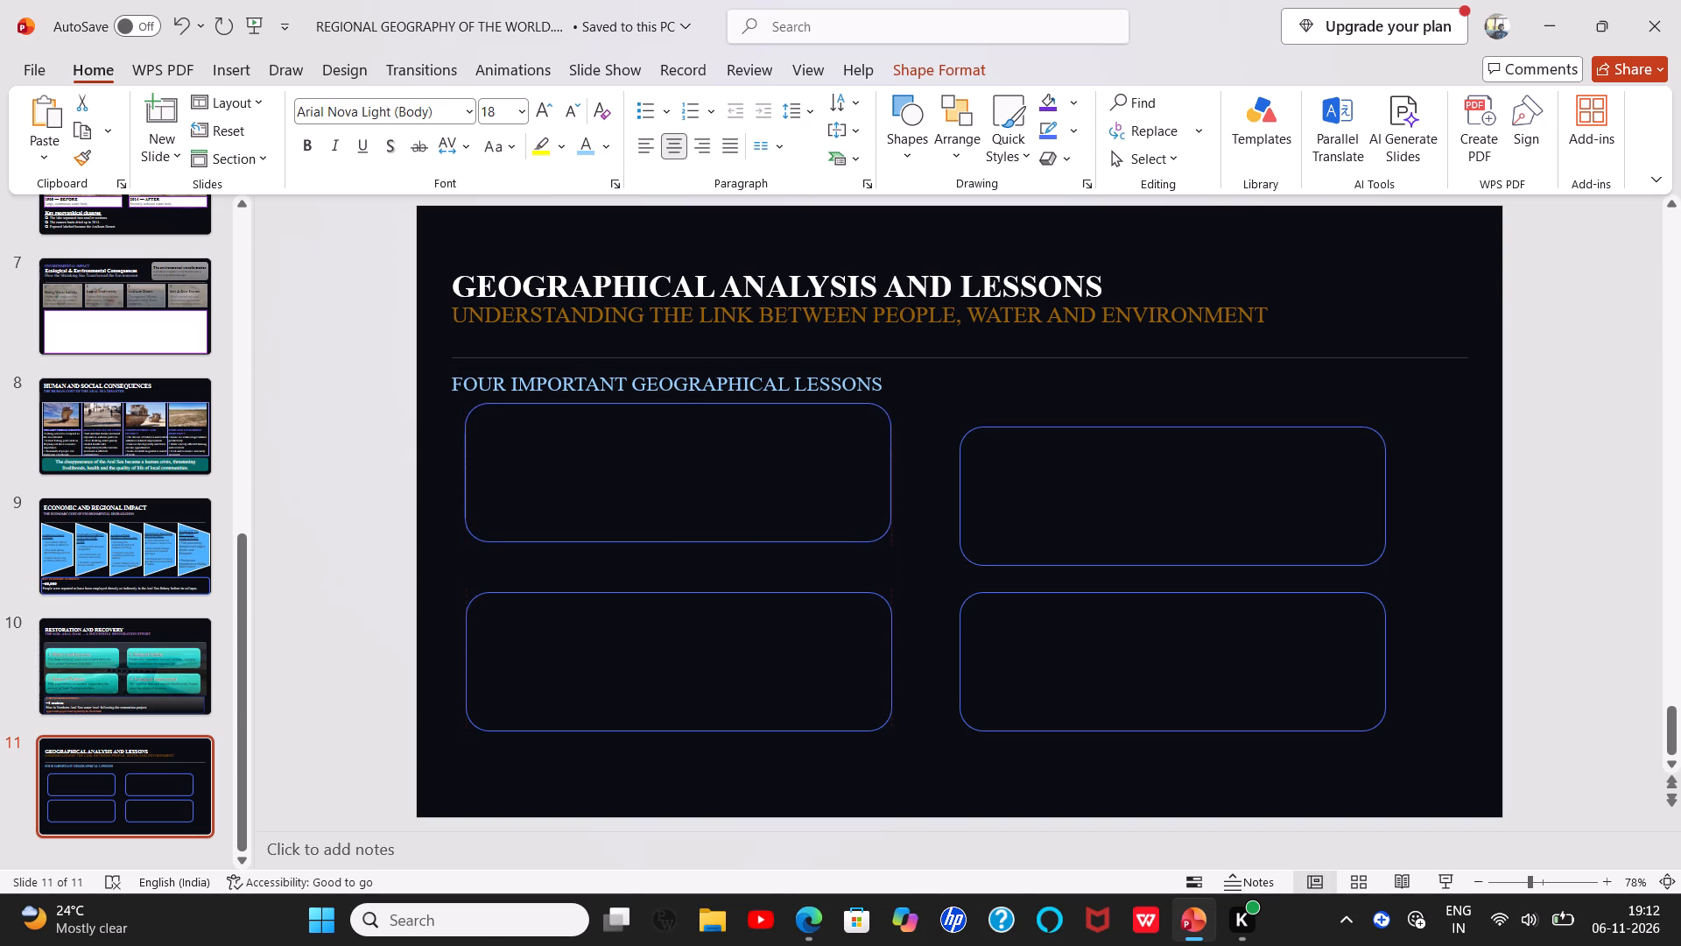
left_click_drag(672, 405, 667, 410)
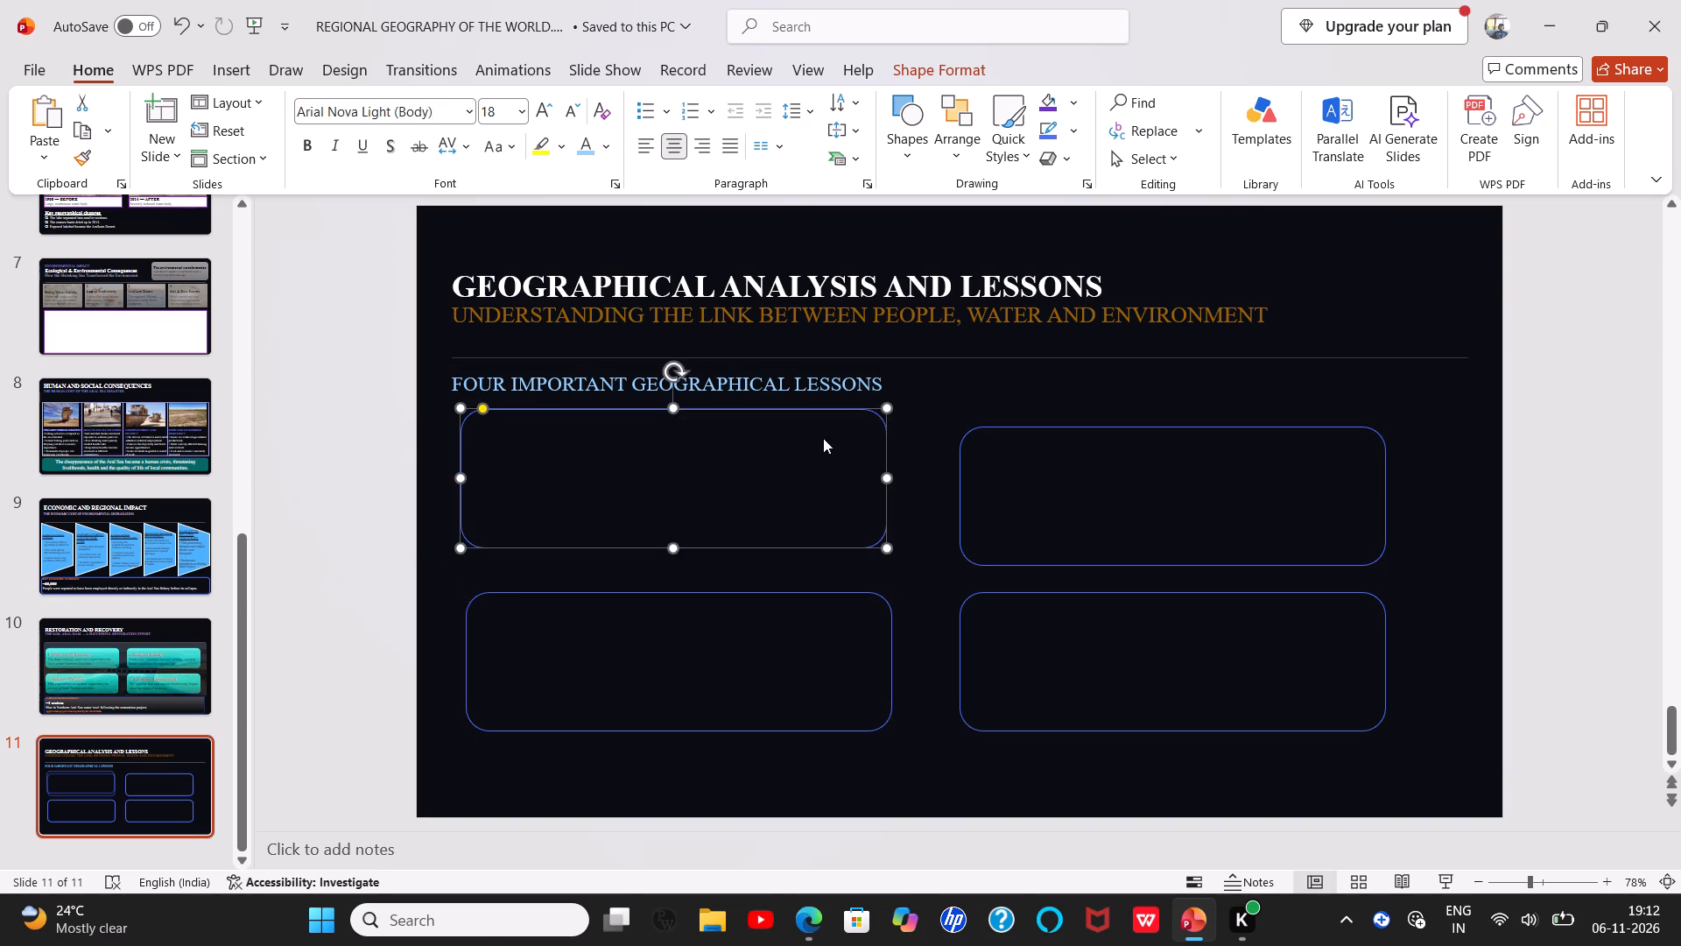
left_click(1128, 515)
left_click_drag(1170, 428, 1170, 414)
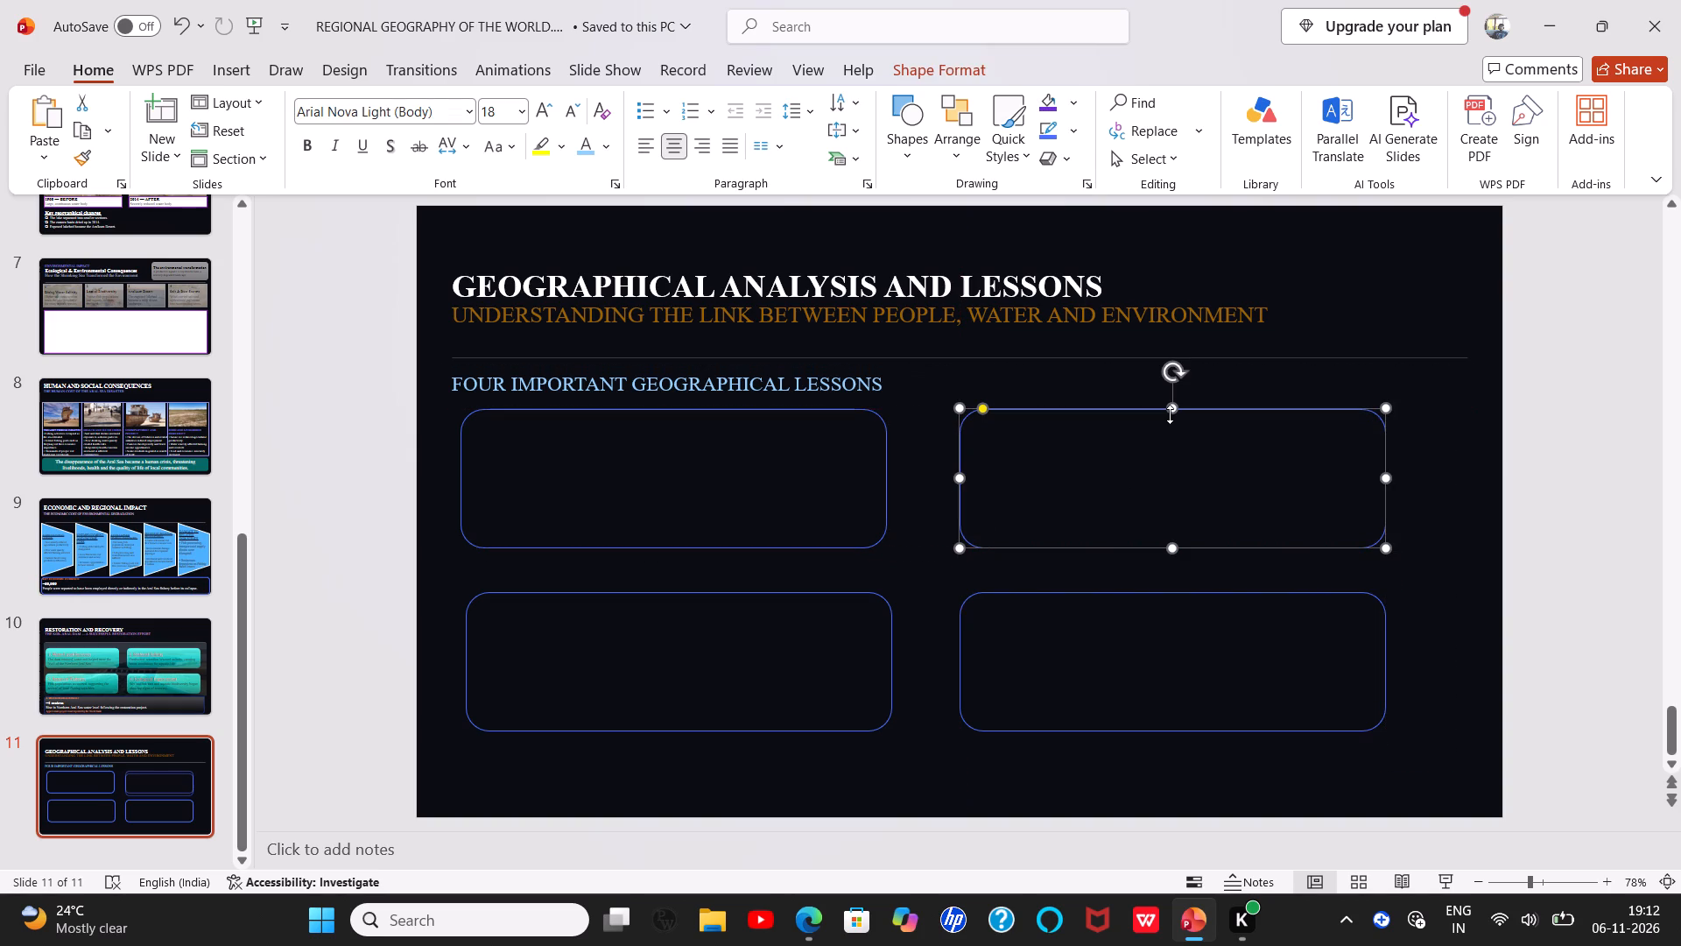
Shift the third rounded rectangle slightly so its sides line up with the first box above it.
left_click(697, 674)
left_click(688, 626)
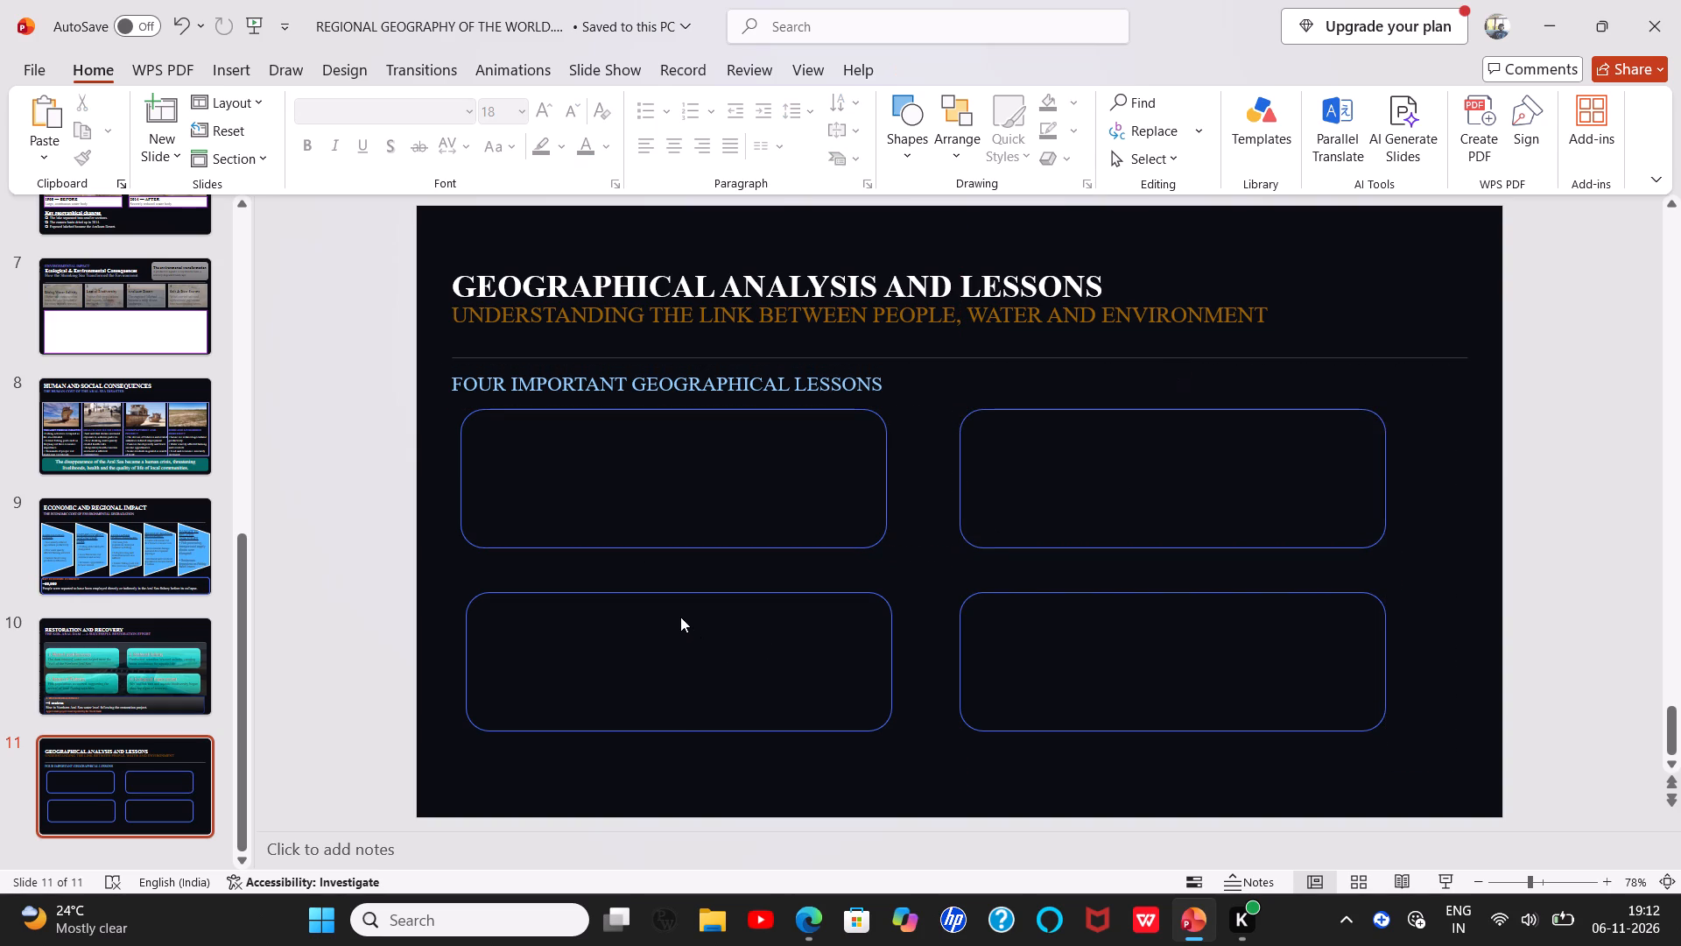
left_click(659, 595)
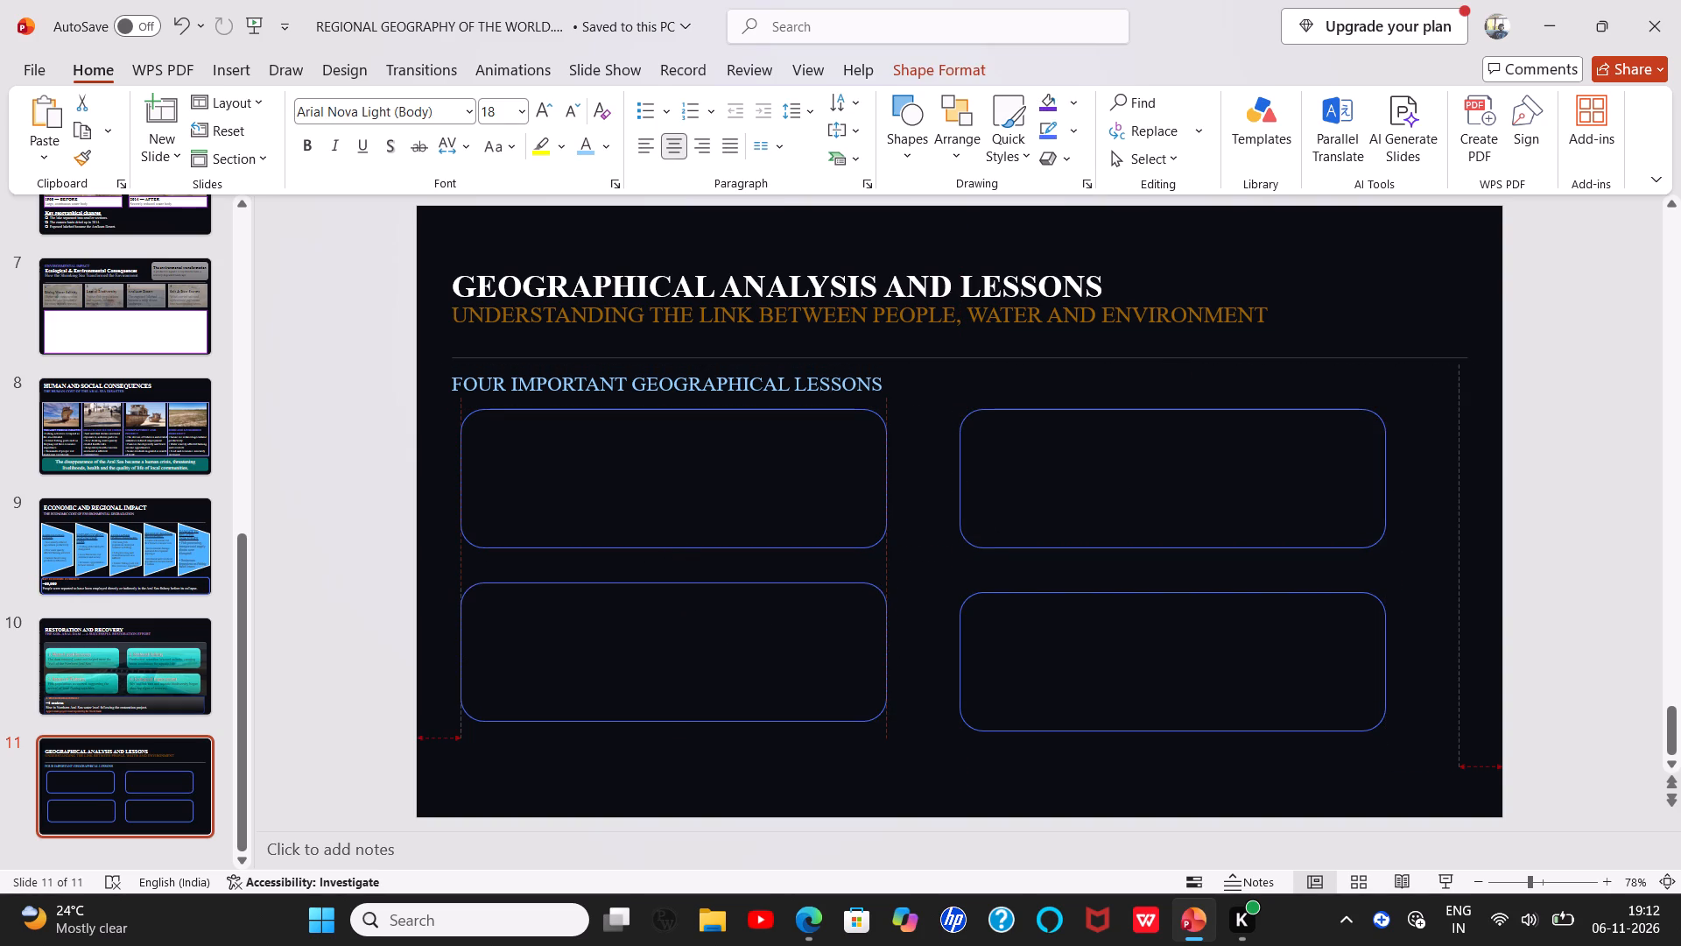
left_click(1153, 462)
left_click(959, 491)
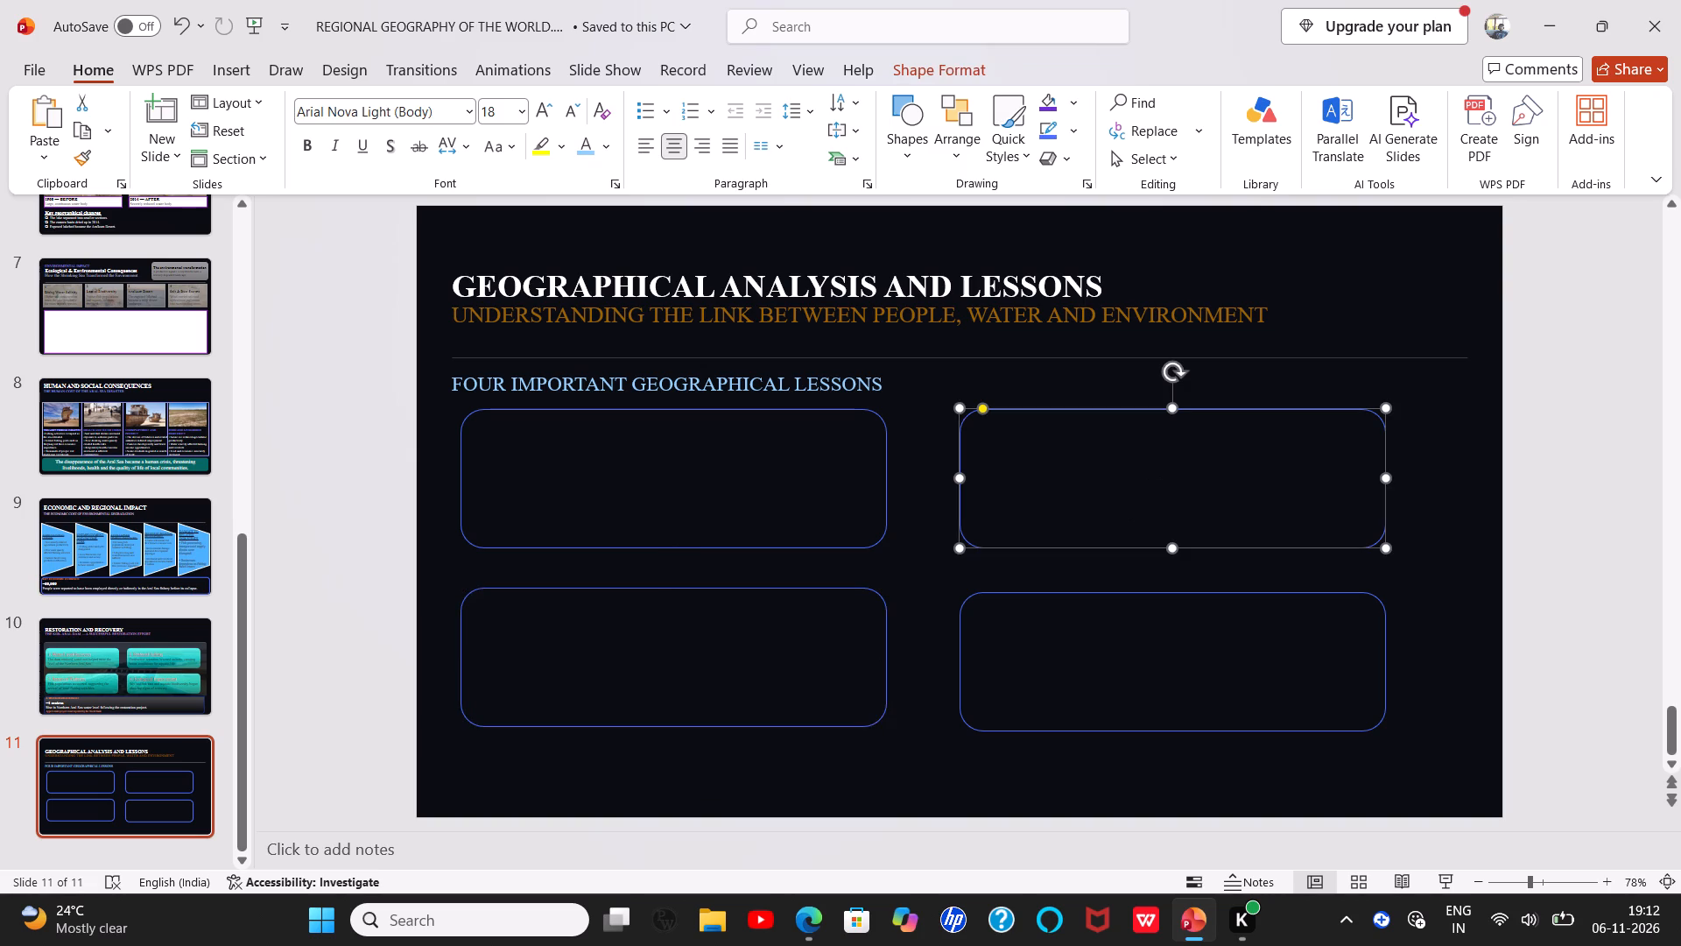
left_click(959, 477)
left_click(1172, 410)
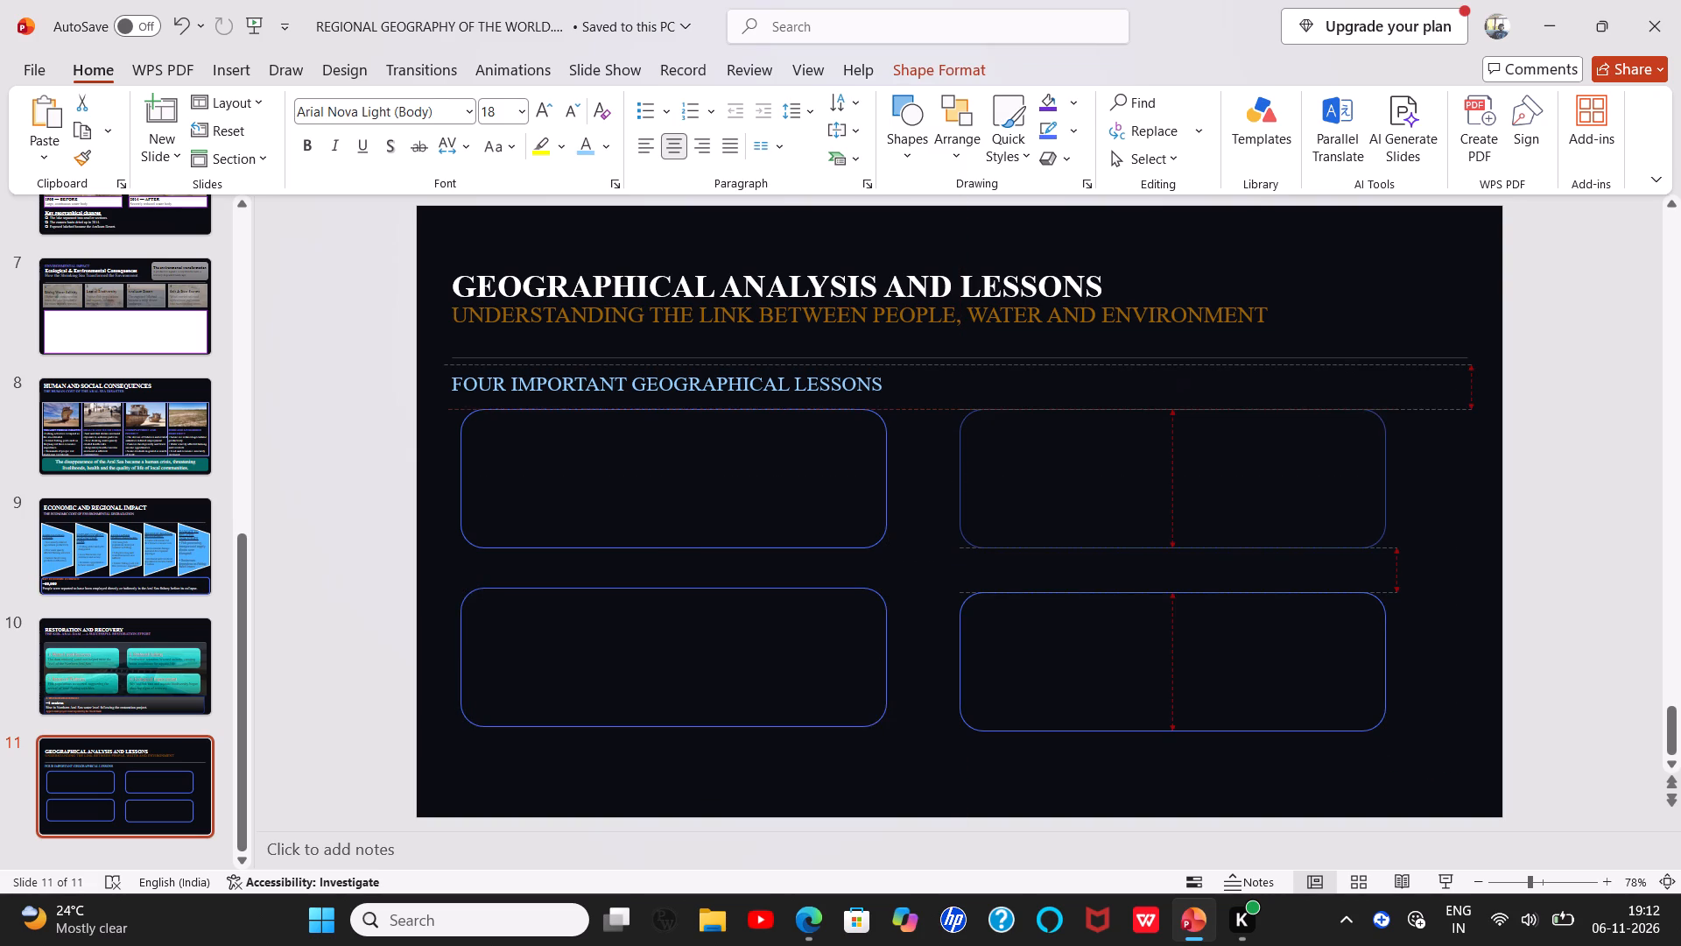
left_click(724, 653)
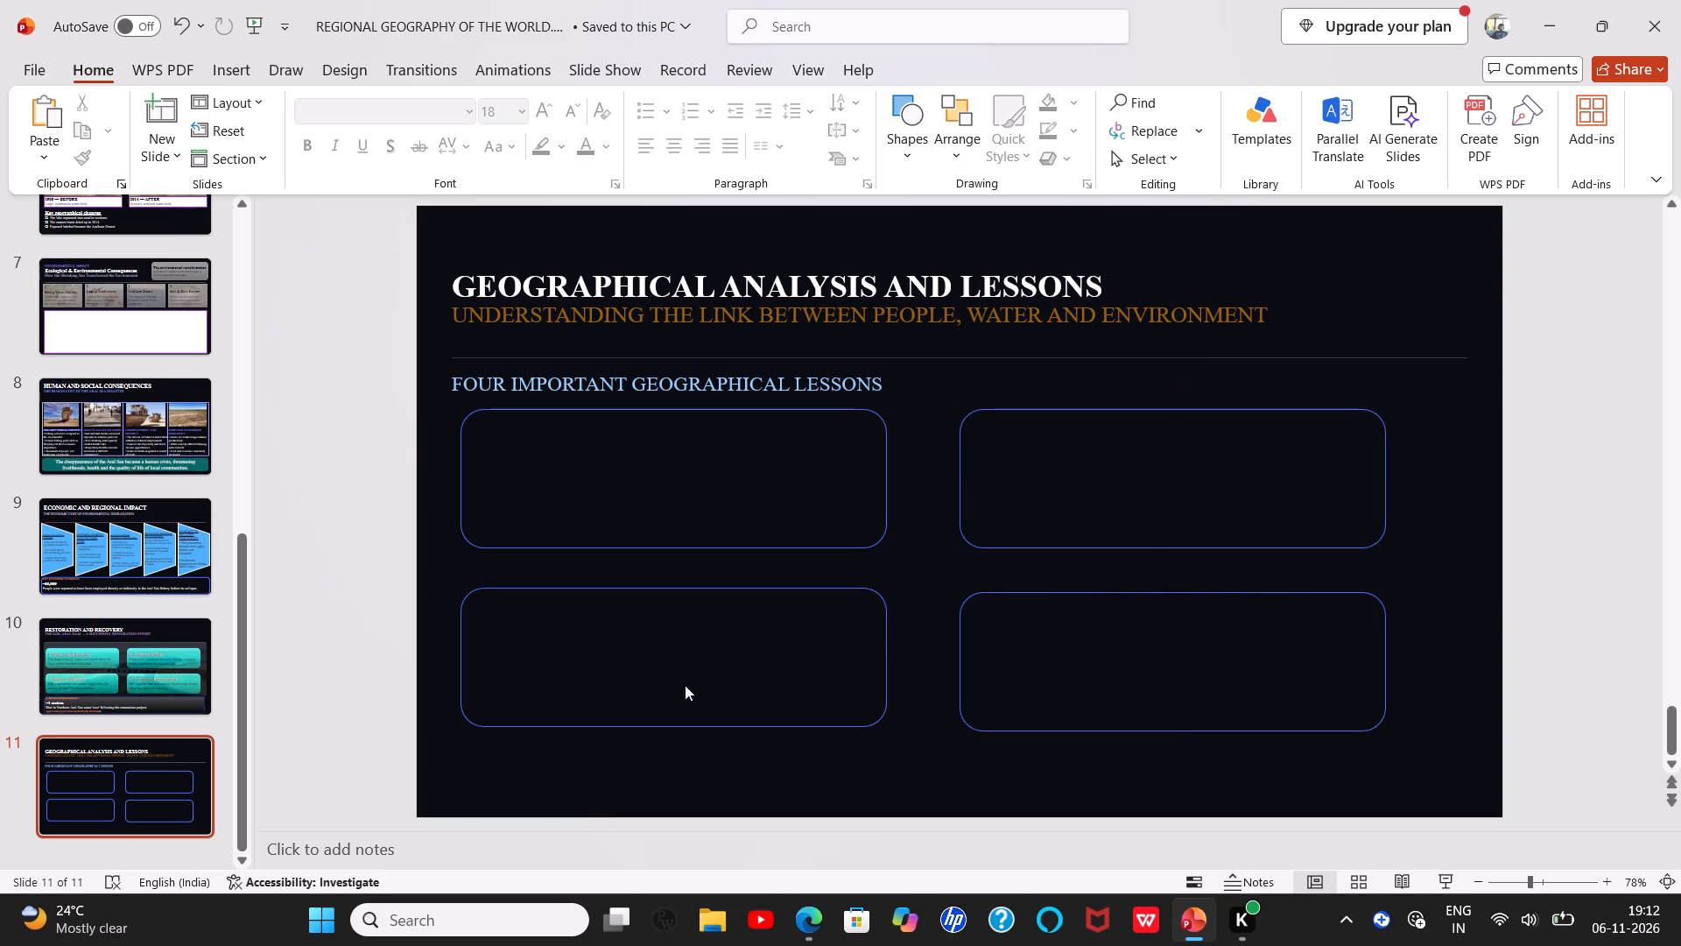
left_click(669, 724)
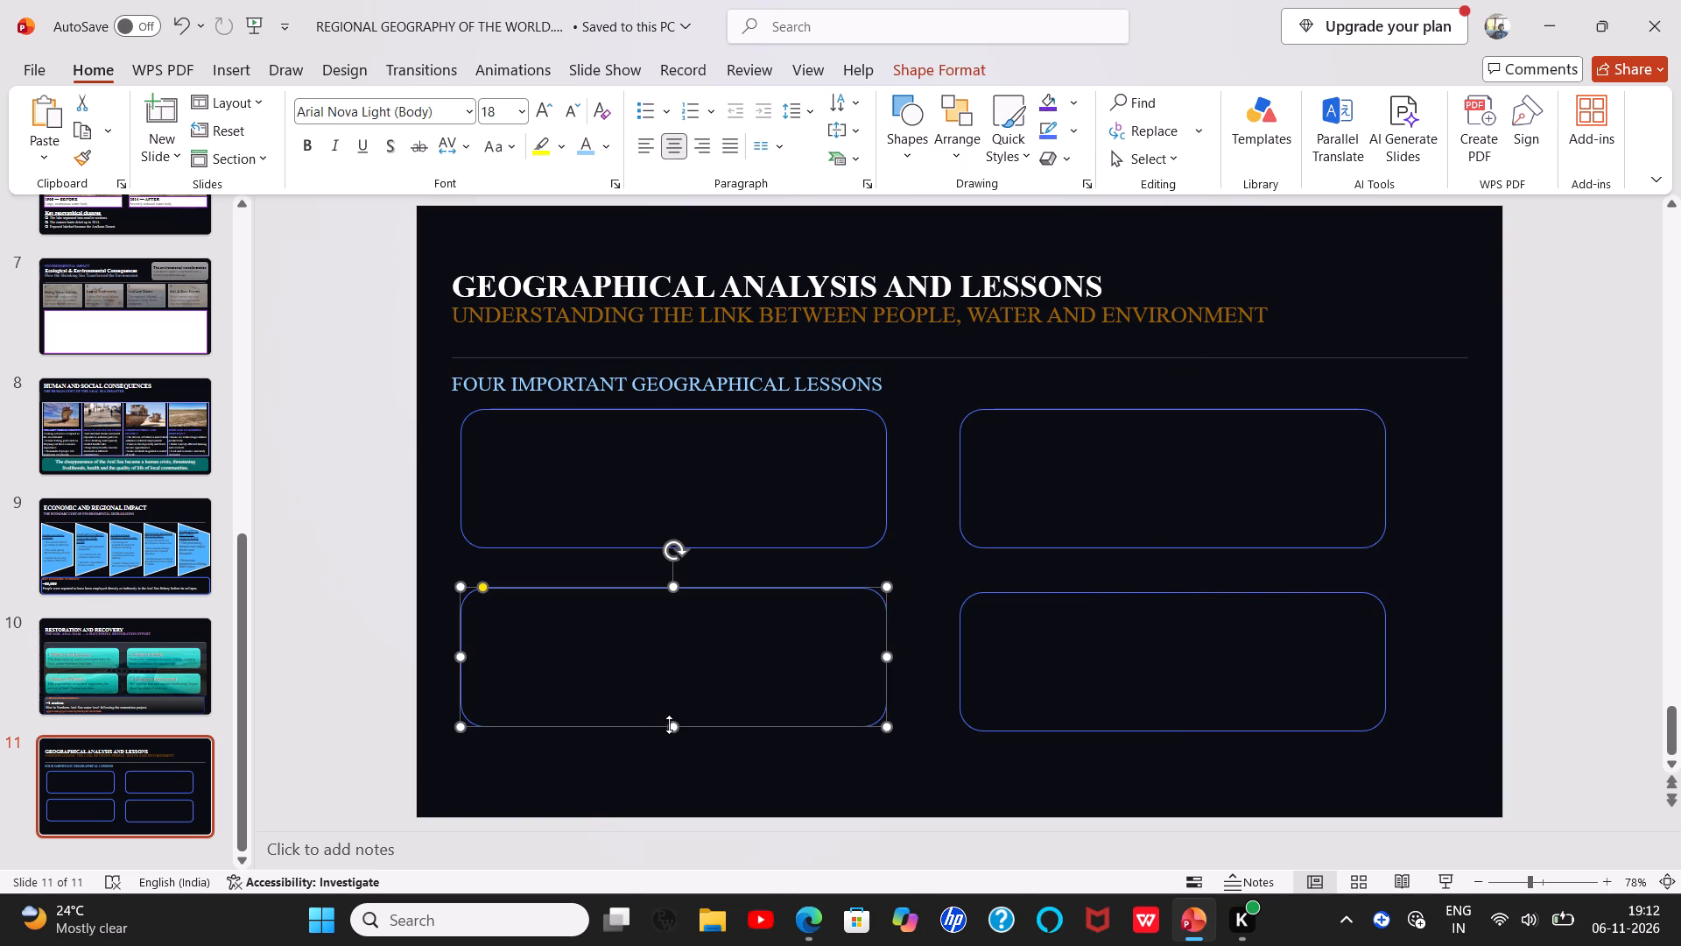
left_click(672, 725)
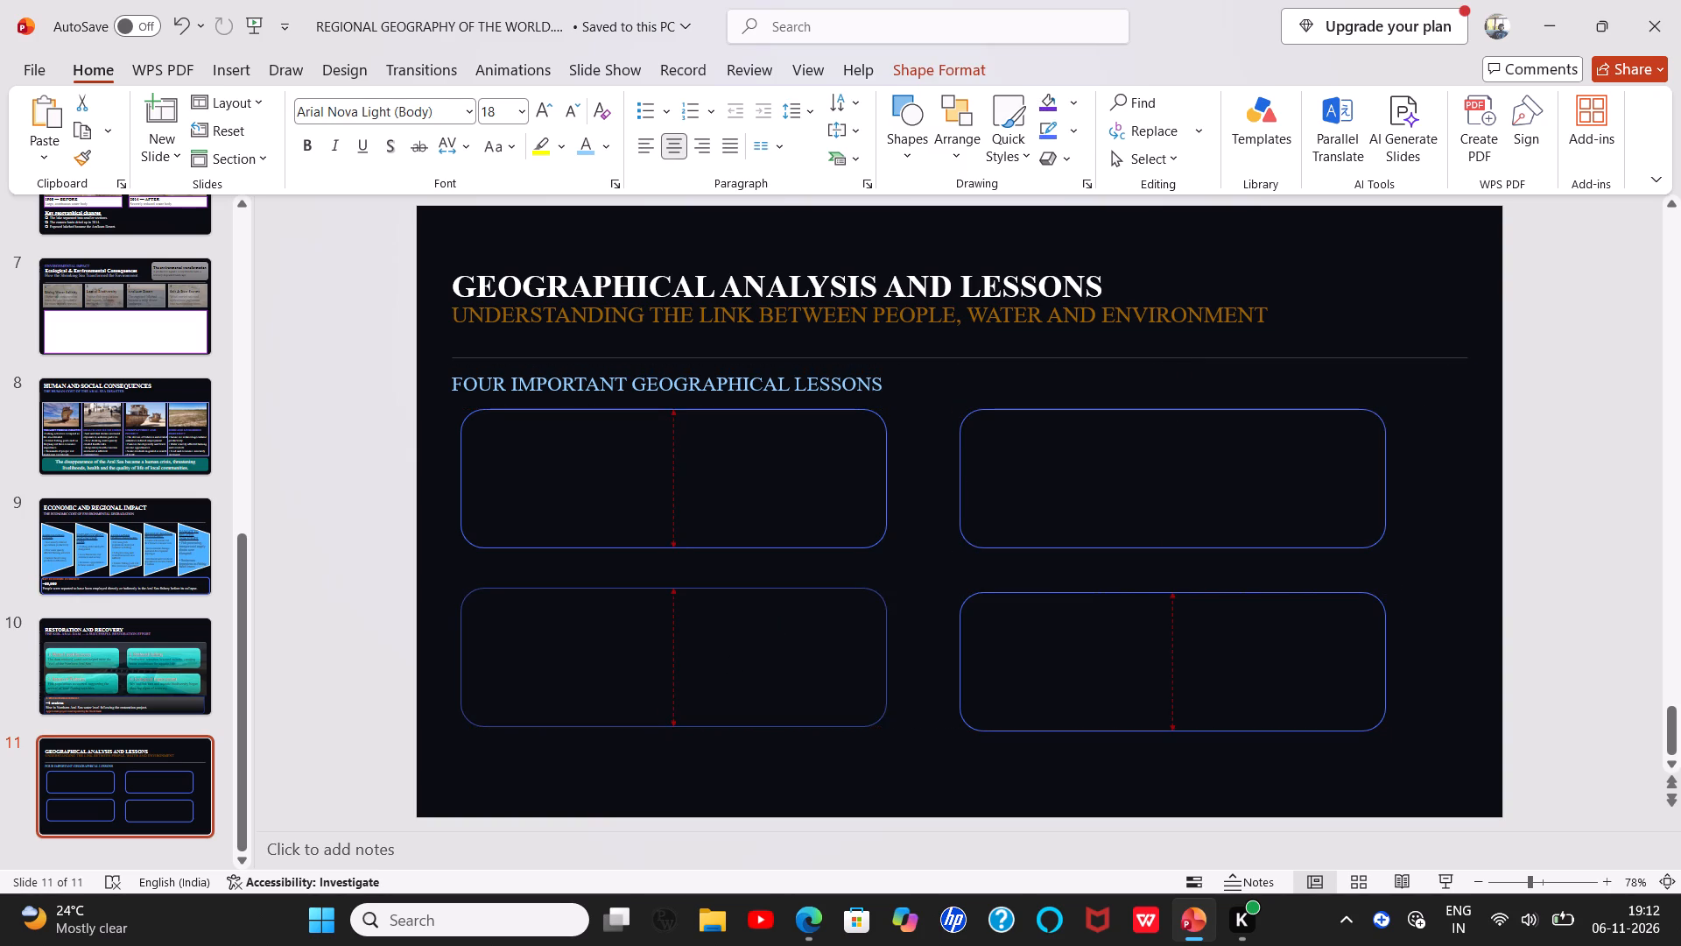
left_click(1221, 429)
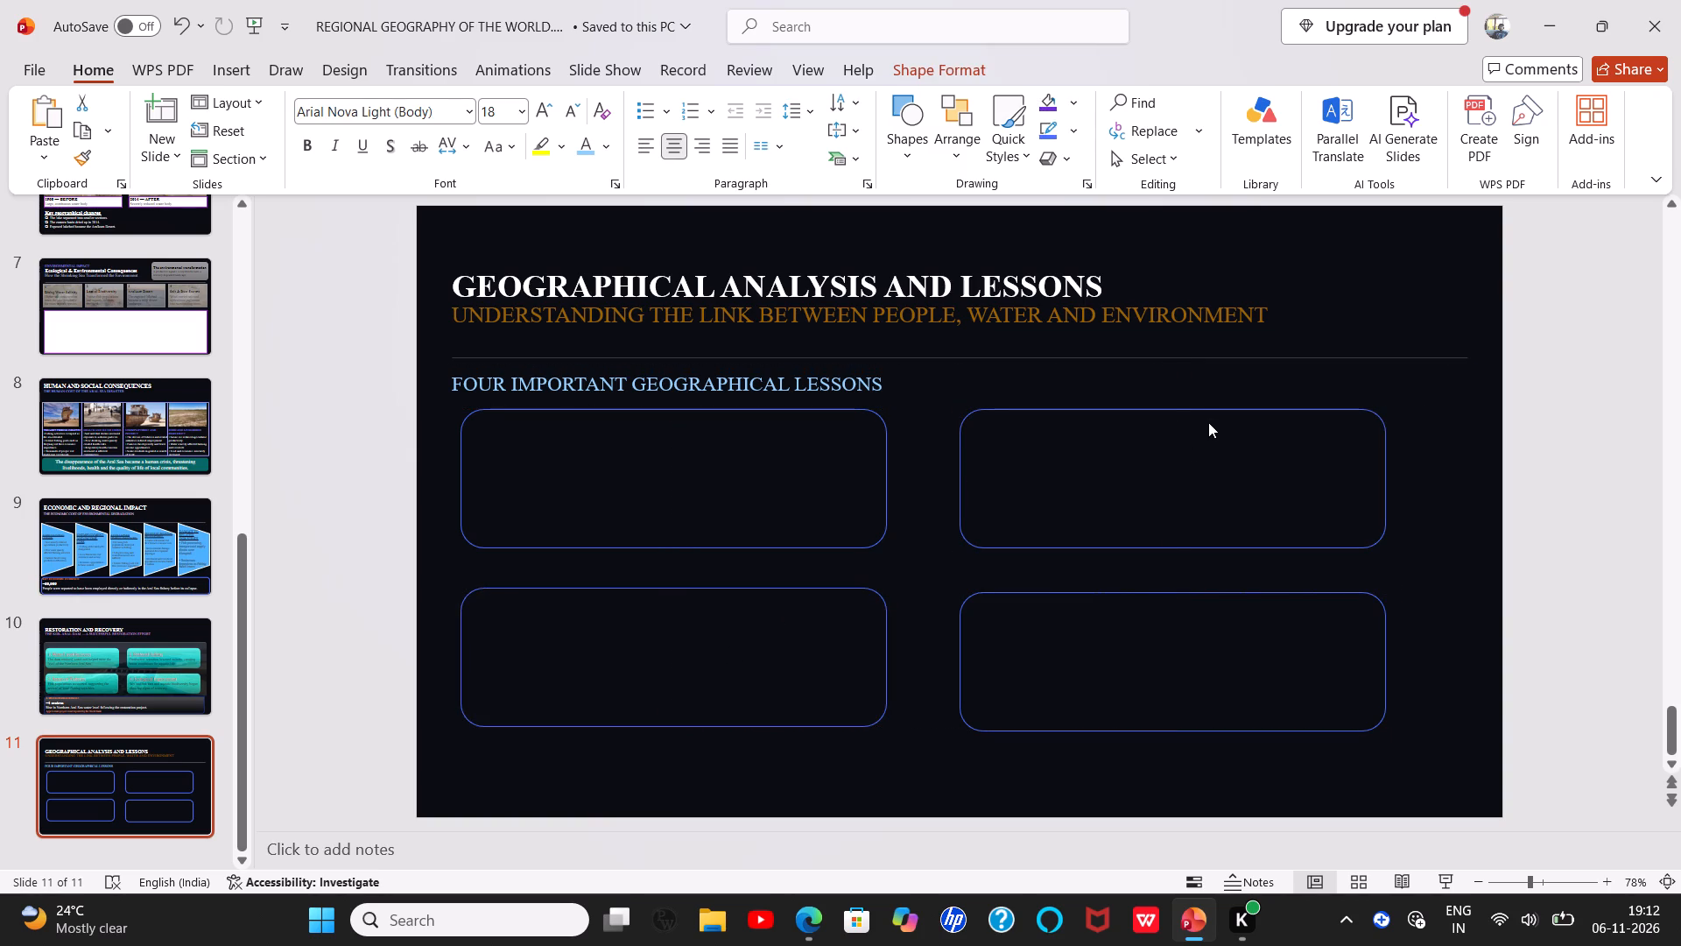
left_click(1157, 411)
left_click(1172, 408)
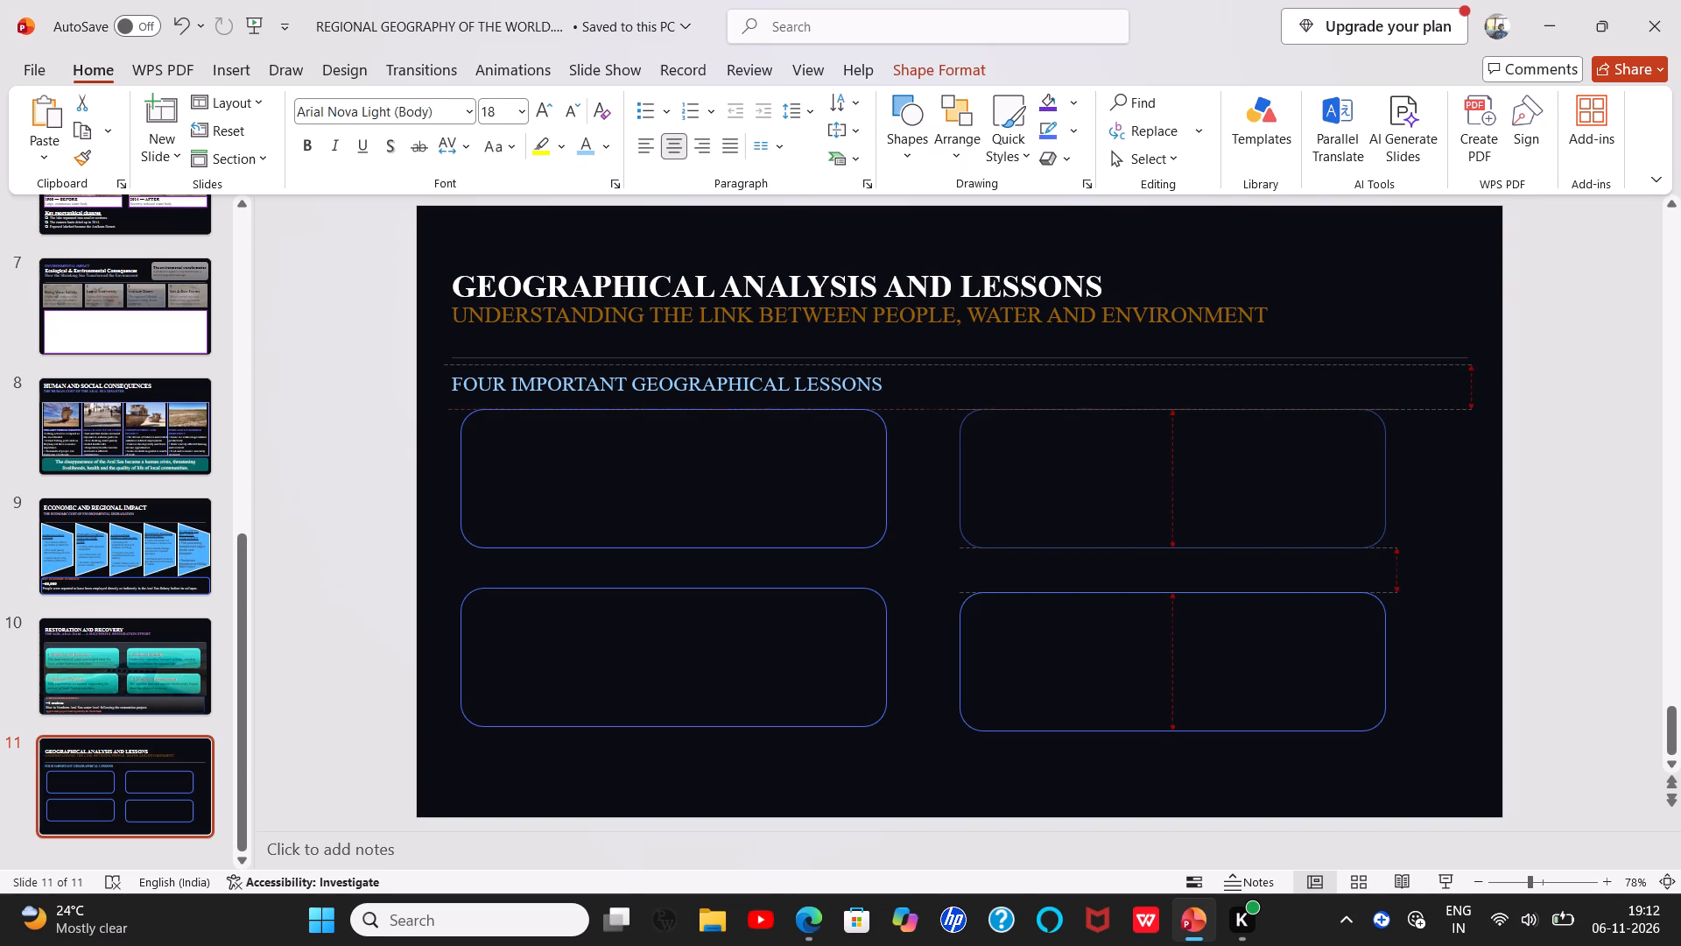
Raise the fourth rounded rectangle's top and bottom edges slightly so that it is level with the third box.
left_click(1197, 665)
left_click(1182, 663)
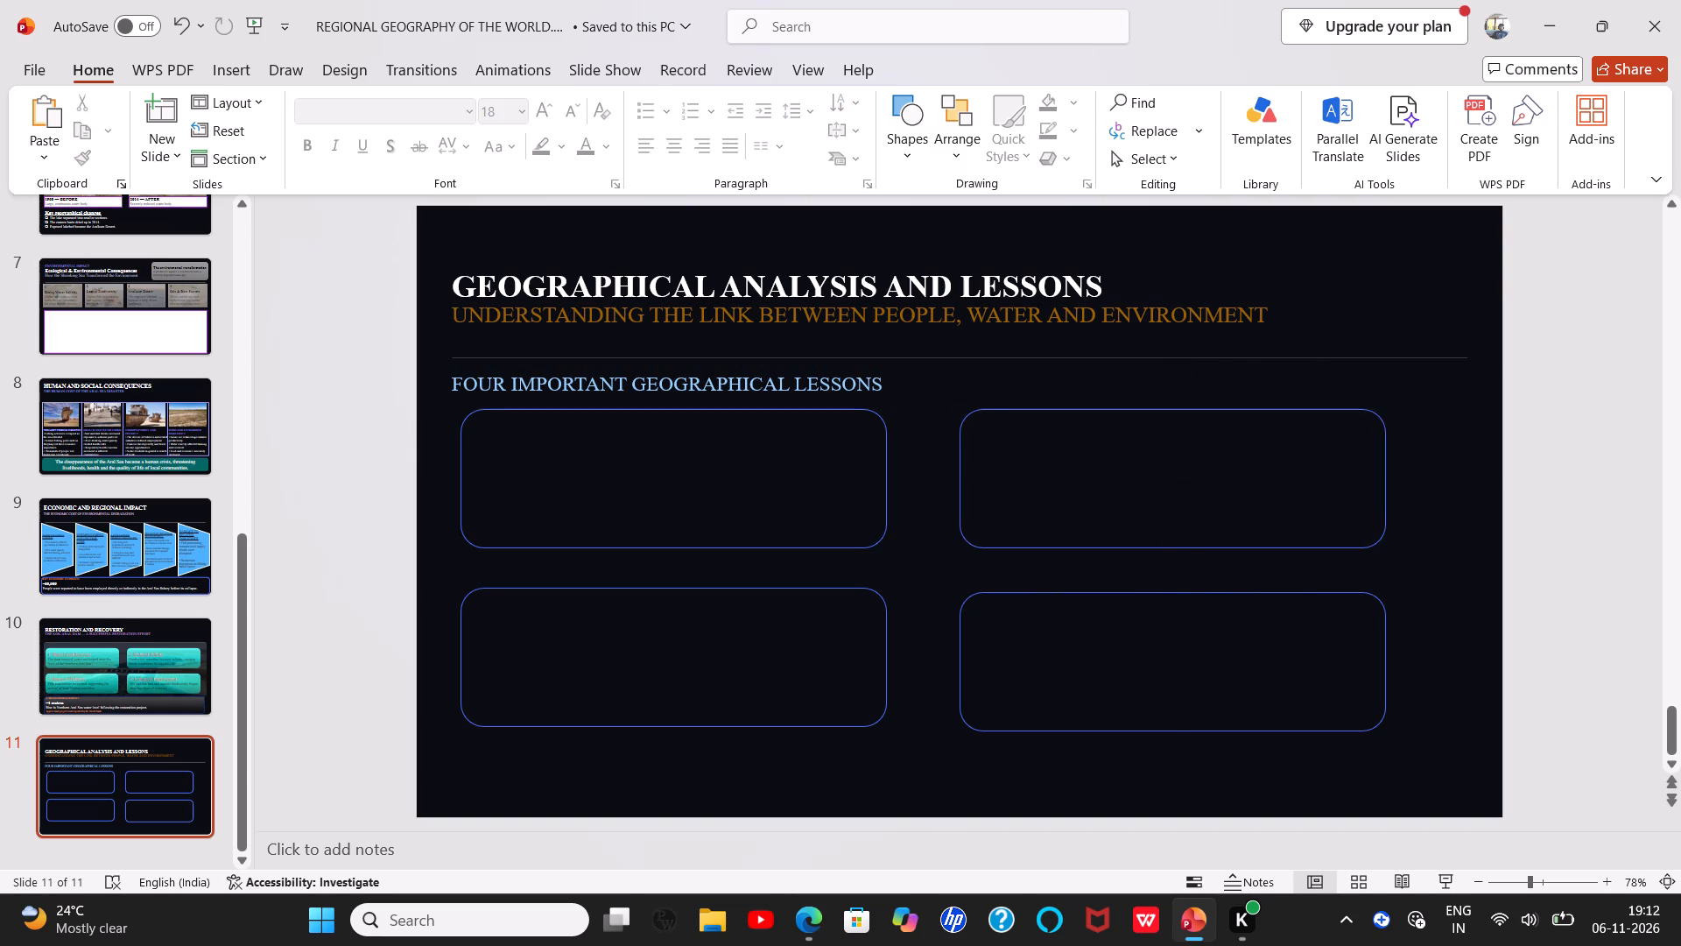
left_click(1178, 589)
left_click(1177, 589)
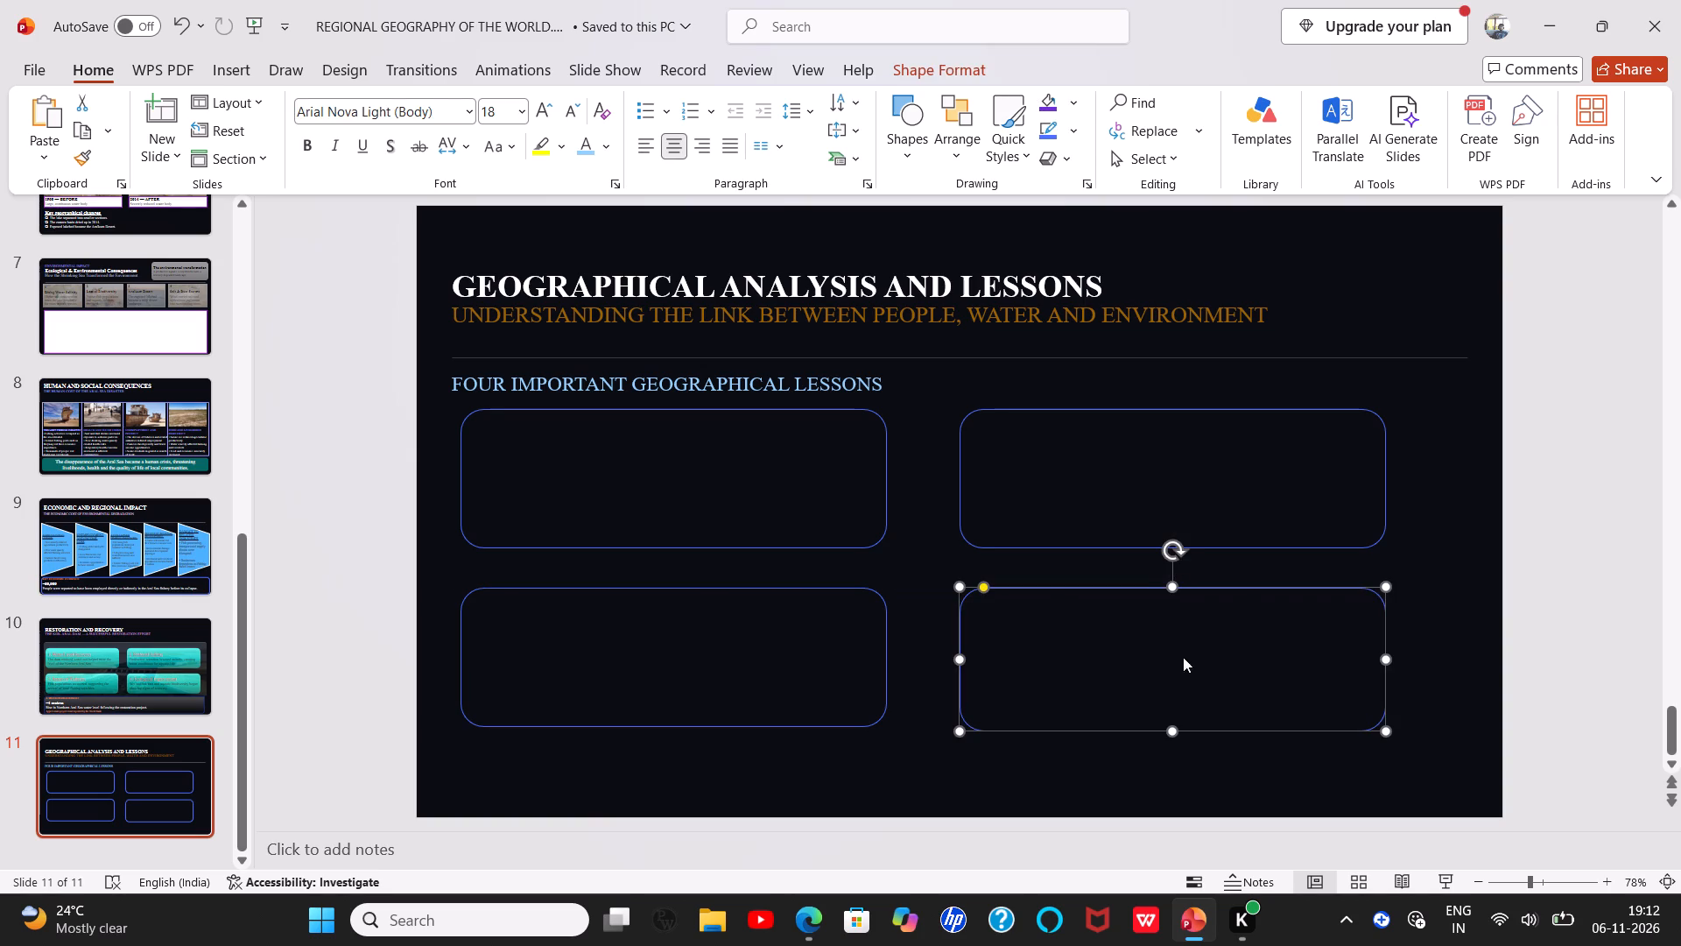
left_click(1175, 728)
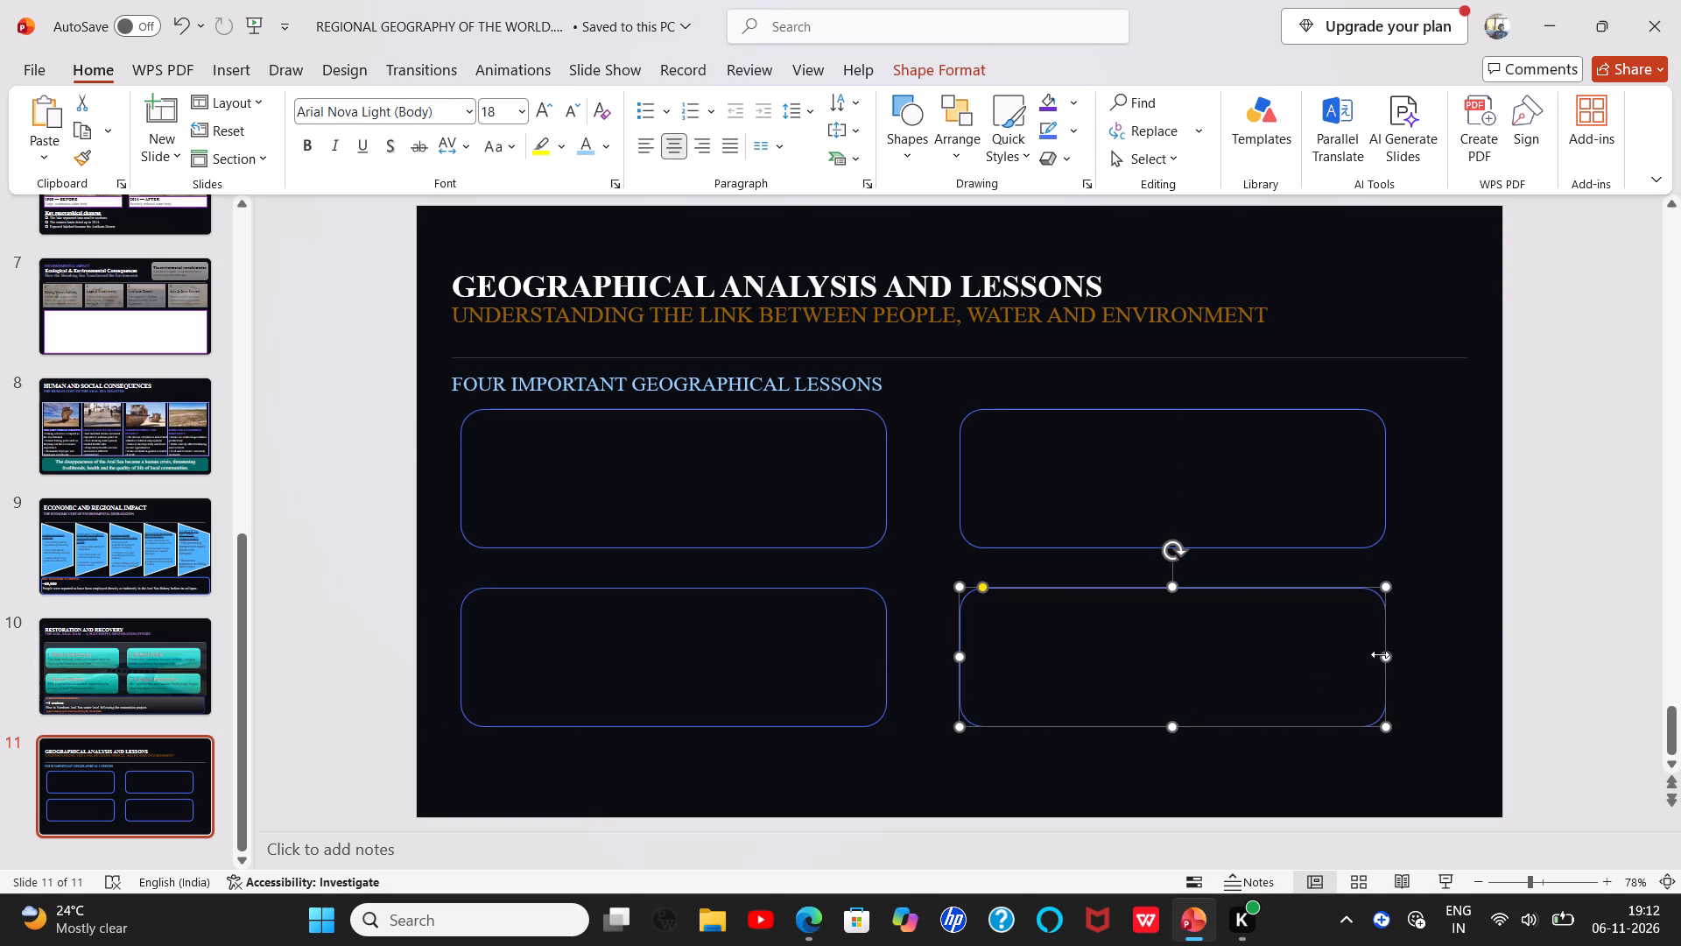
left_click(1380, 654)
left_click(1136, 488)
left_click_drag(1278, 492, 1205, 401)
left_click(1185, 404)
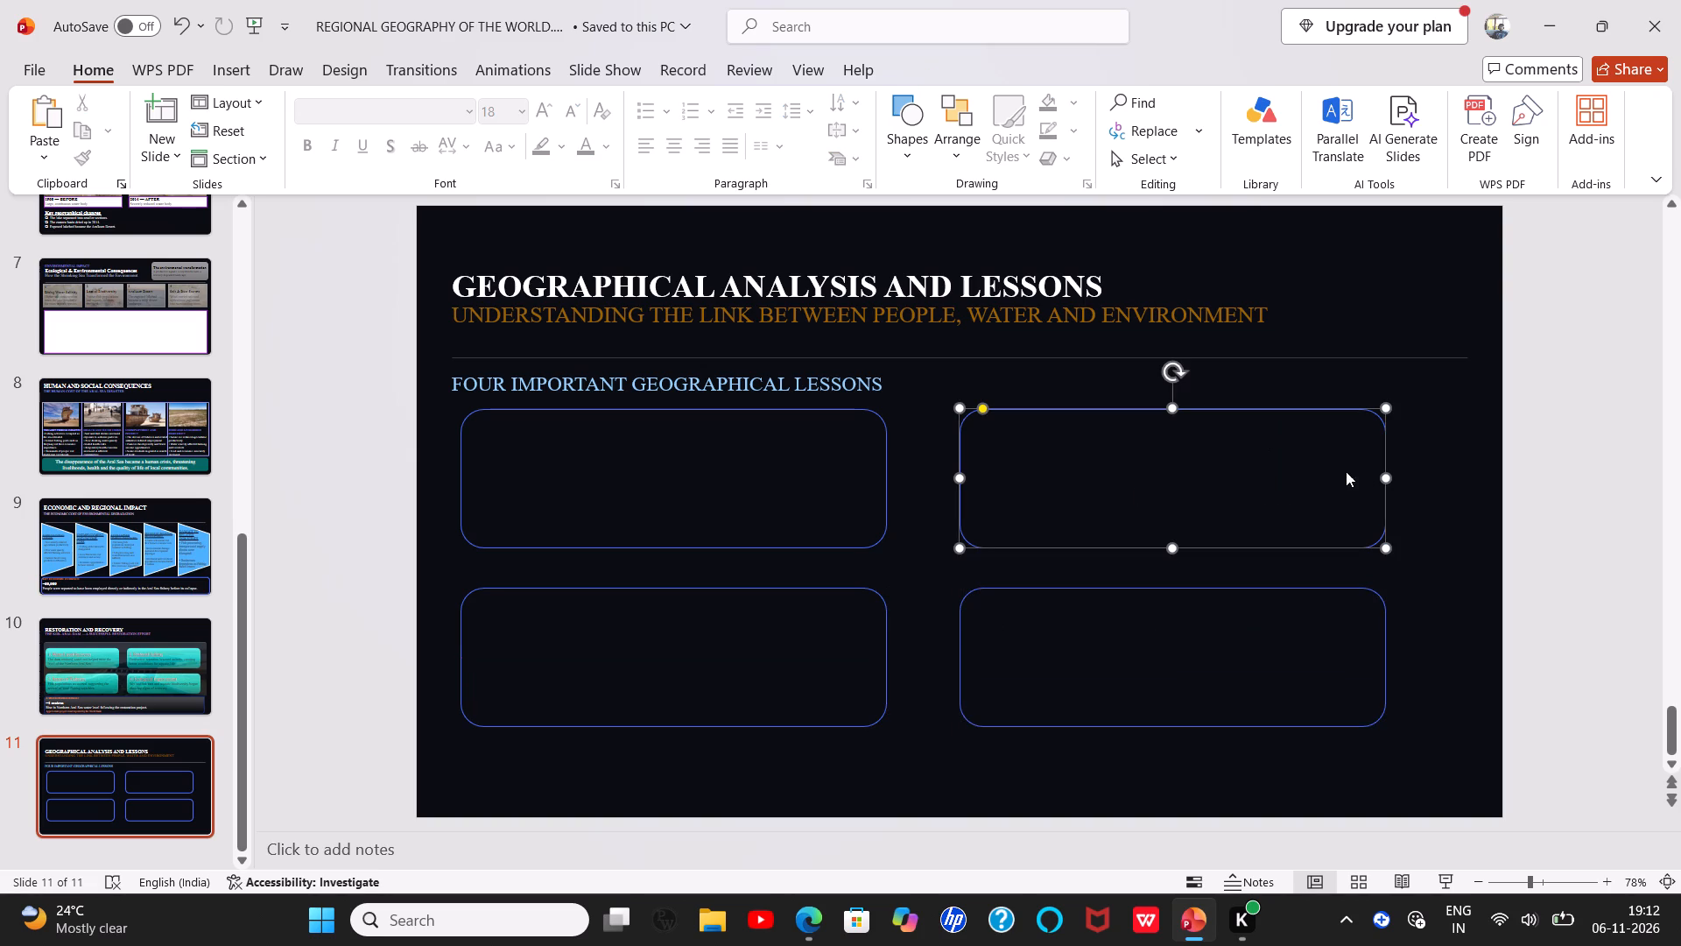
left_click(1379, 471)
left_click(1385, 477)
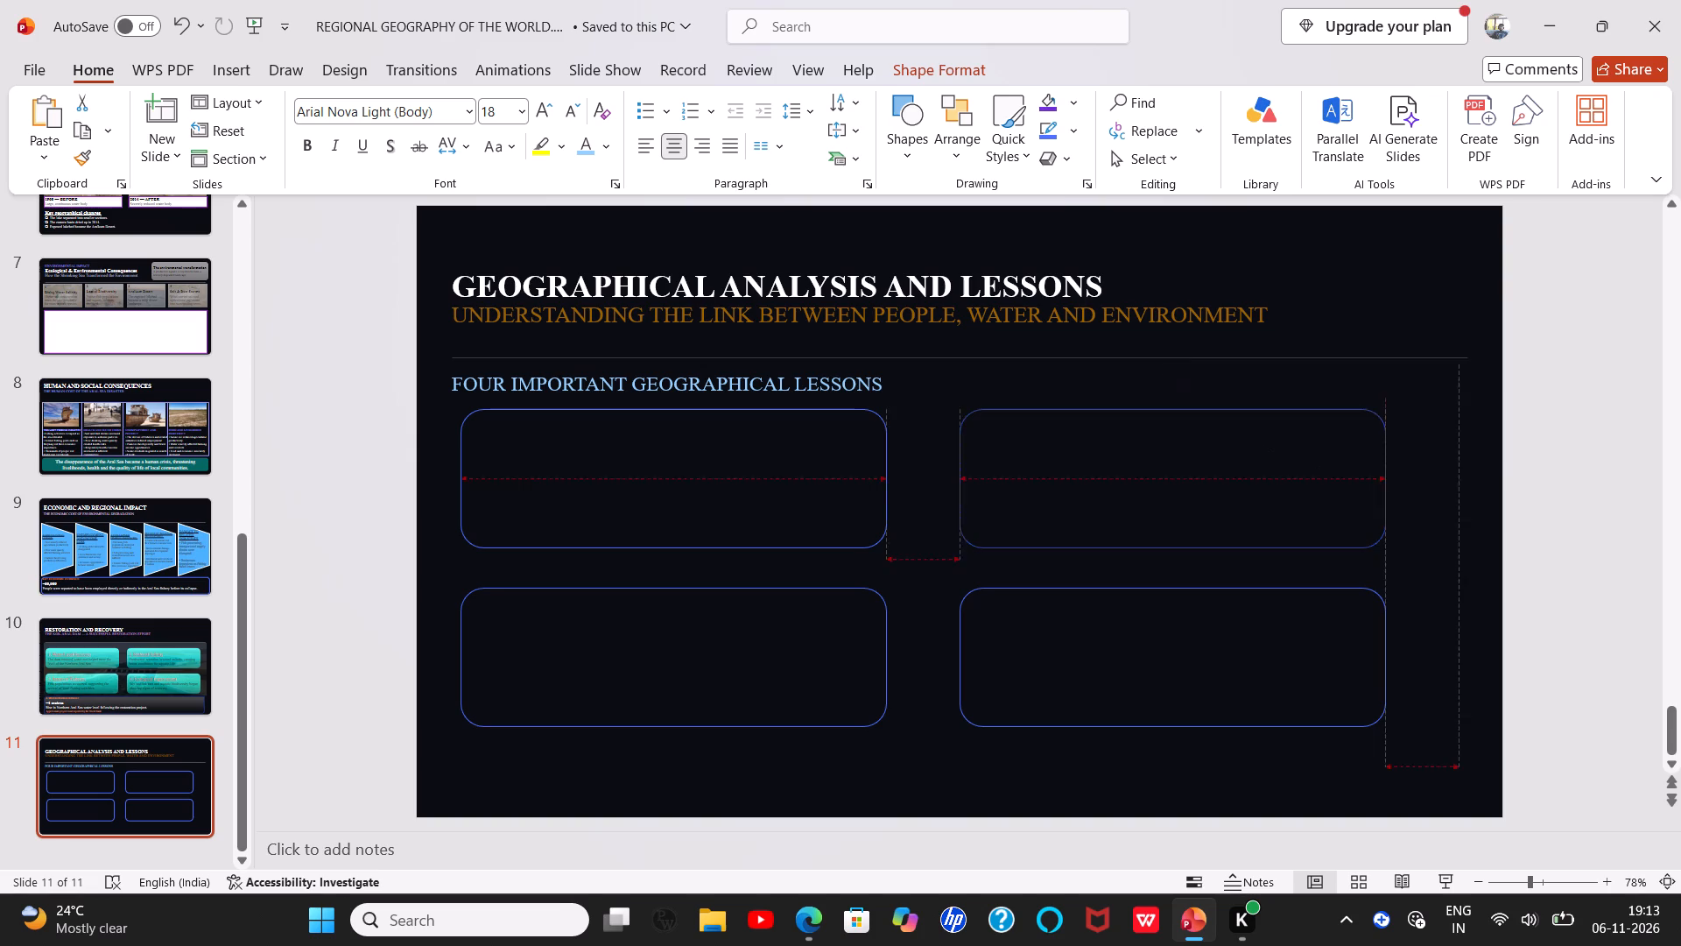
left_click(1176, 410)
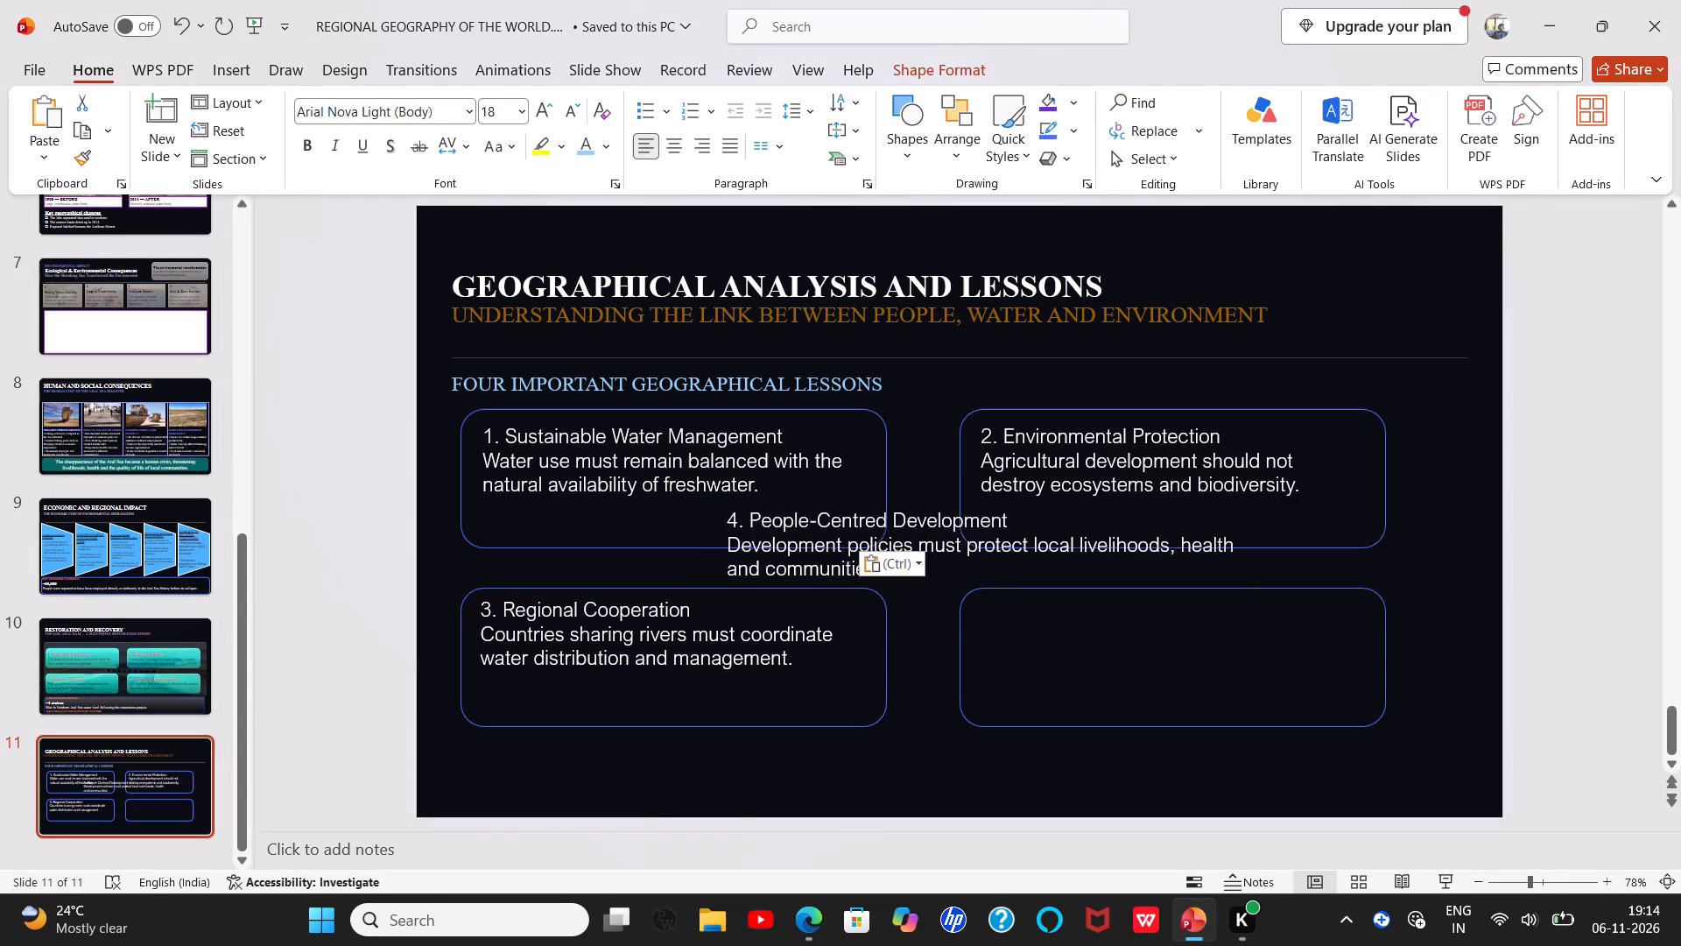
left_click_drag(1021, 528, 1220, 597)
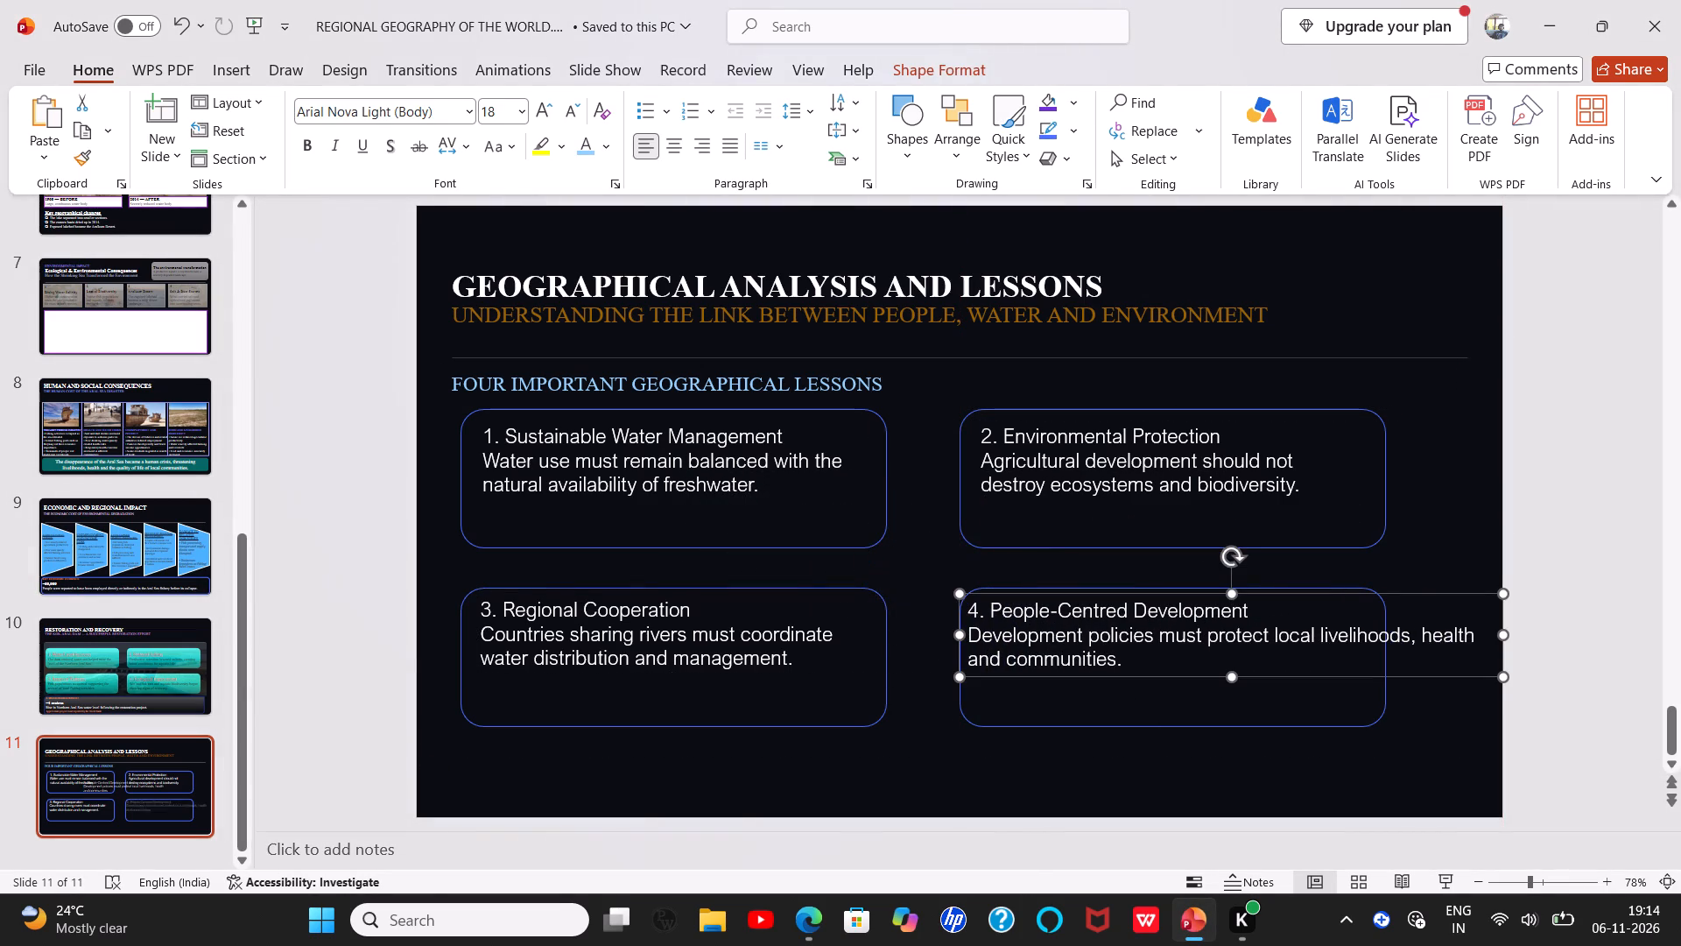
left_click_drag(1503, 674, 1364, 714)
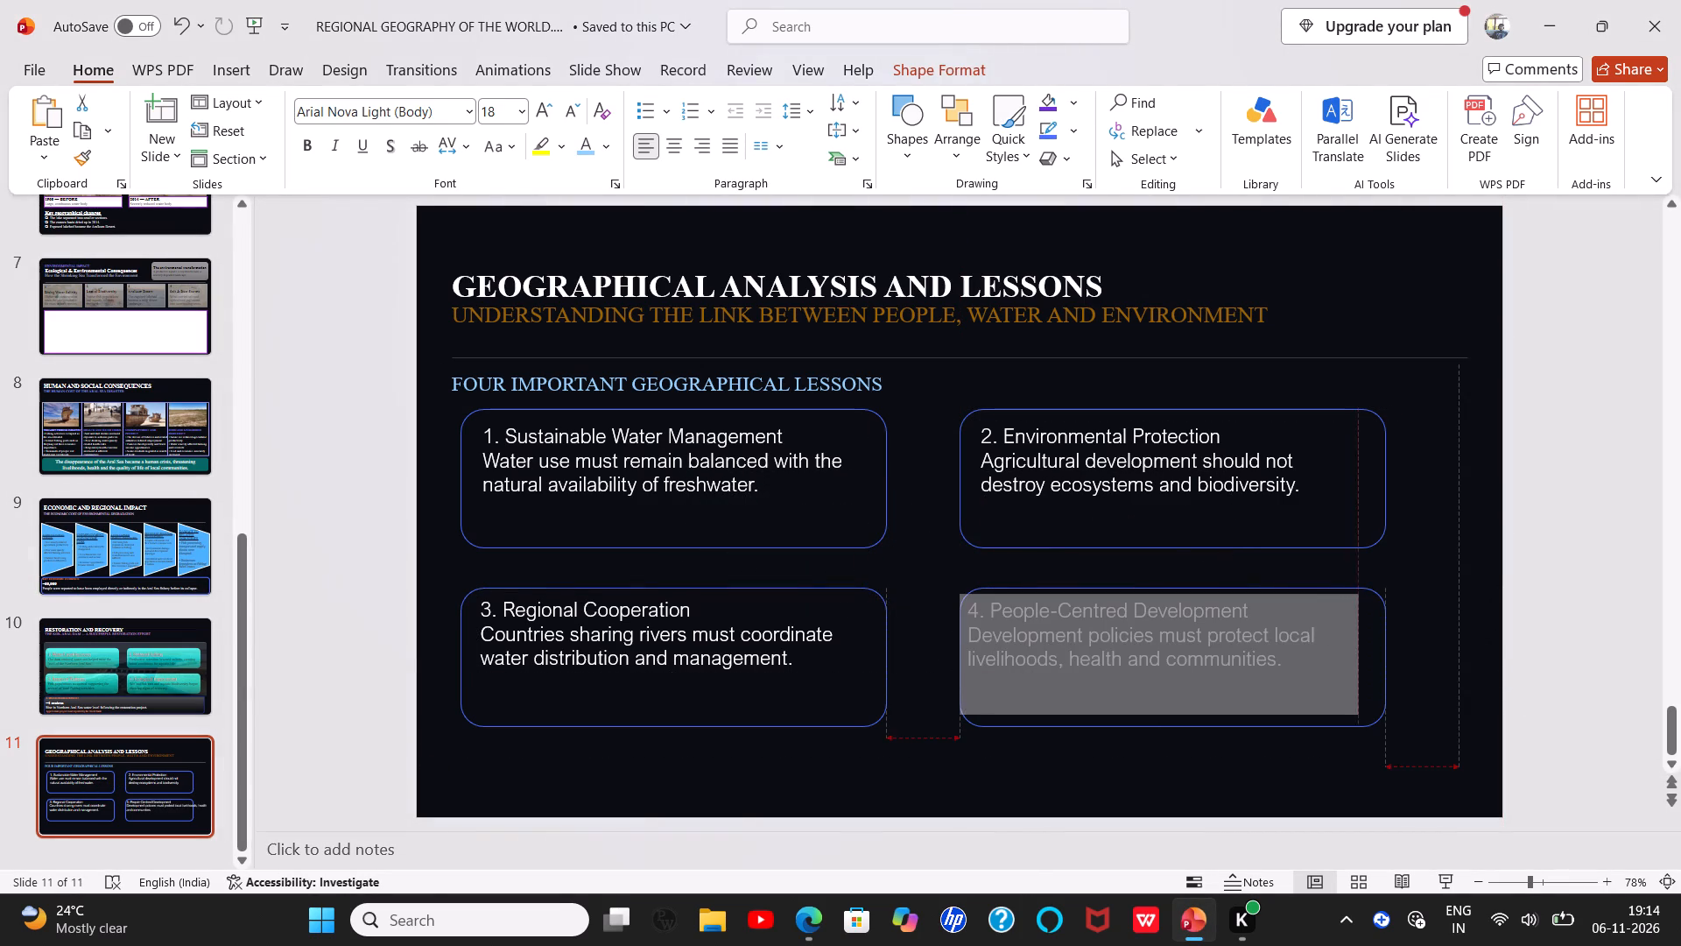
left_click_drag(1364, 714, 1366, 717)
left_click_drag(1167, 674, 1175, 710)
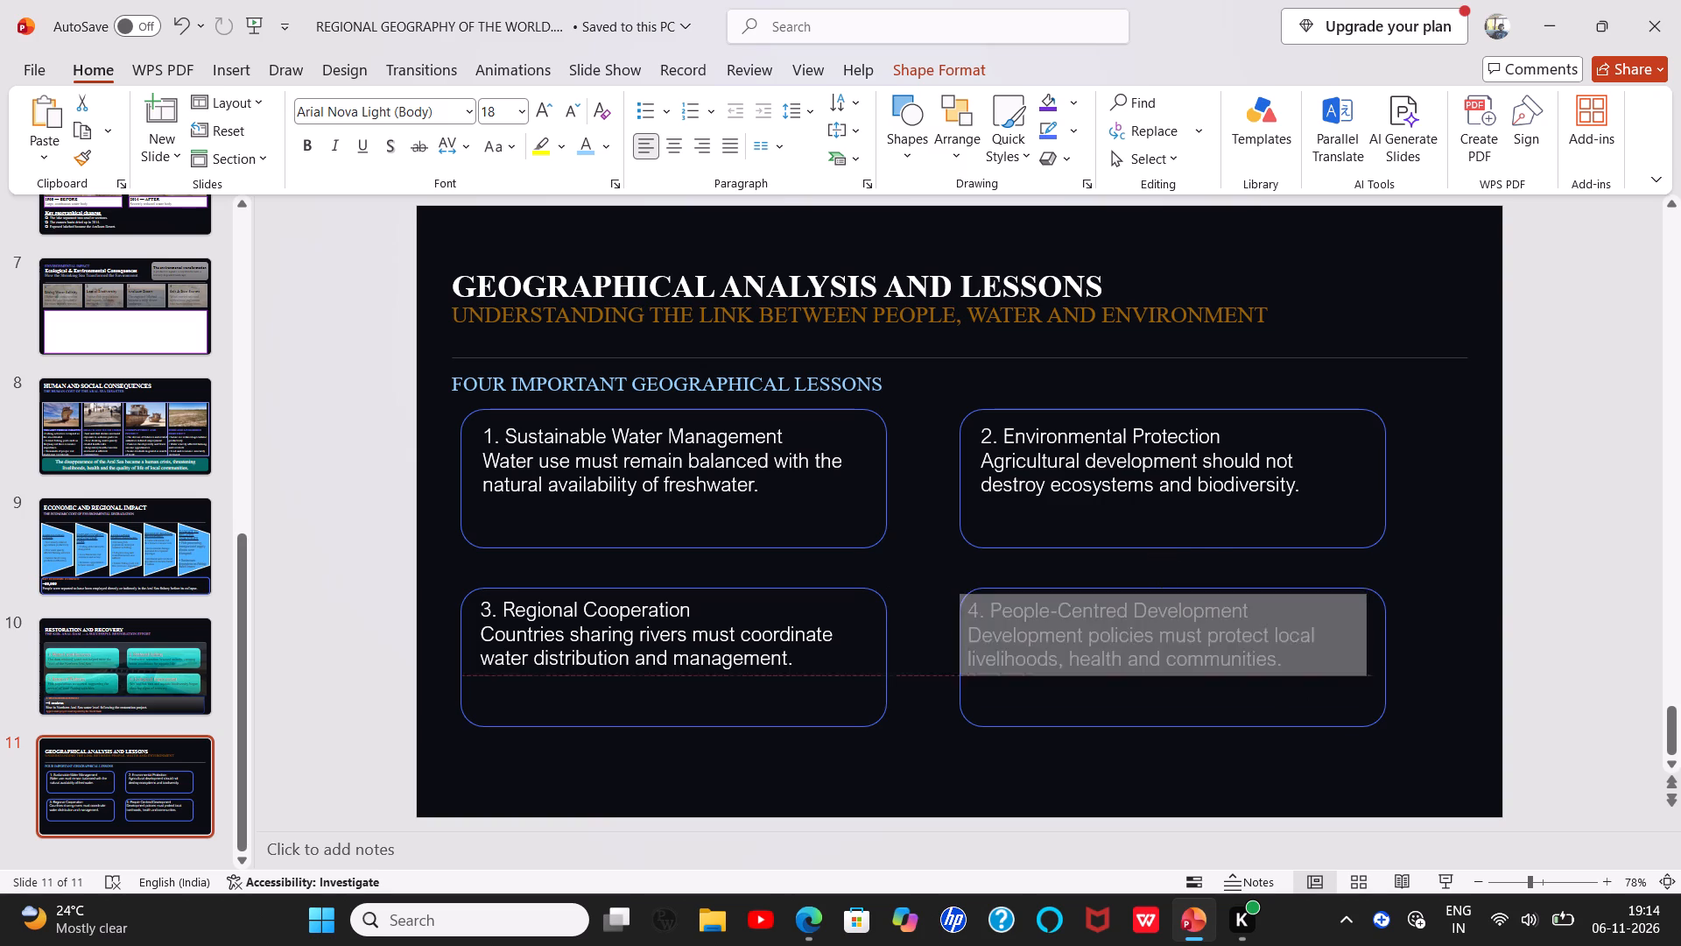
left_click_drag(1175, 710, 1179, 726)
Format all the Sustainable Water Management text in the first box as Times New Roman, size 24.
left_click(483, 425)
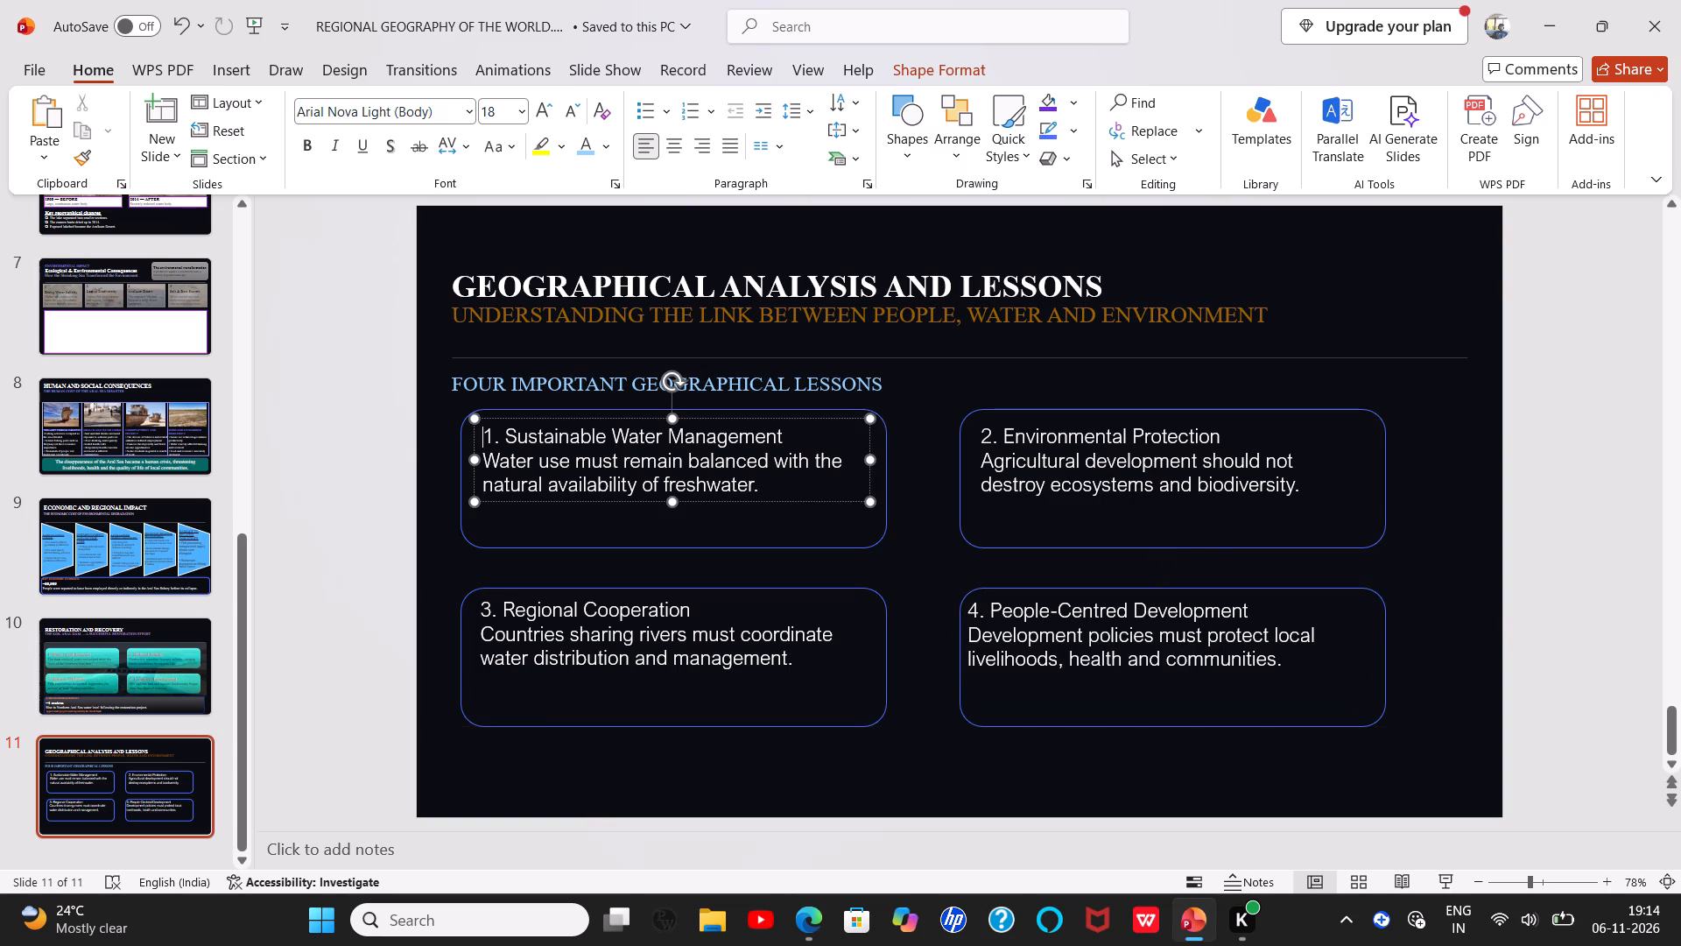
key("ctrl+a")
left_click(473, 112)
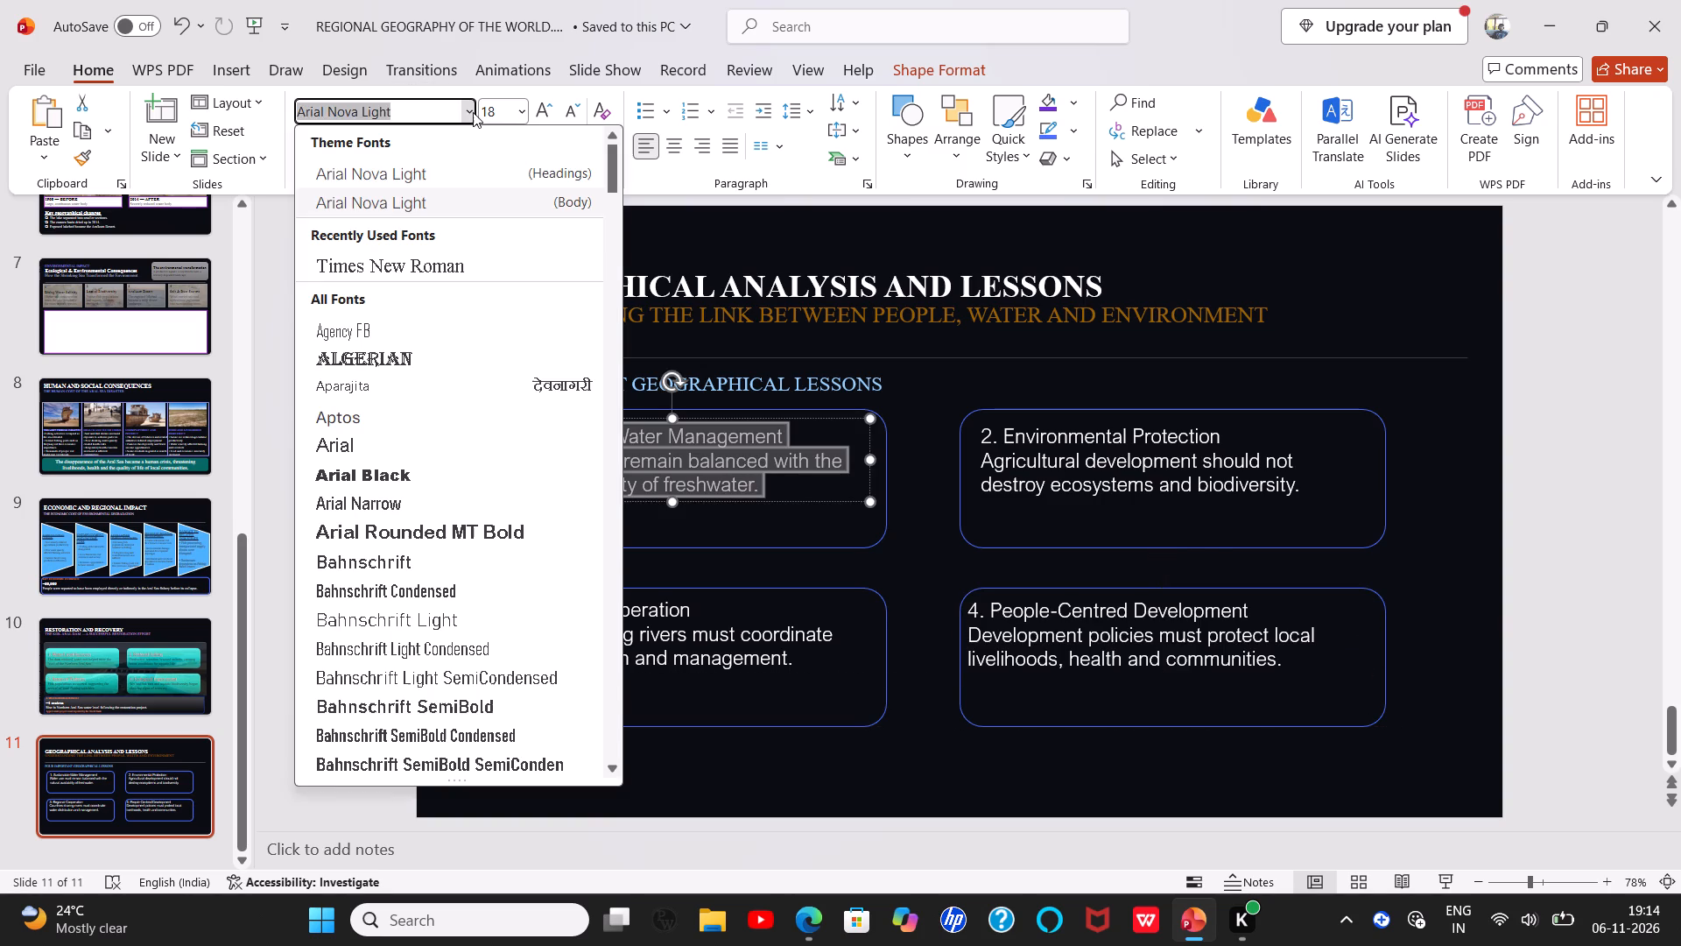
left_click(468, 261)
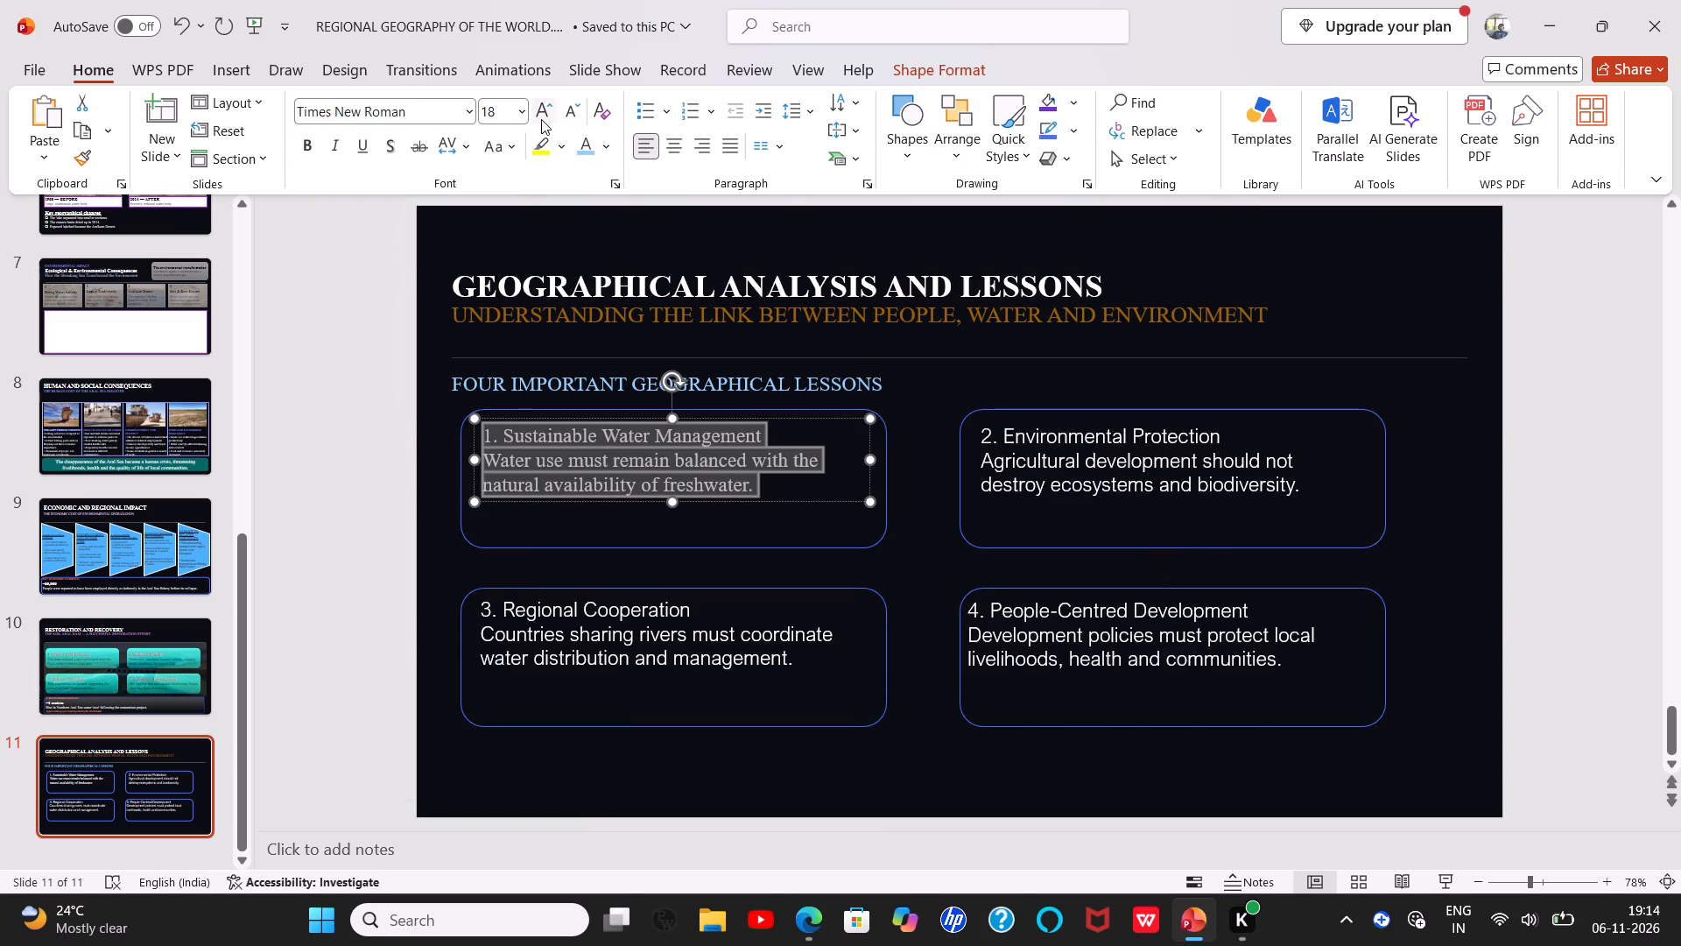
left_click(541, 114)
left_click(541, 114)
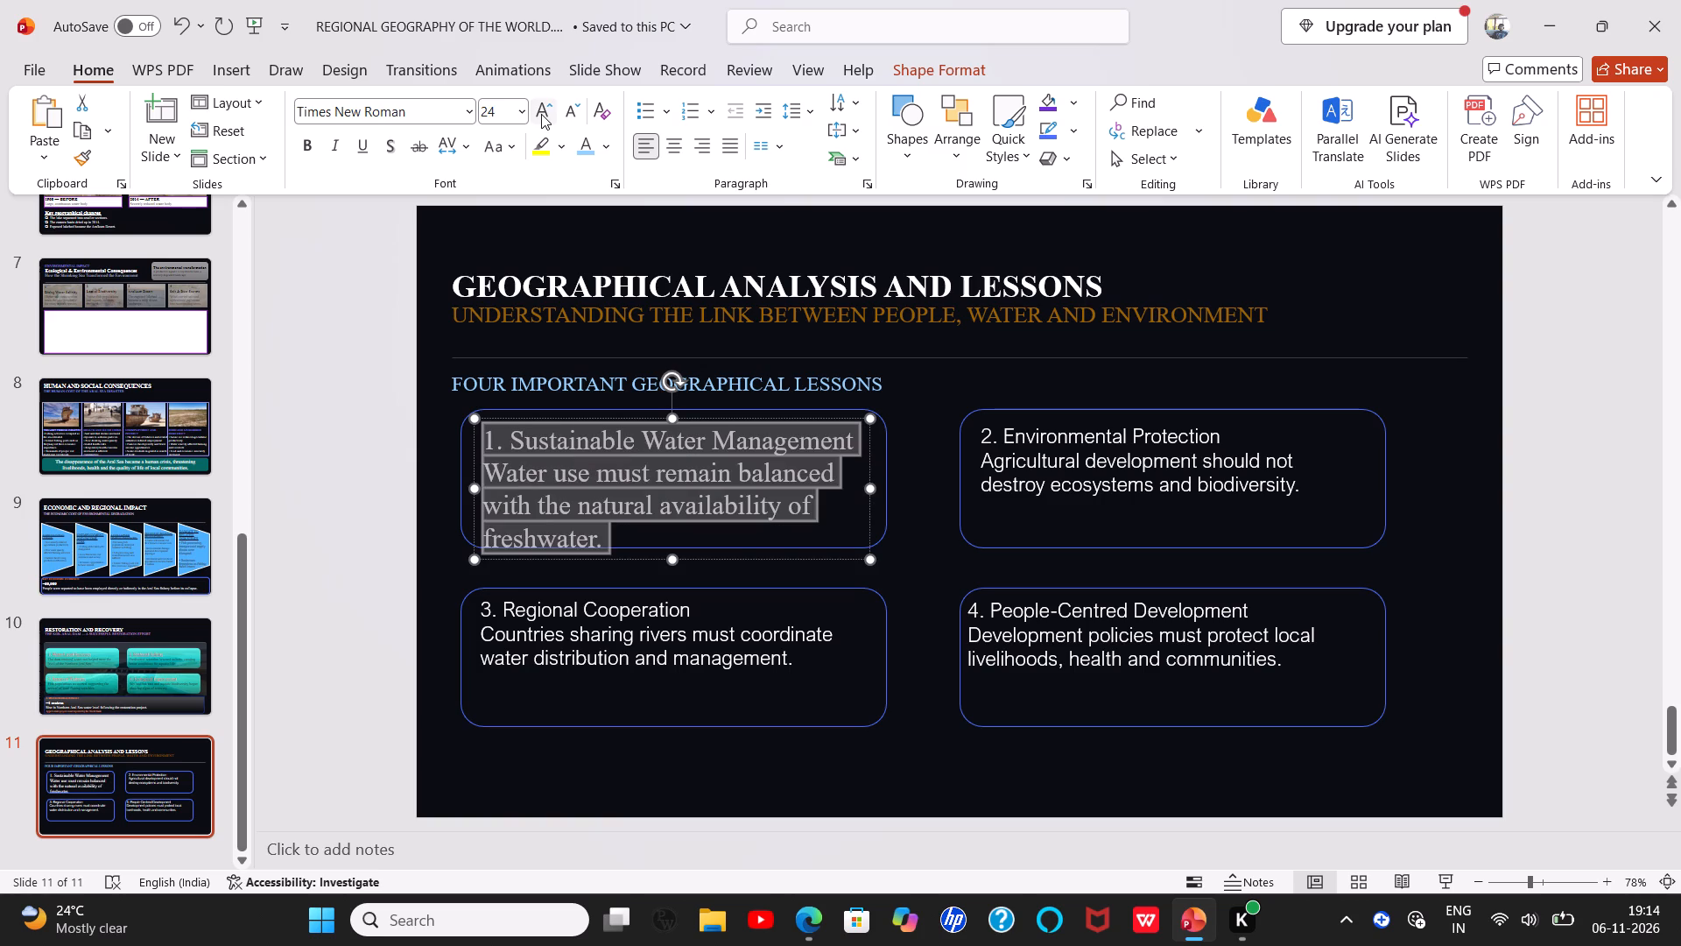
Reduce the description below the Sustainable Water Management title in the first box to size 20.
left_click(485, 458)
left_click_drag(485, 468, 609, 538)
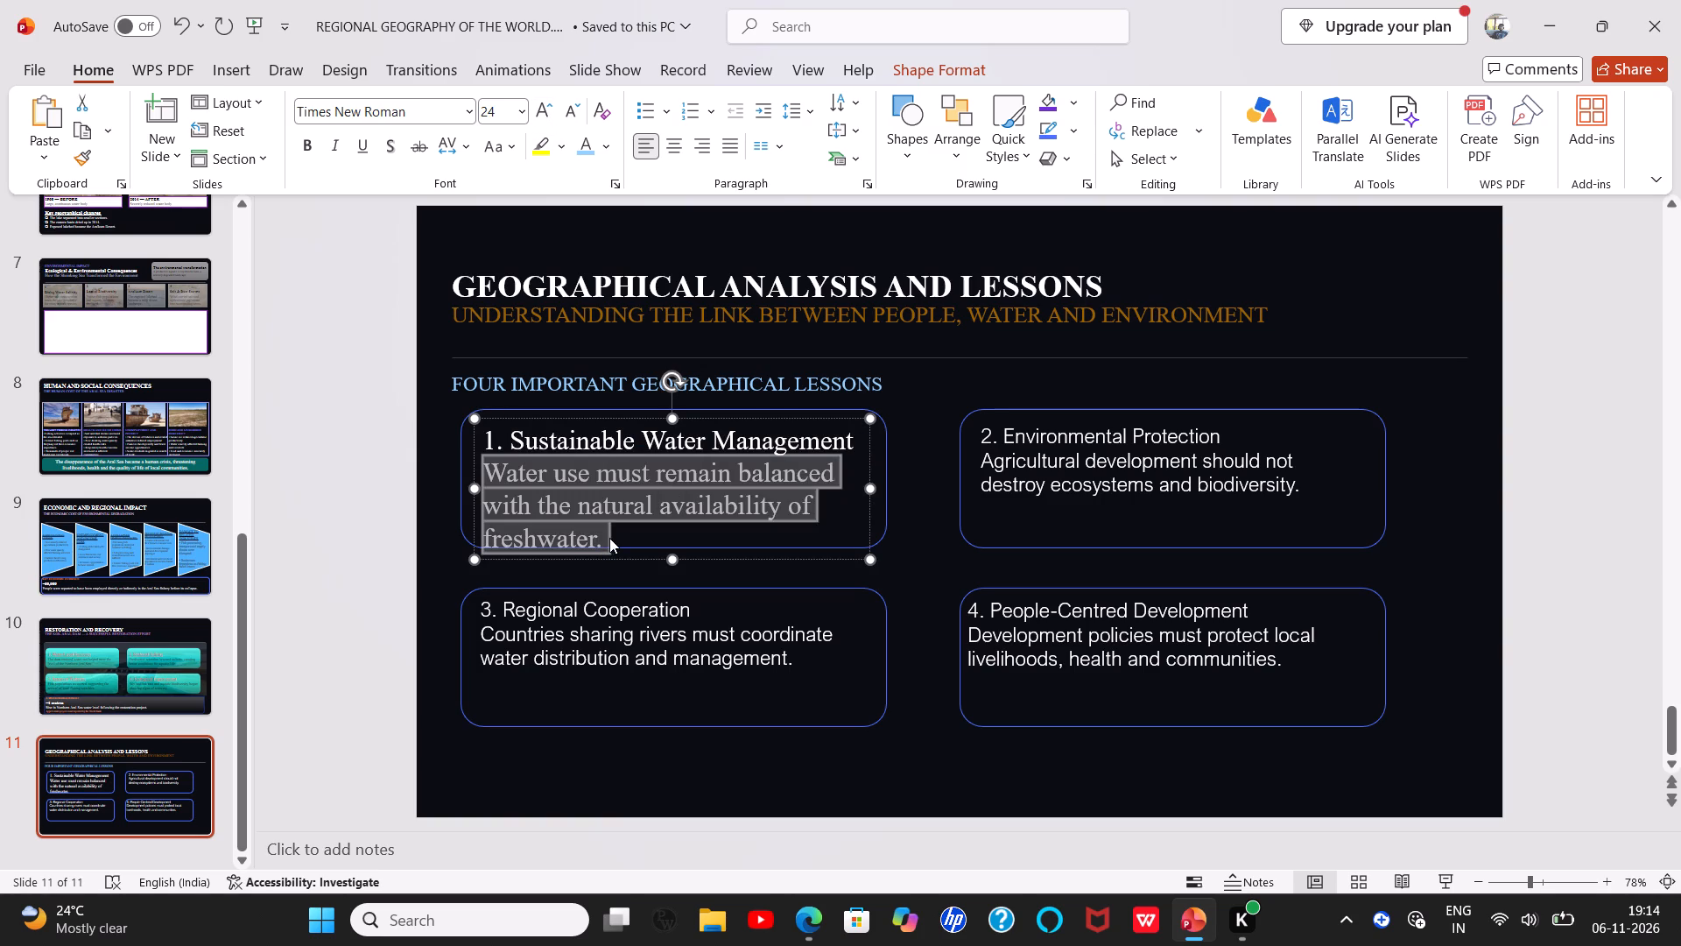
left_click(828, 477)
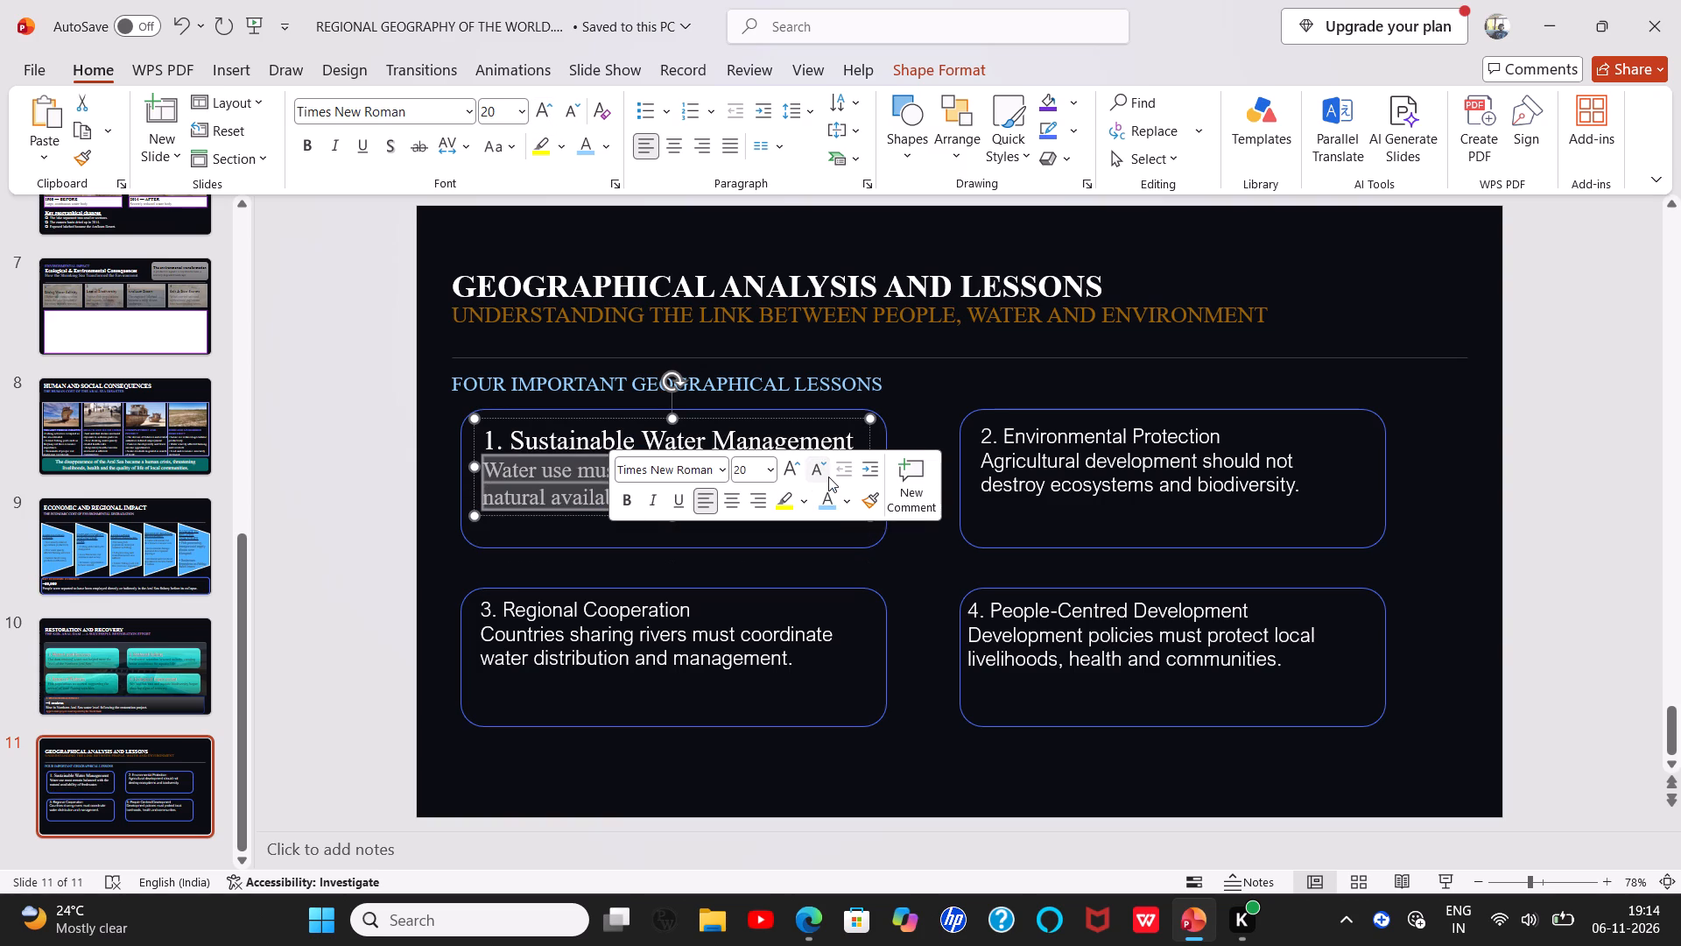
Format the Environmental Protection text in the second box as Times New Roman, with the title at size 24 and the description at 20.
left_click(987, 434)
key("ctrl+a")
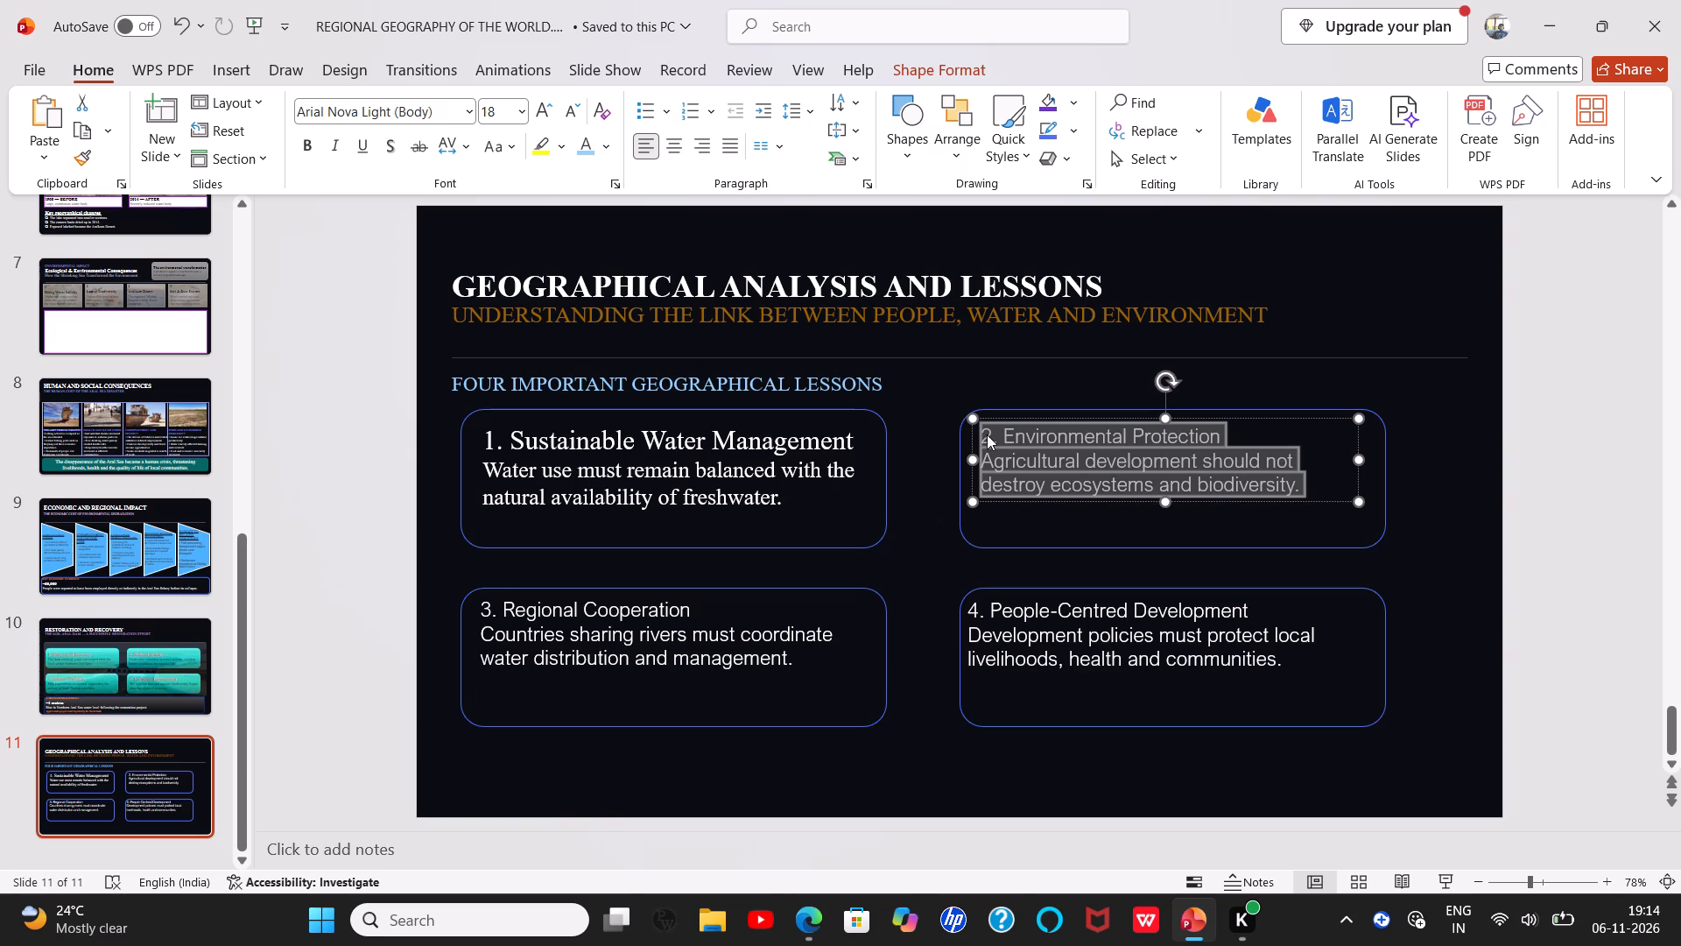
left_click(469, 116)
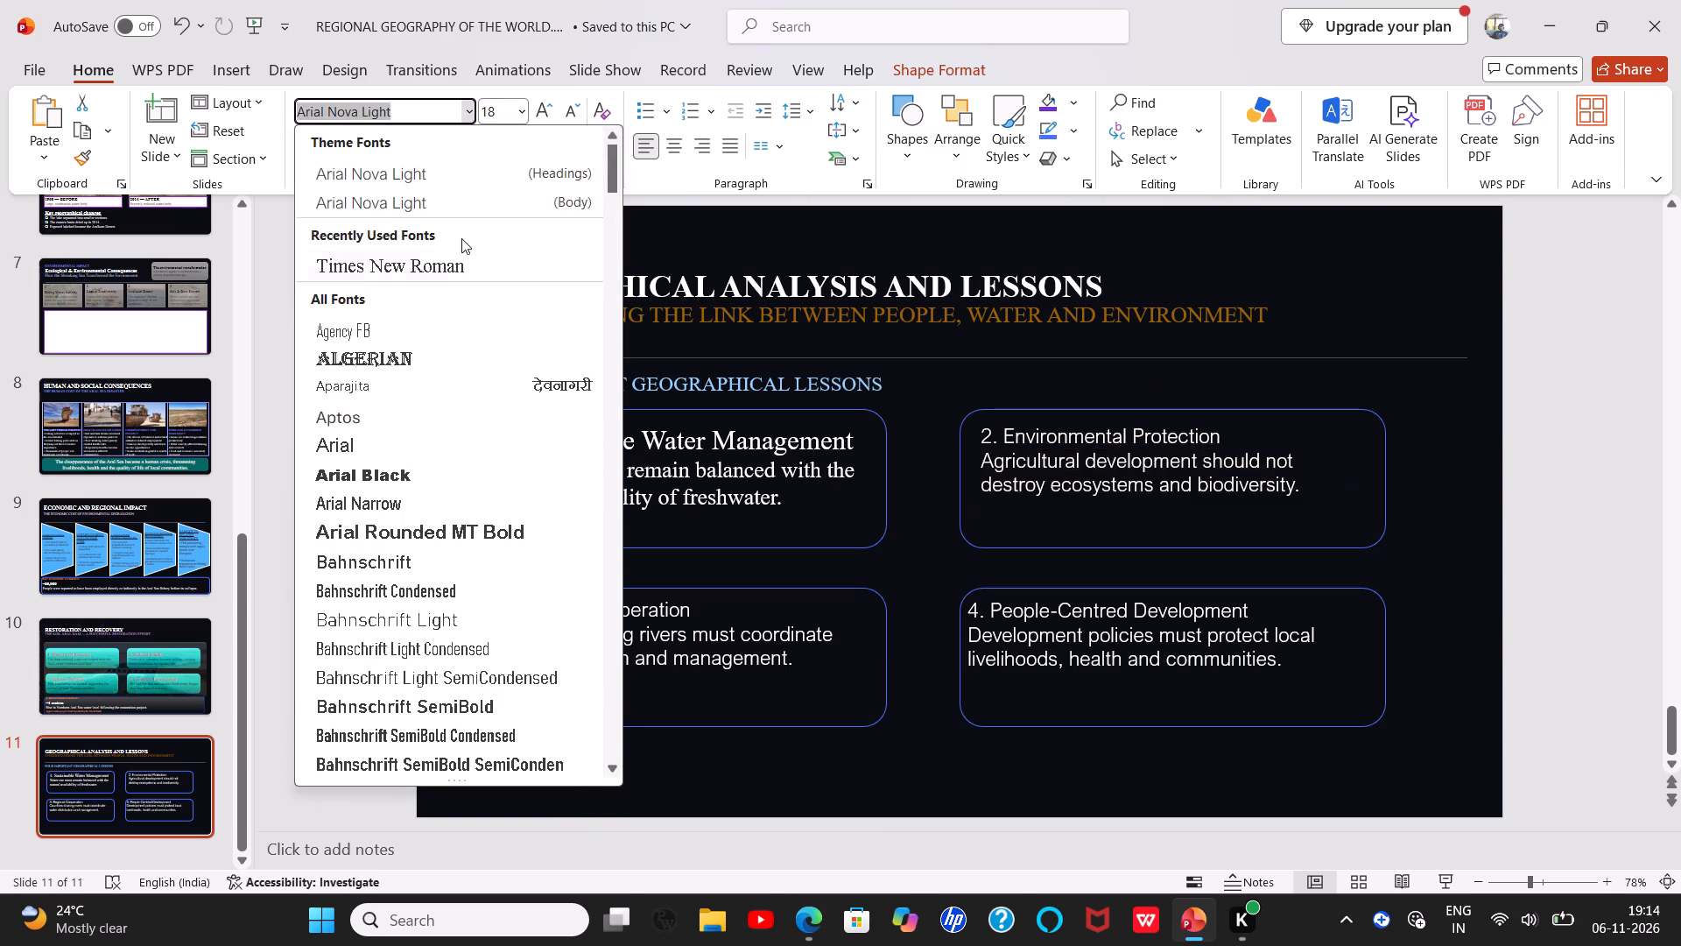
left_click(455, 257)
double_click(544, 118)
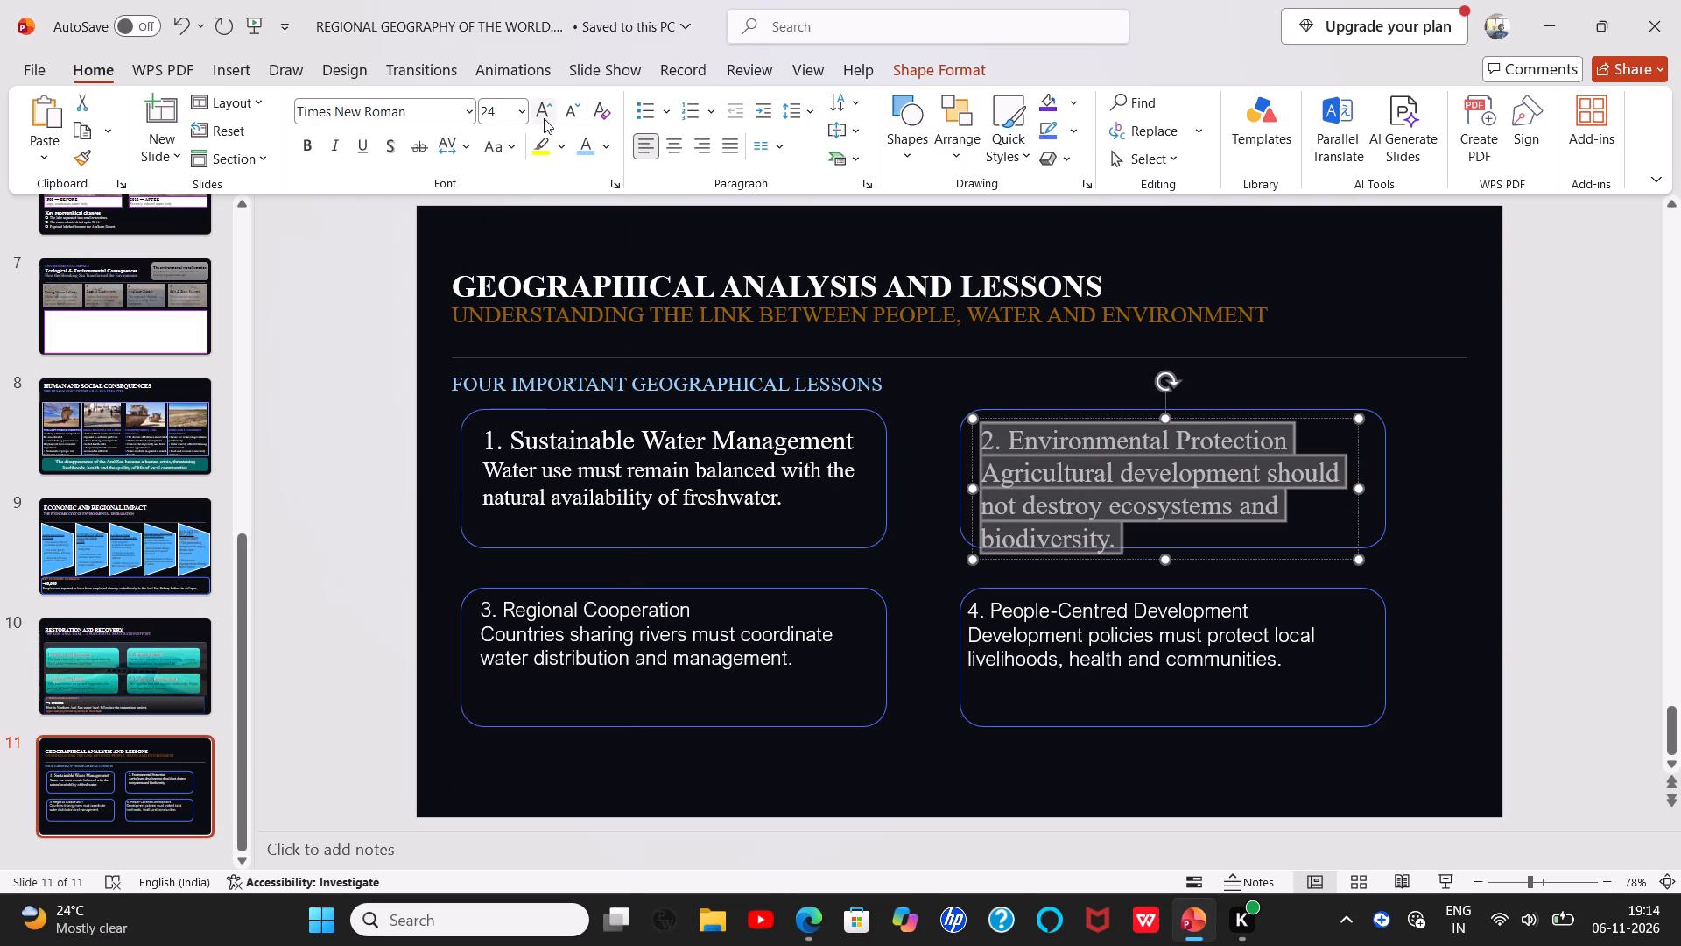
left_click(988, 477)
left_click_drag(988, 477, 1130, 560)
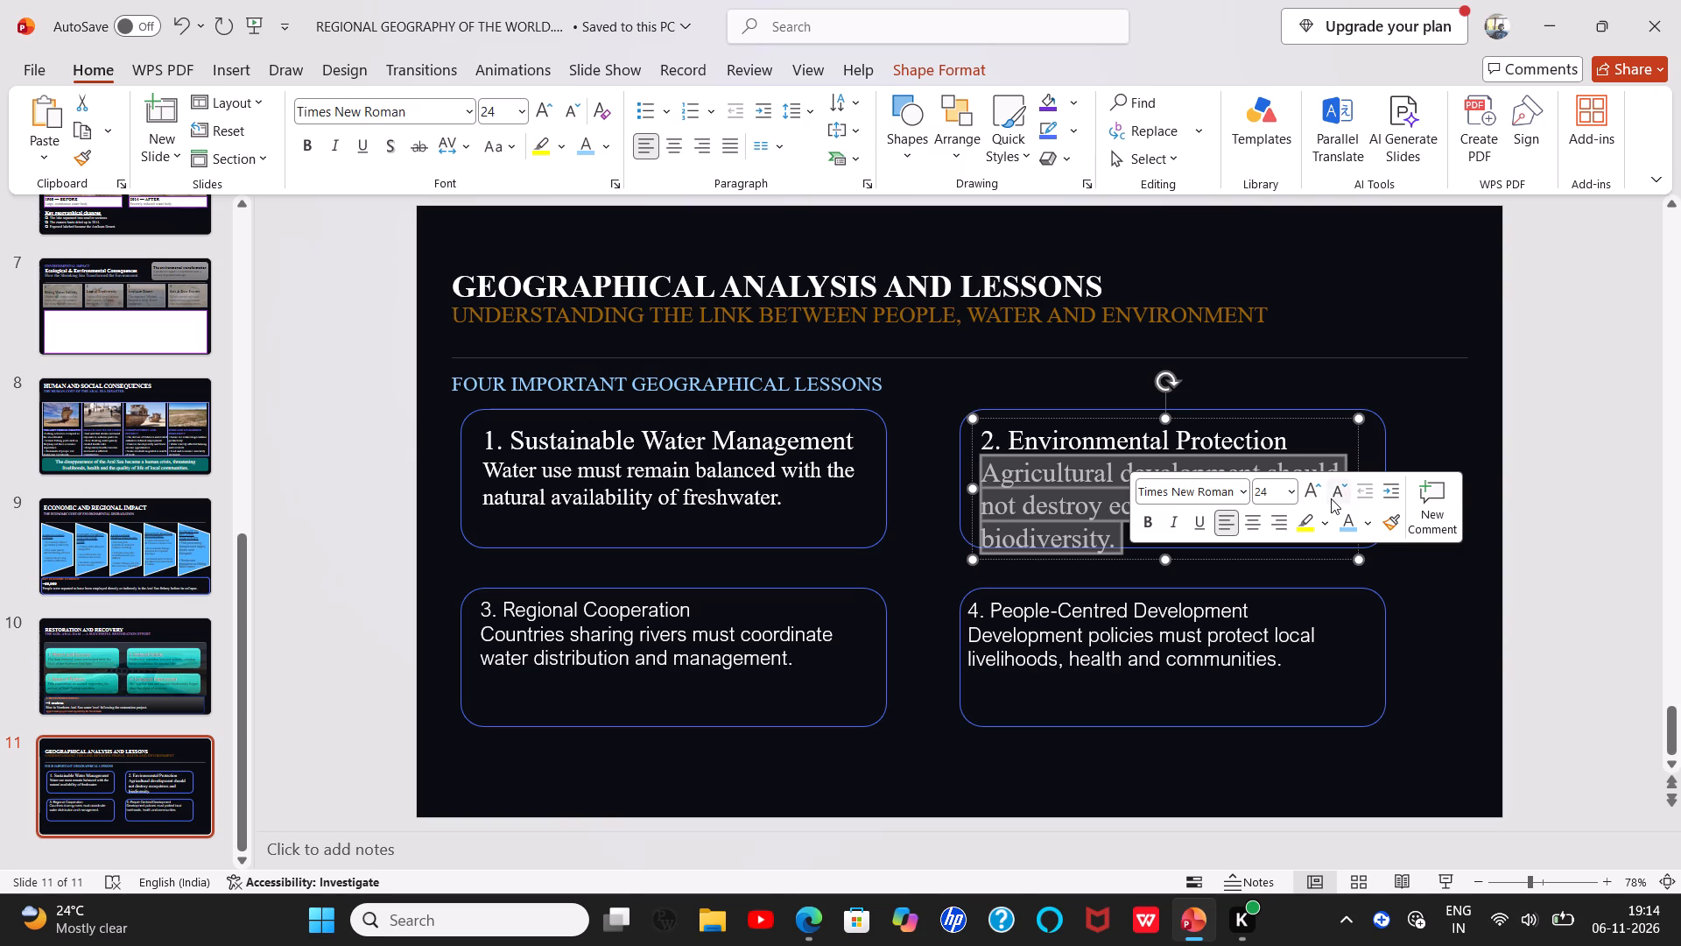
left_click(1331, 498)
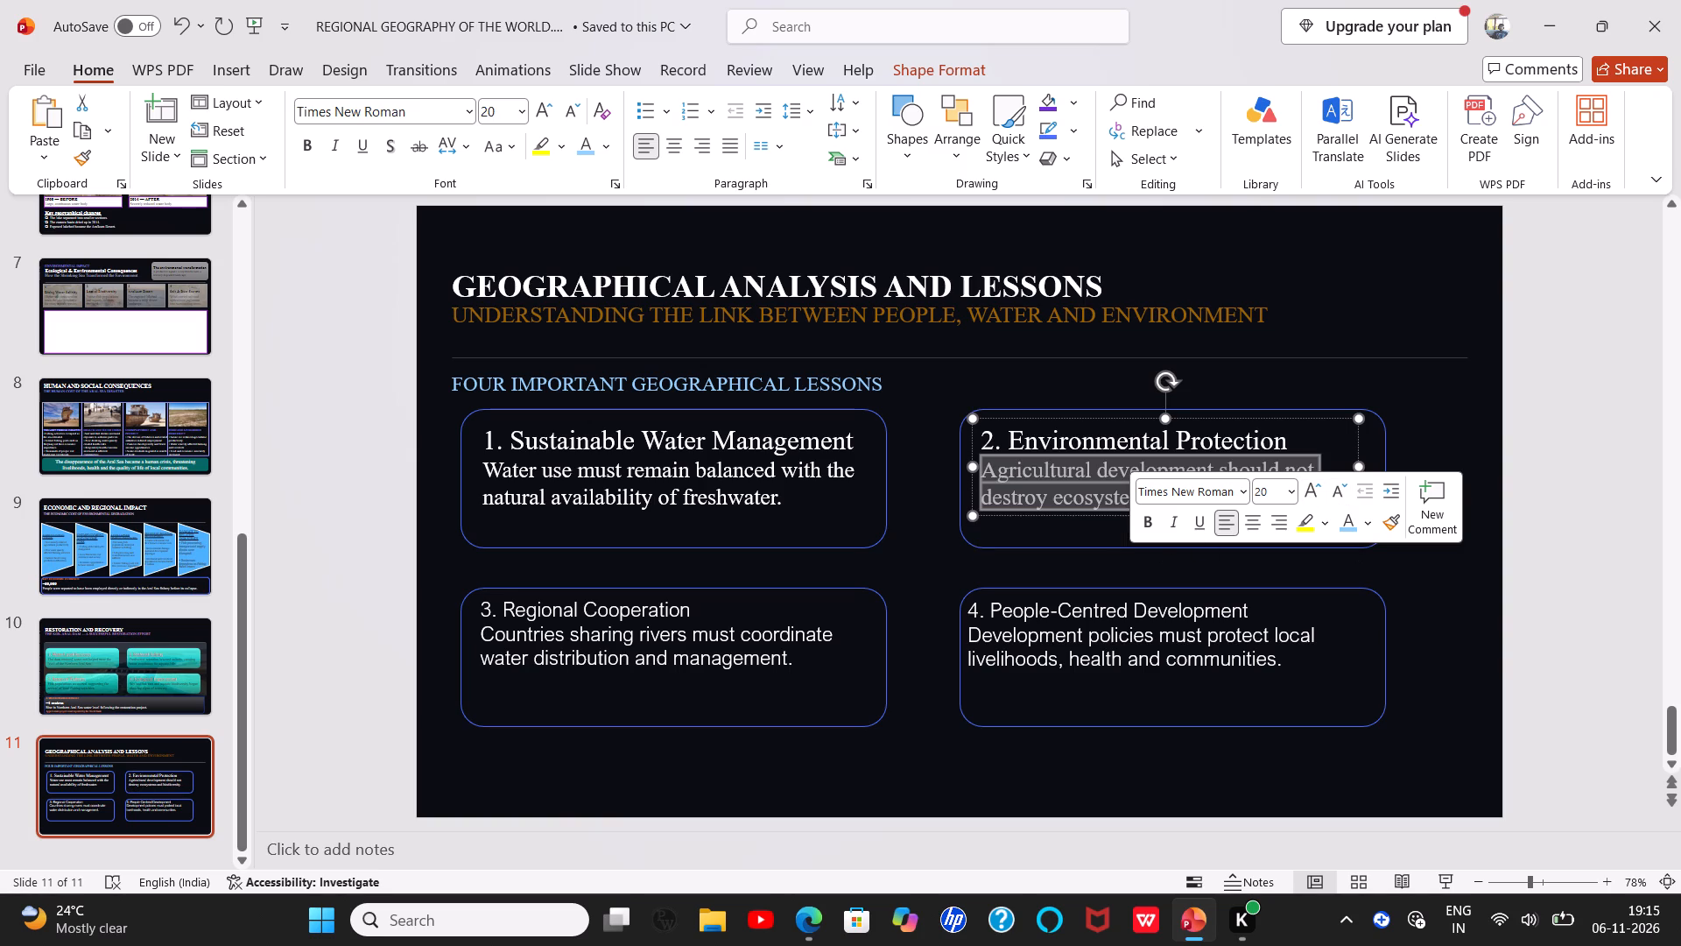
Format the Regional Cooperation text in the third box as Times New Roman, with the title at size 24 and the description at 20.
left_click(494, 604)
key("ctrl+a")
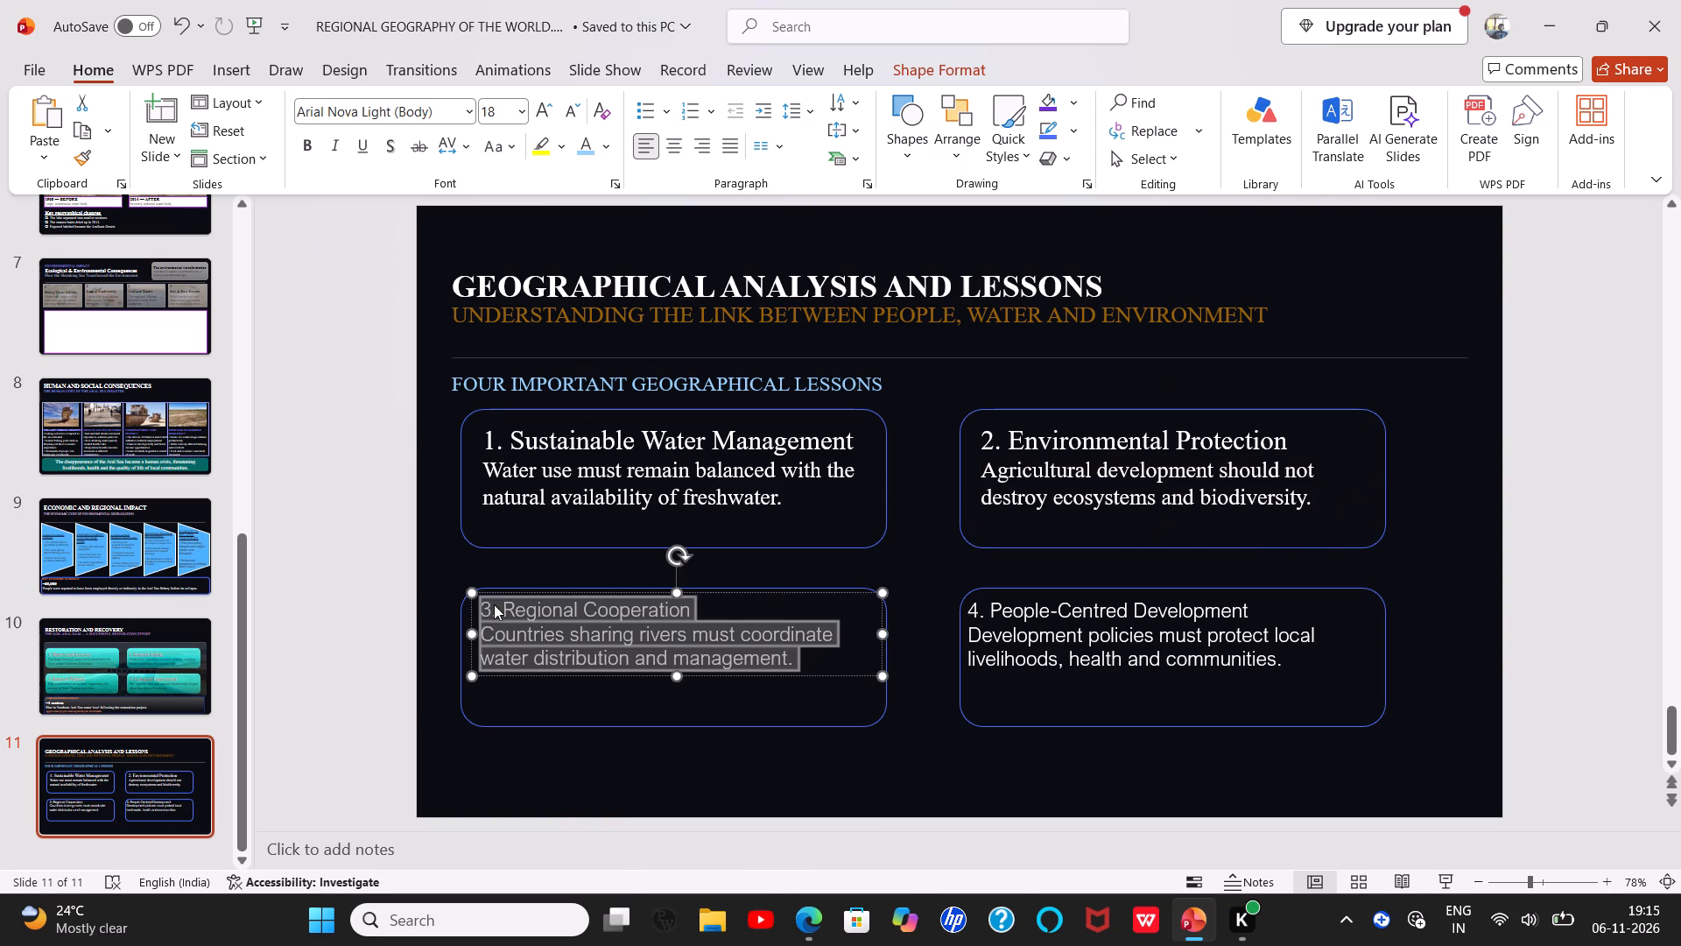
left_click(470, 117)
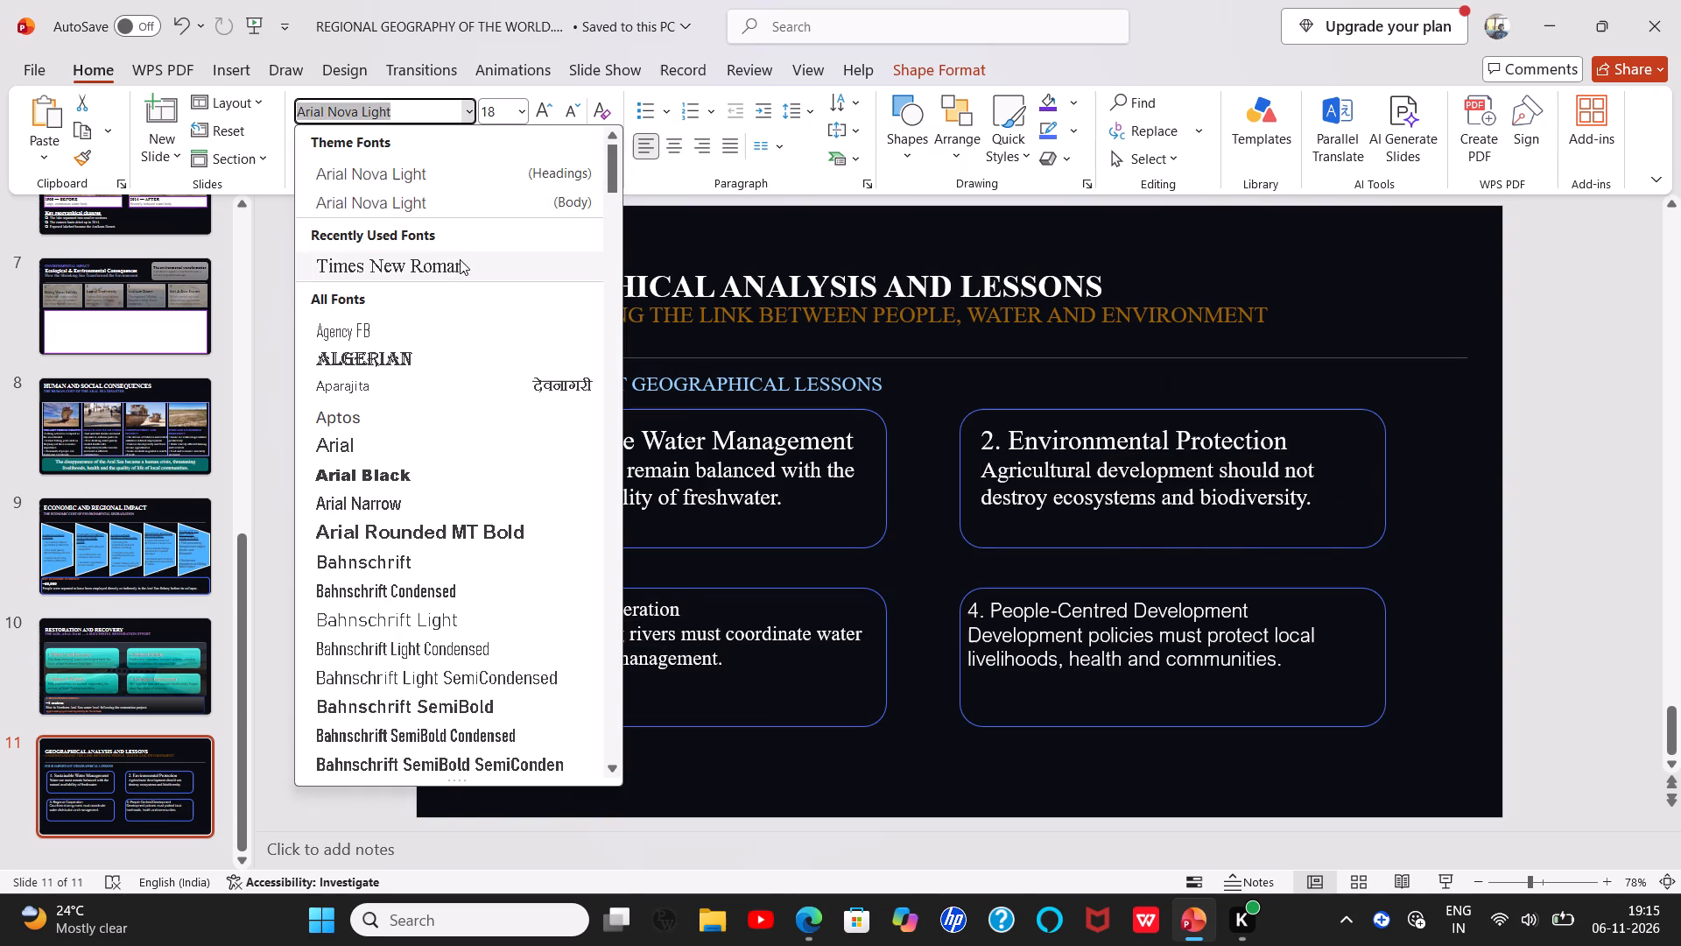
left_click(460, 259)
left_click(540, 102)
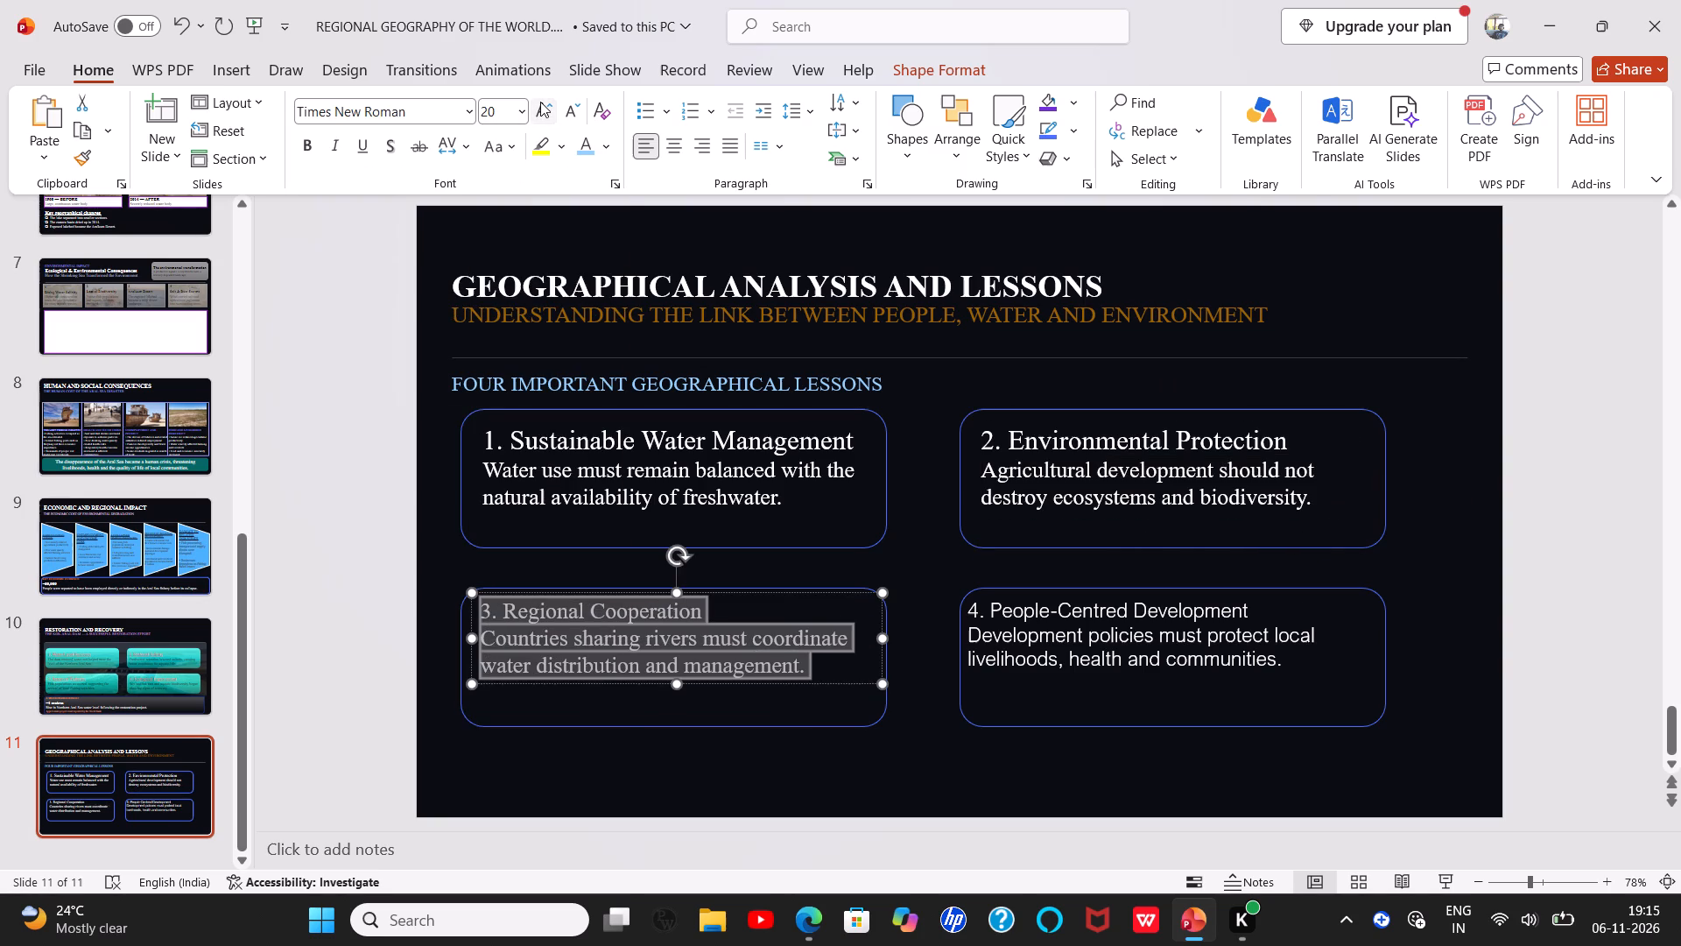
left_click(540, 102)
left_click(487, 643)
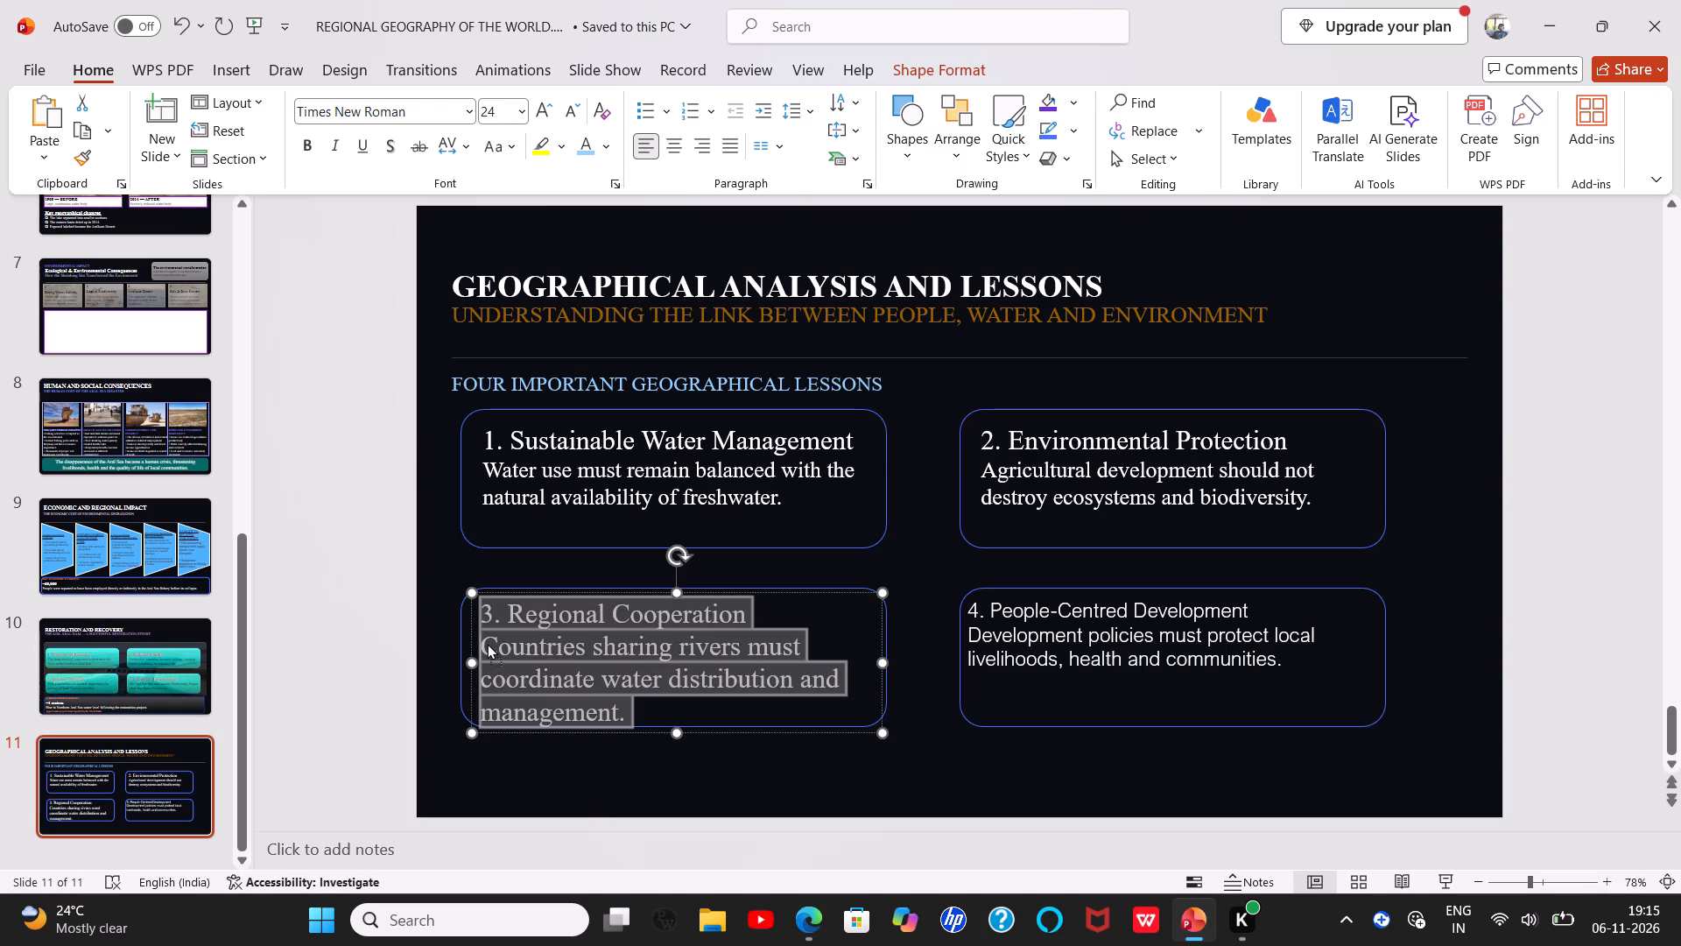
left_click_drag(486, 643, 645, 724)
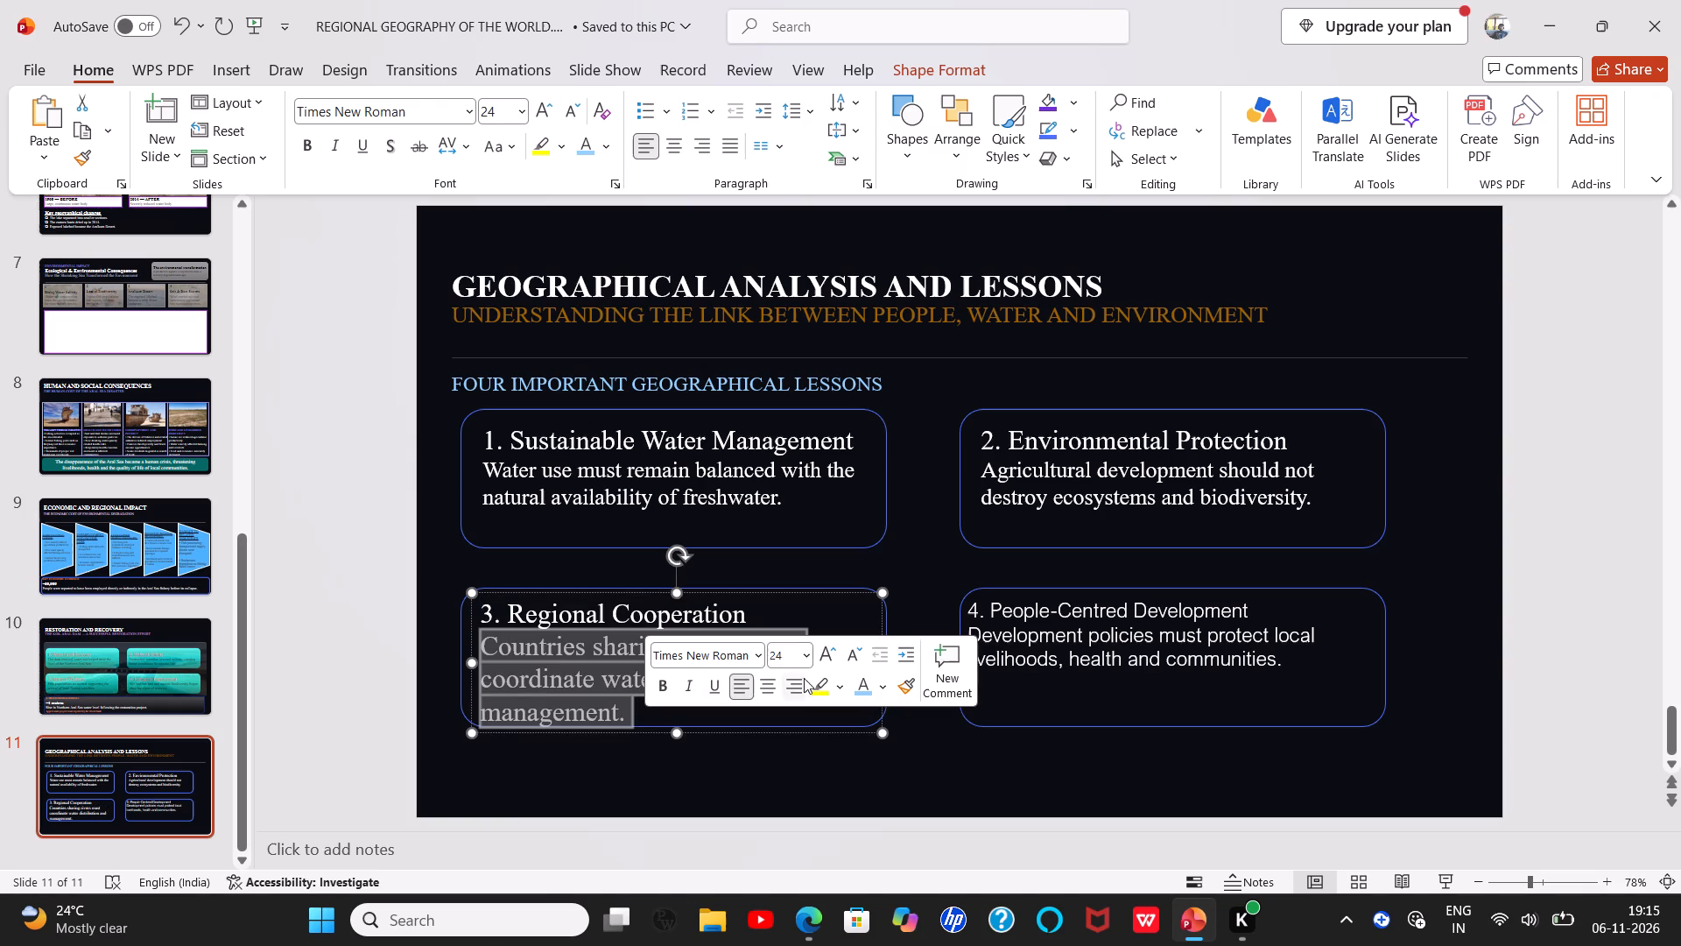
left_click(854, 660)
Format the People-Centred Development text in the fourth box as Times New Roman, with the title at size 24 and the description at 20.
left_click(1029, 606)
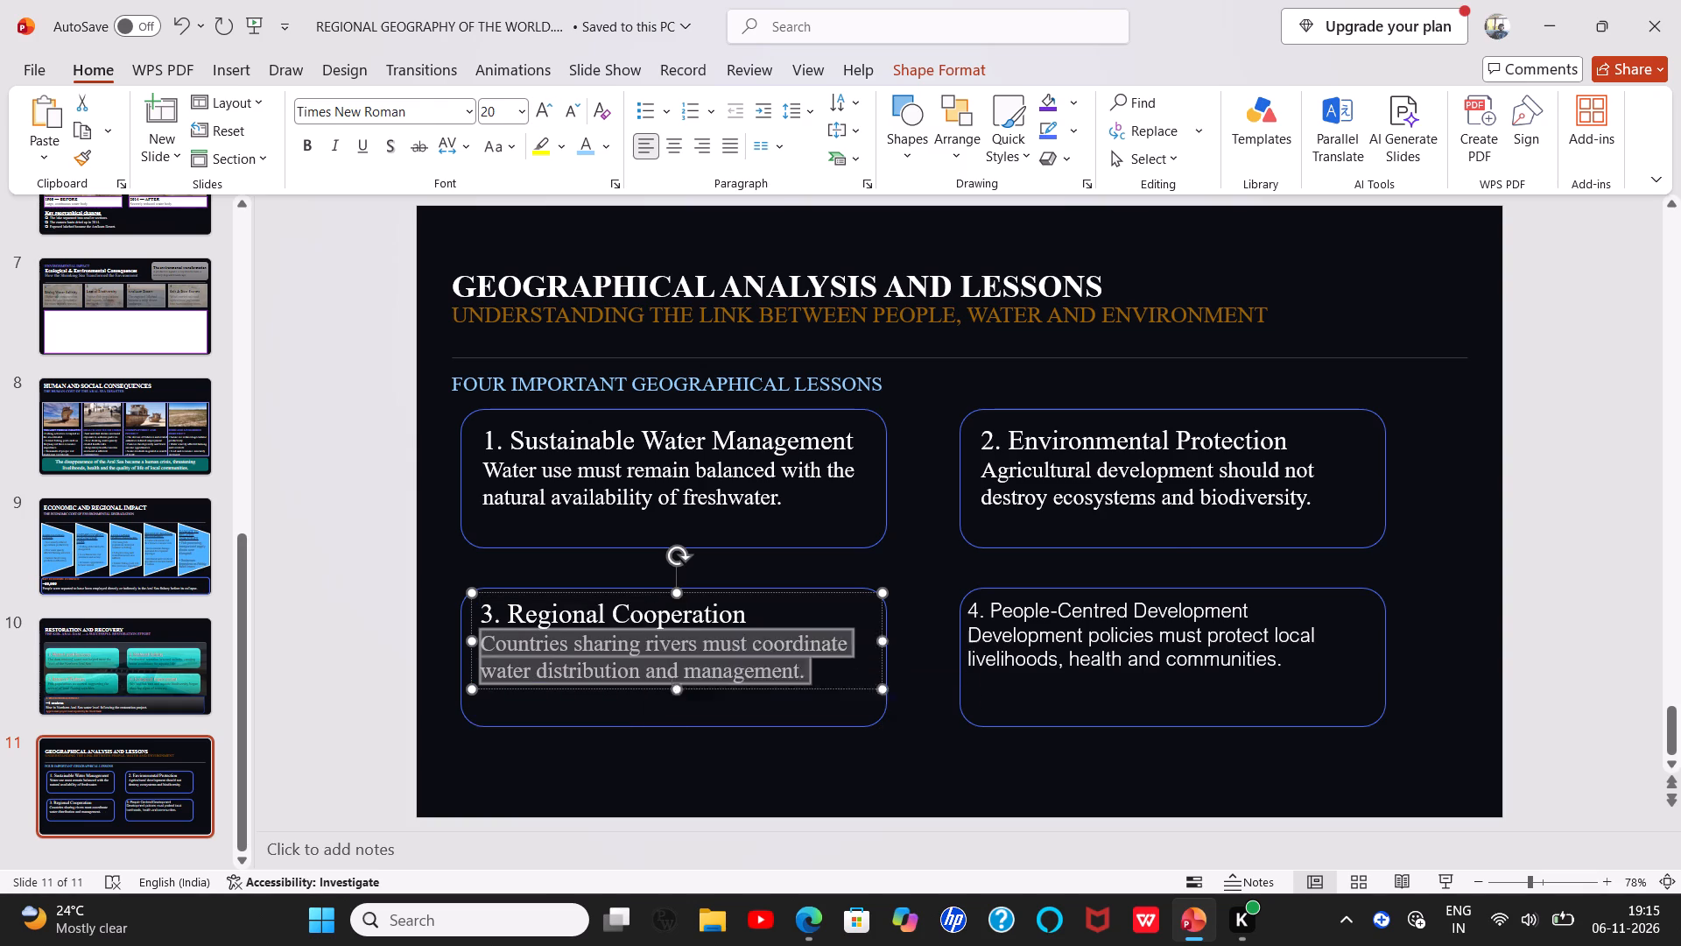
key("ctrl+a")
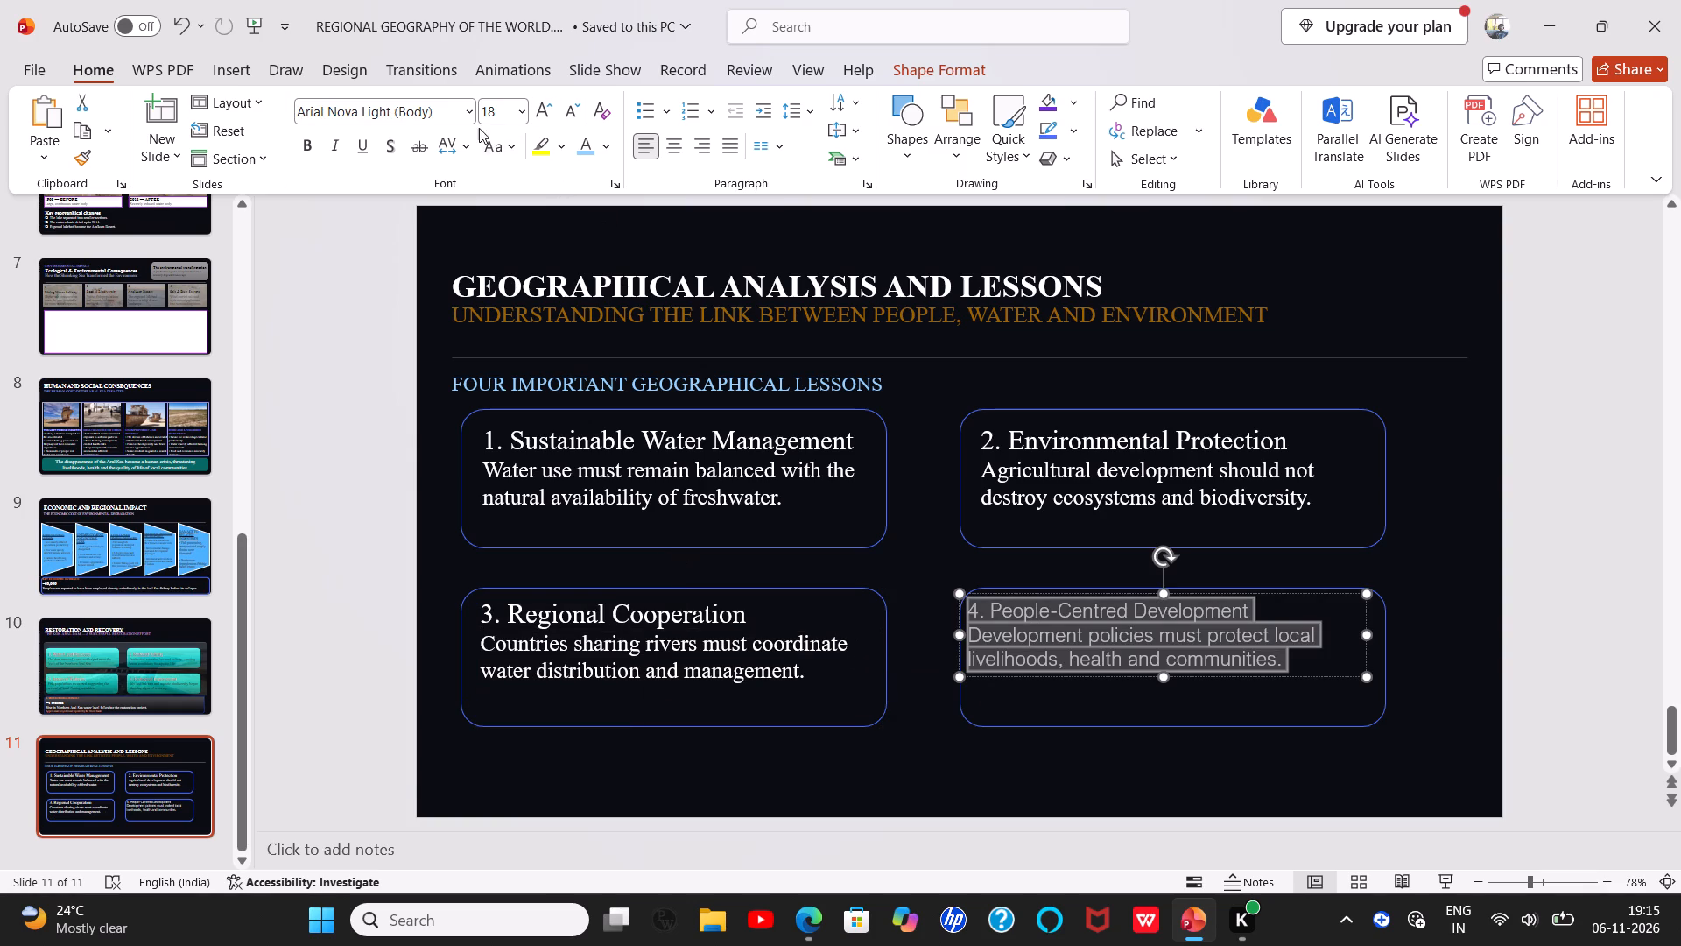
left_click(469, 117)
left_click(474, 257)
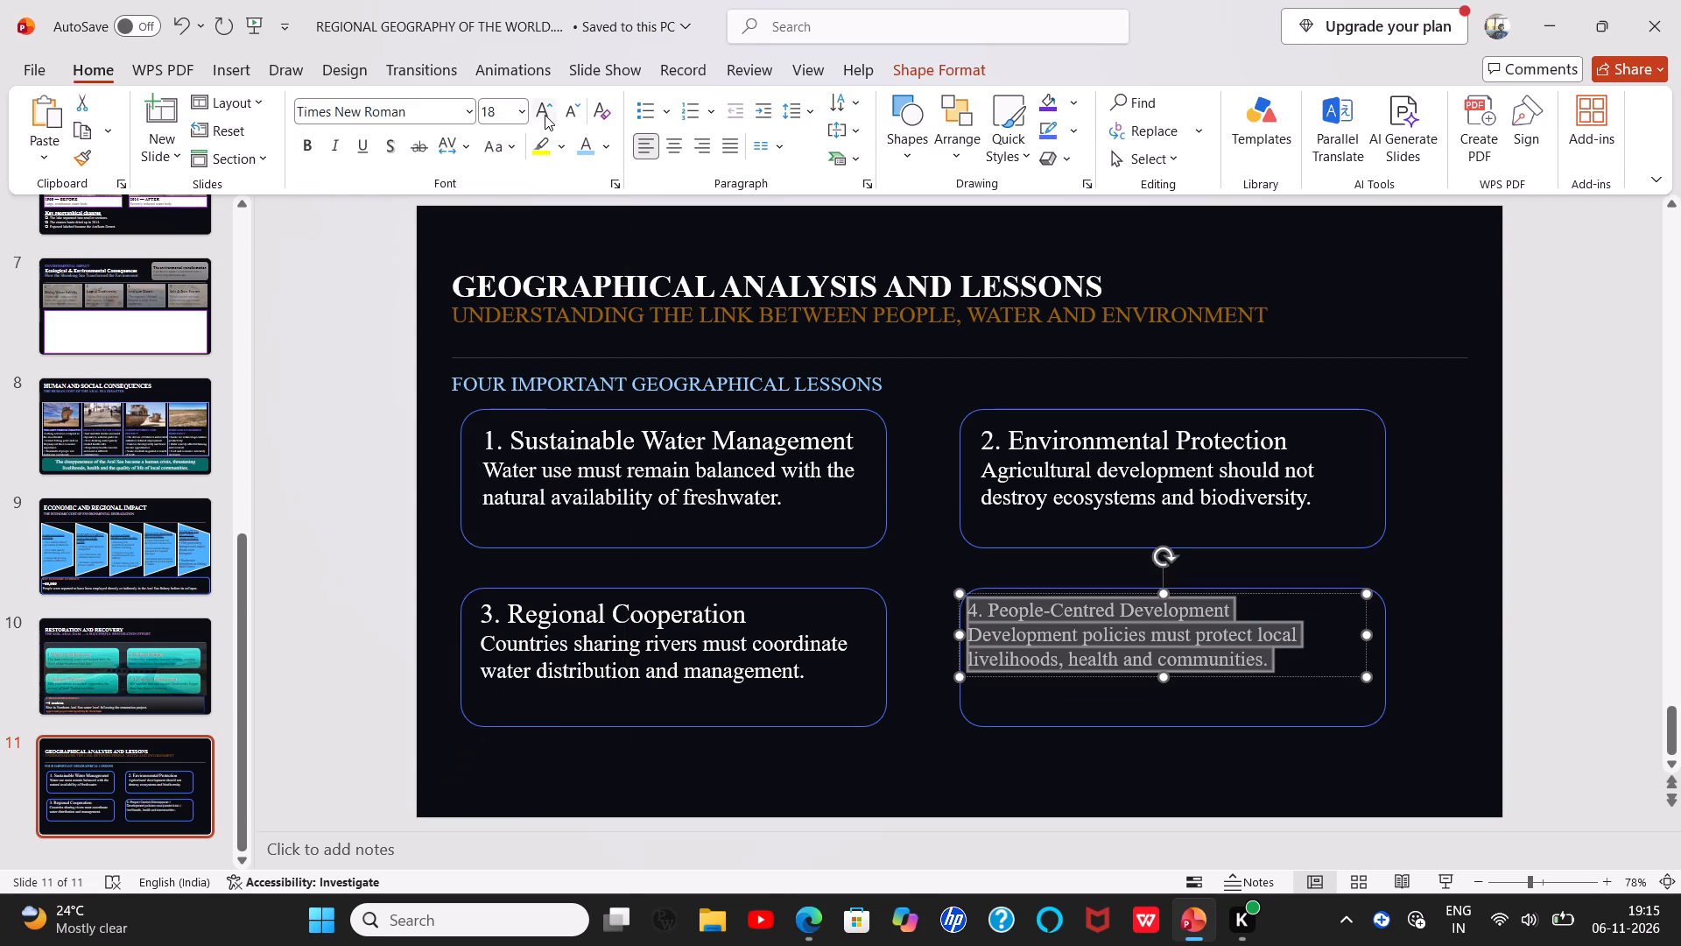
left_click(546, 110)
left_click(546, 110)
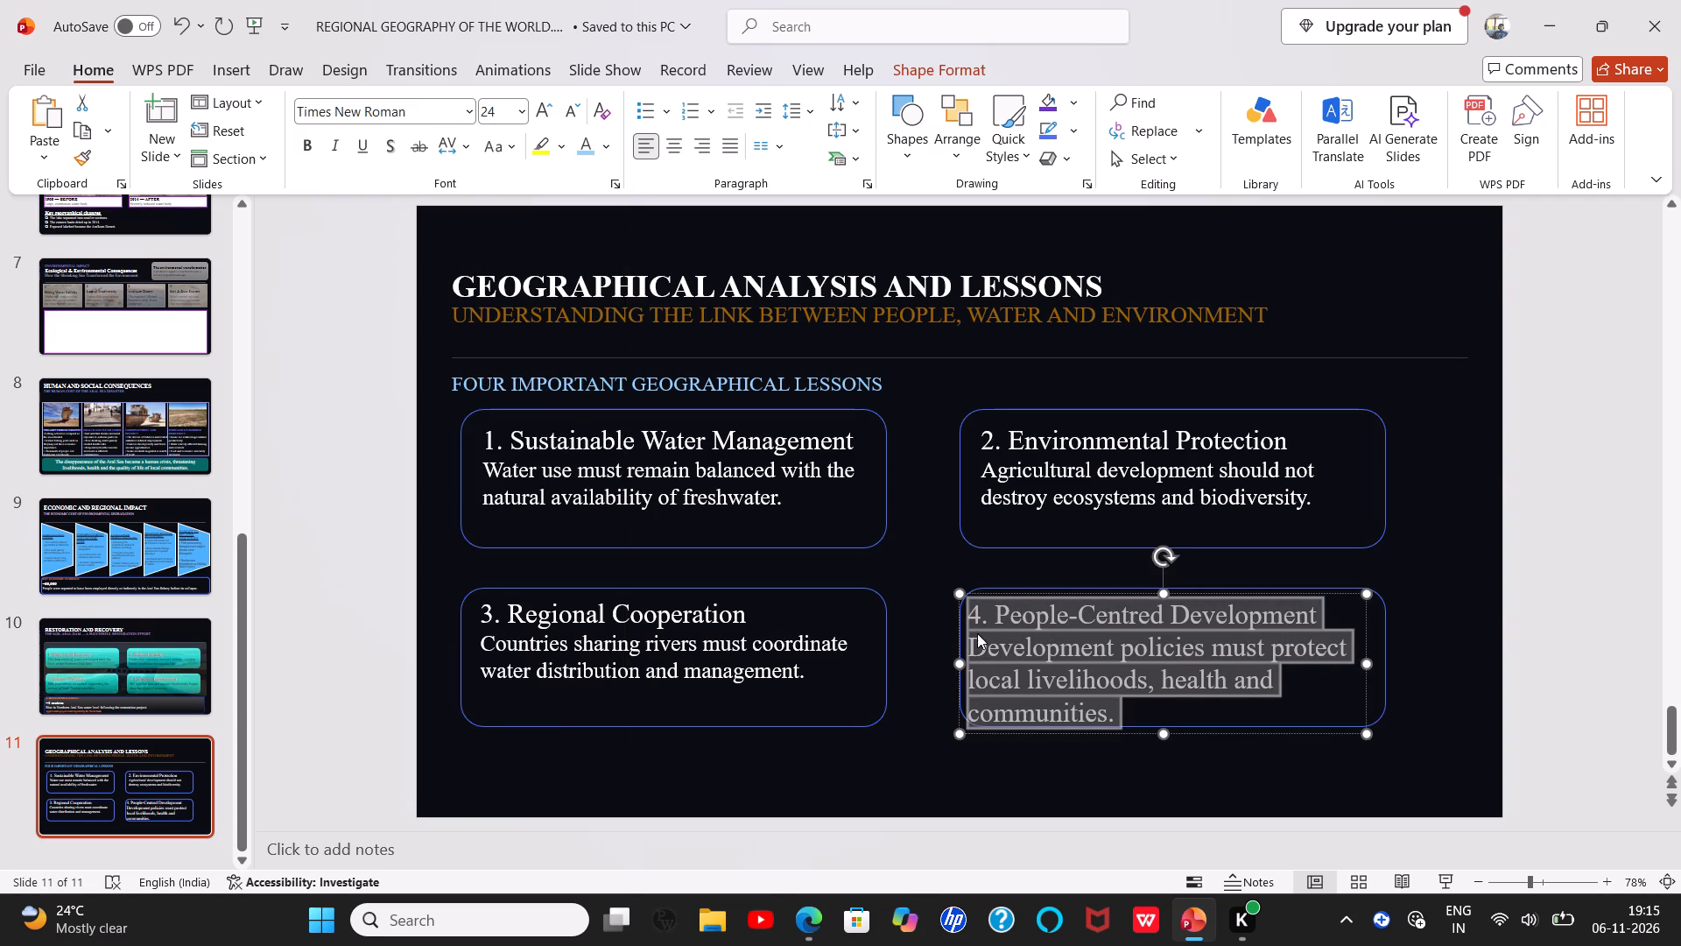
left_click(971, 641)
left_click_drag(971, 643, 1150, 735)
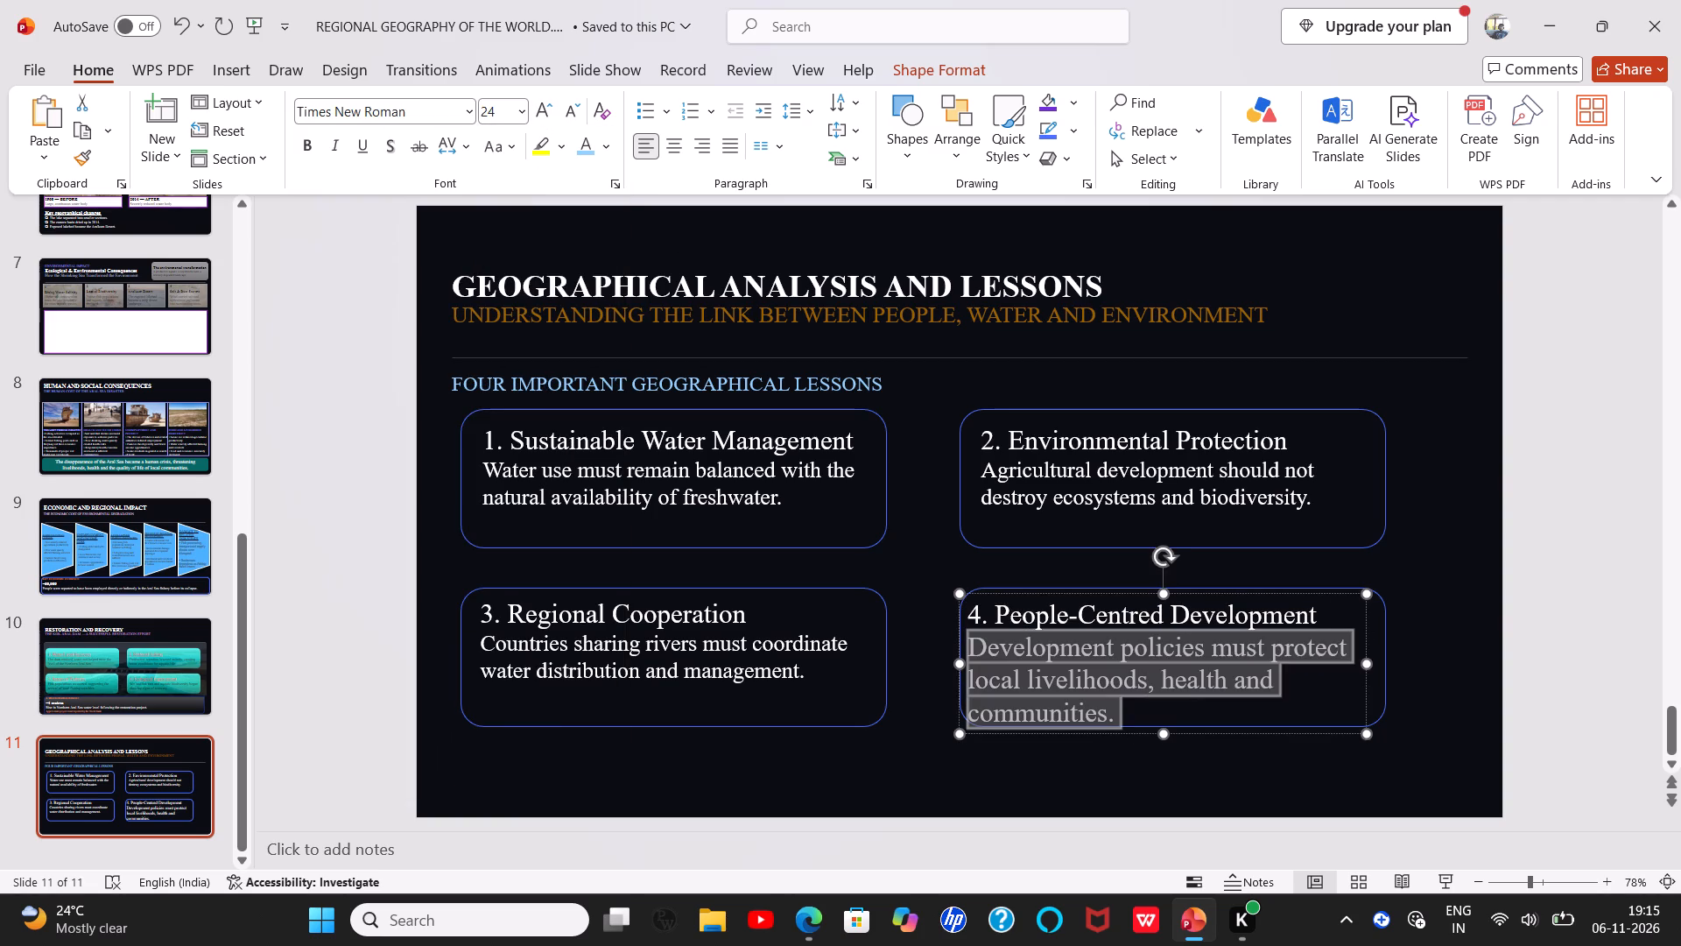
left_click_drag(1150, 735, 1150, 737)
left_click(1352, 671)
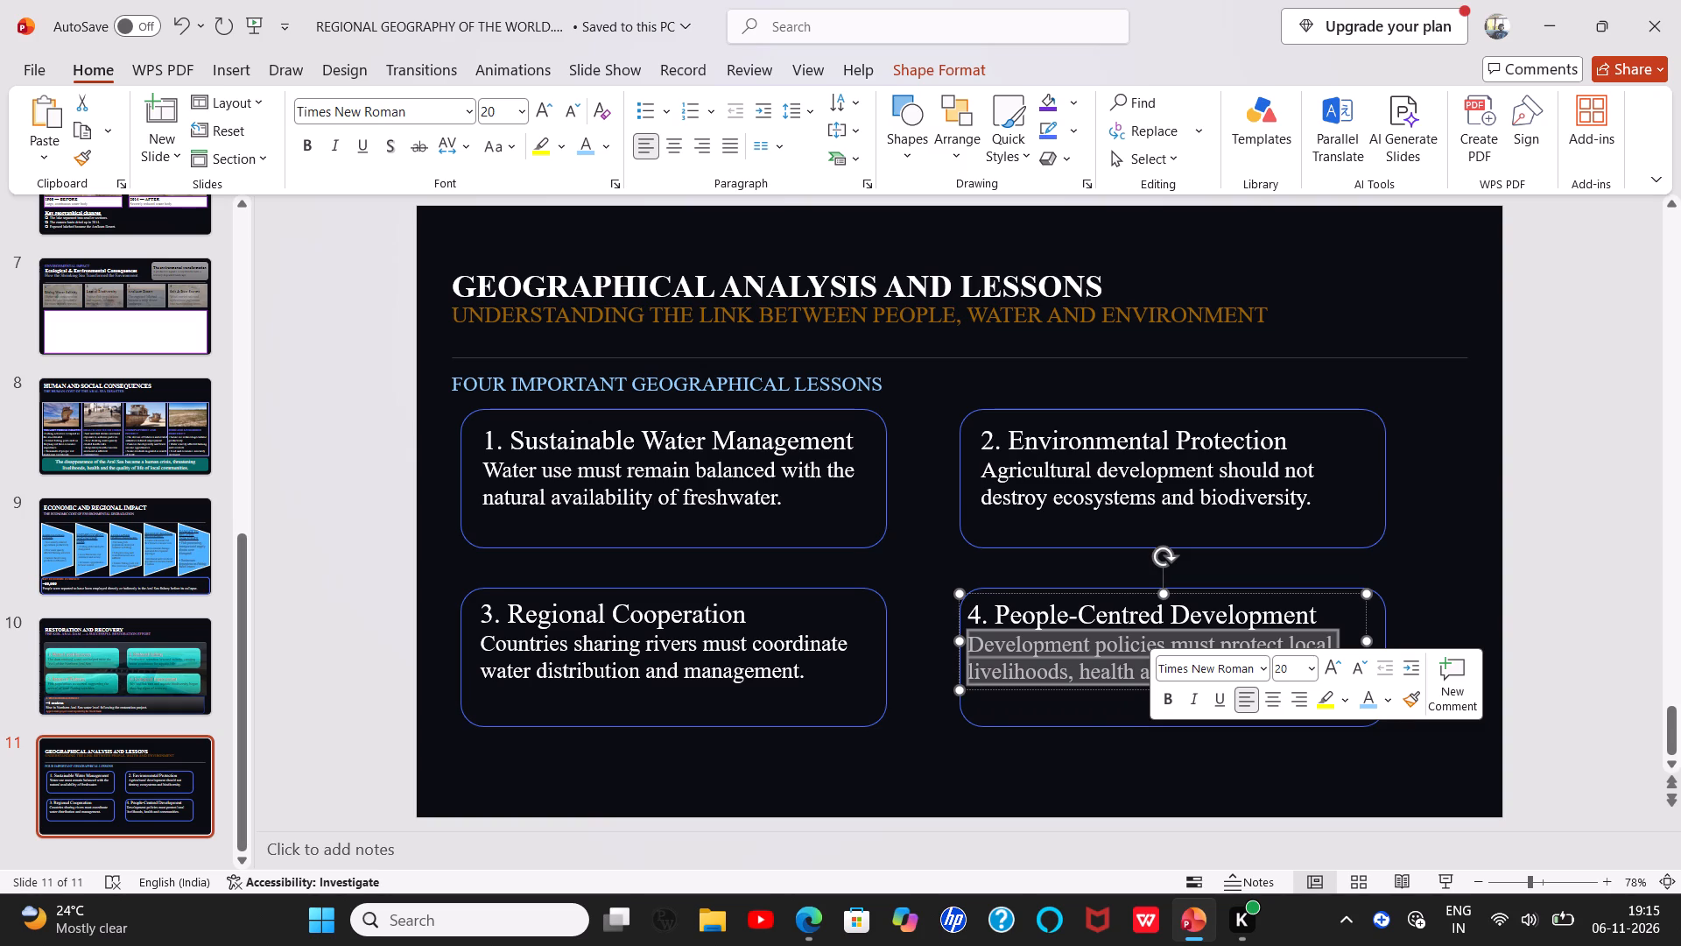
Make the Sustainable Water Management title bold and underlined, keeping it at size 24.
left_click_drag(488, 446, 821, 433)
left_click(841, 392)
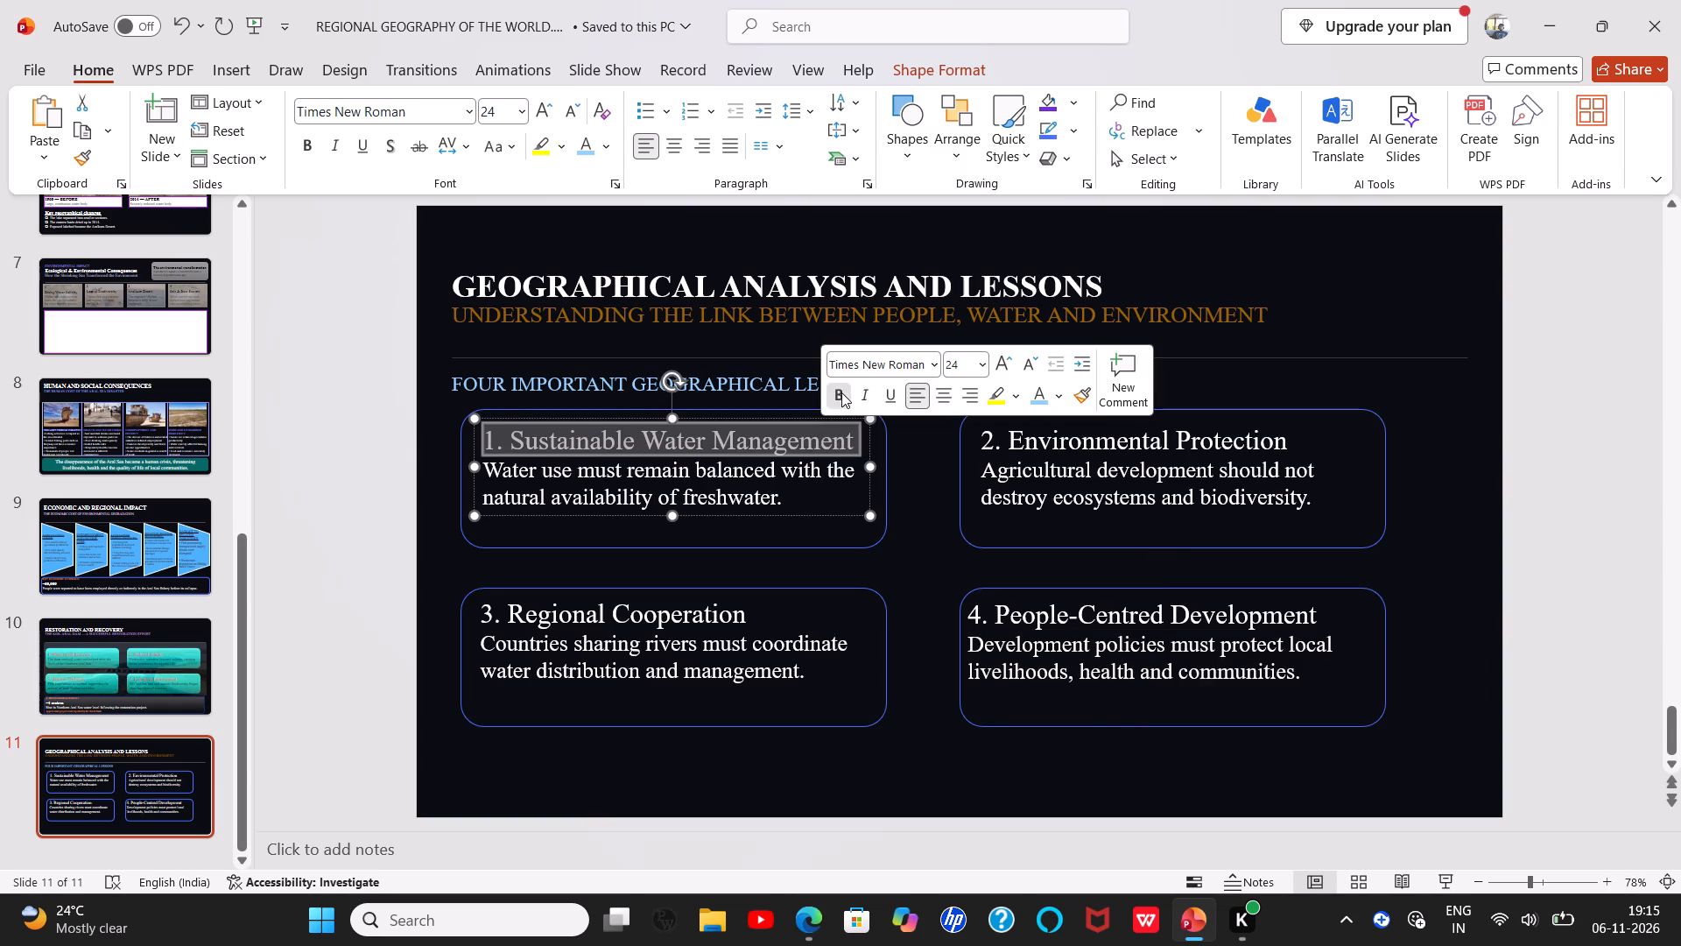
left_click(883, 395)
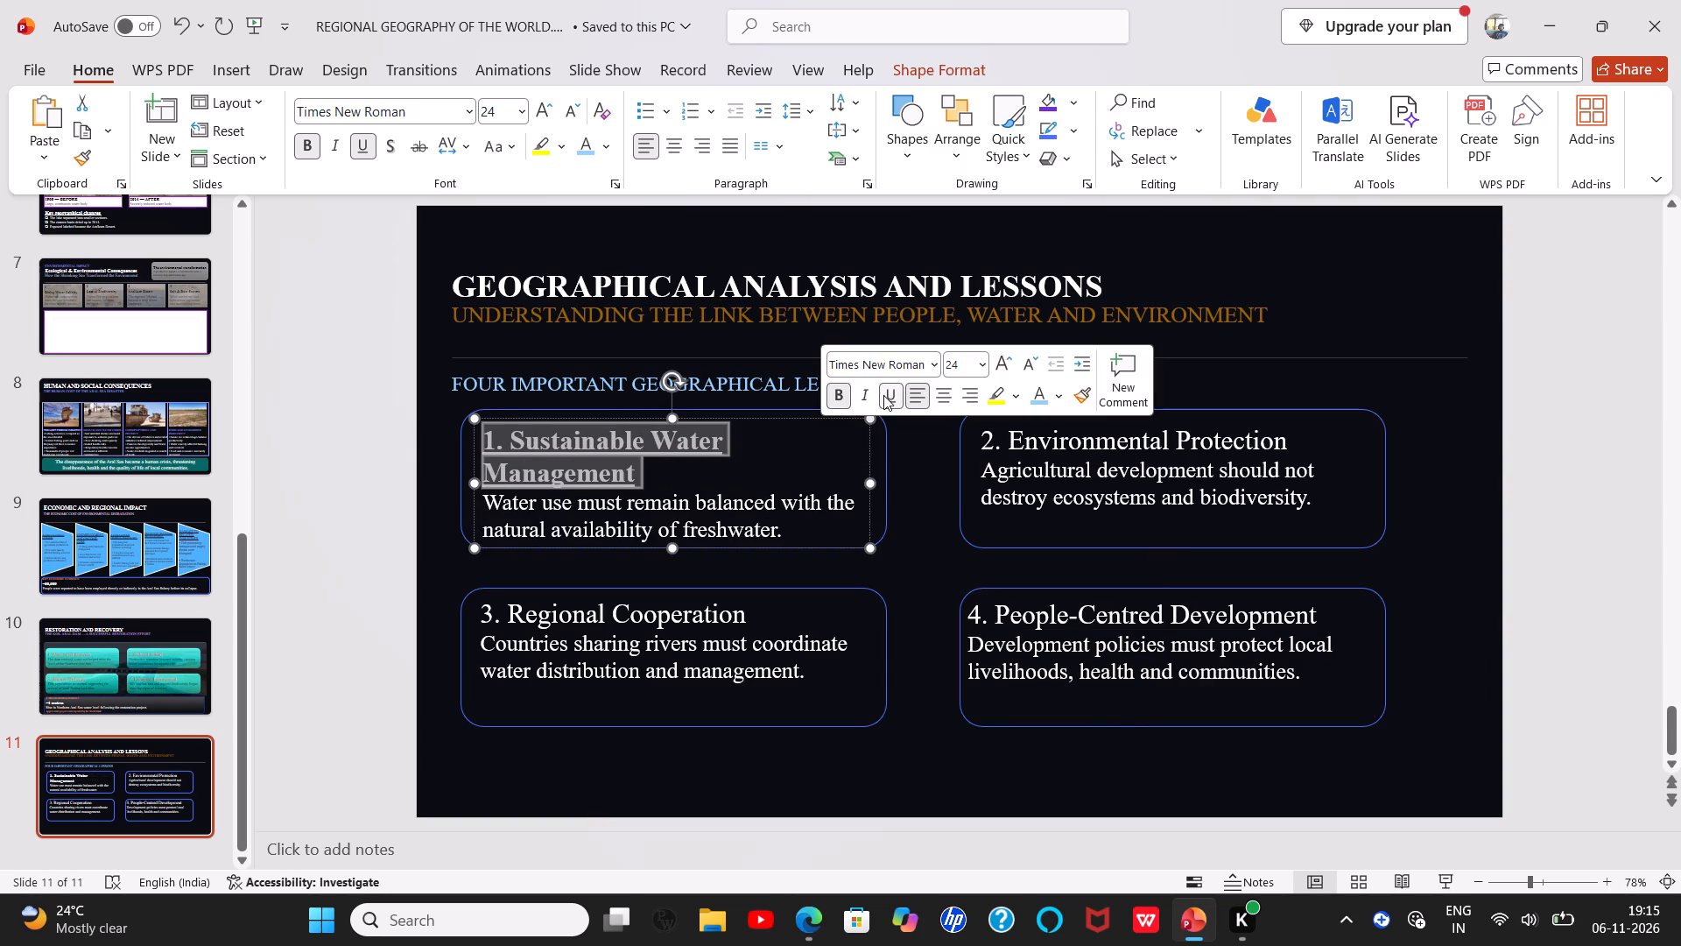
left_click(1023, 369)
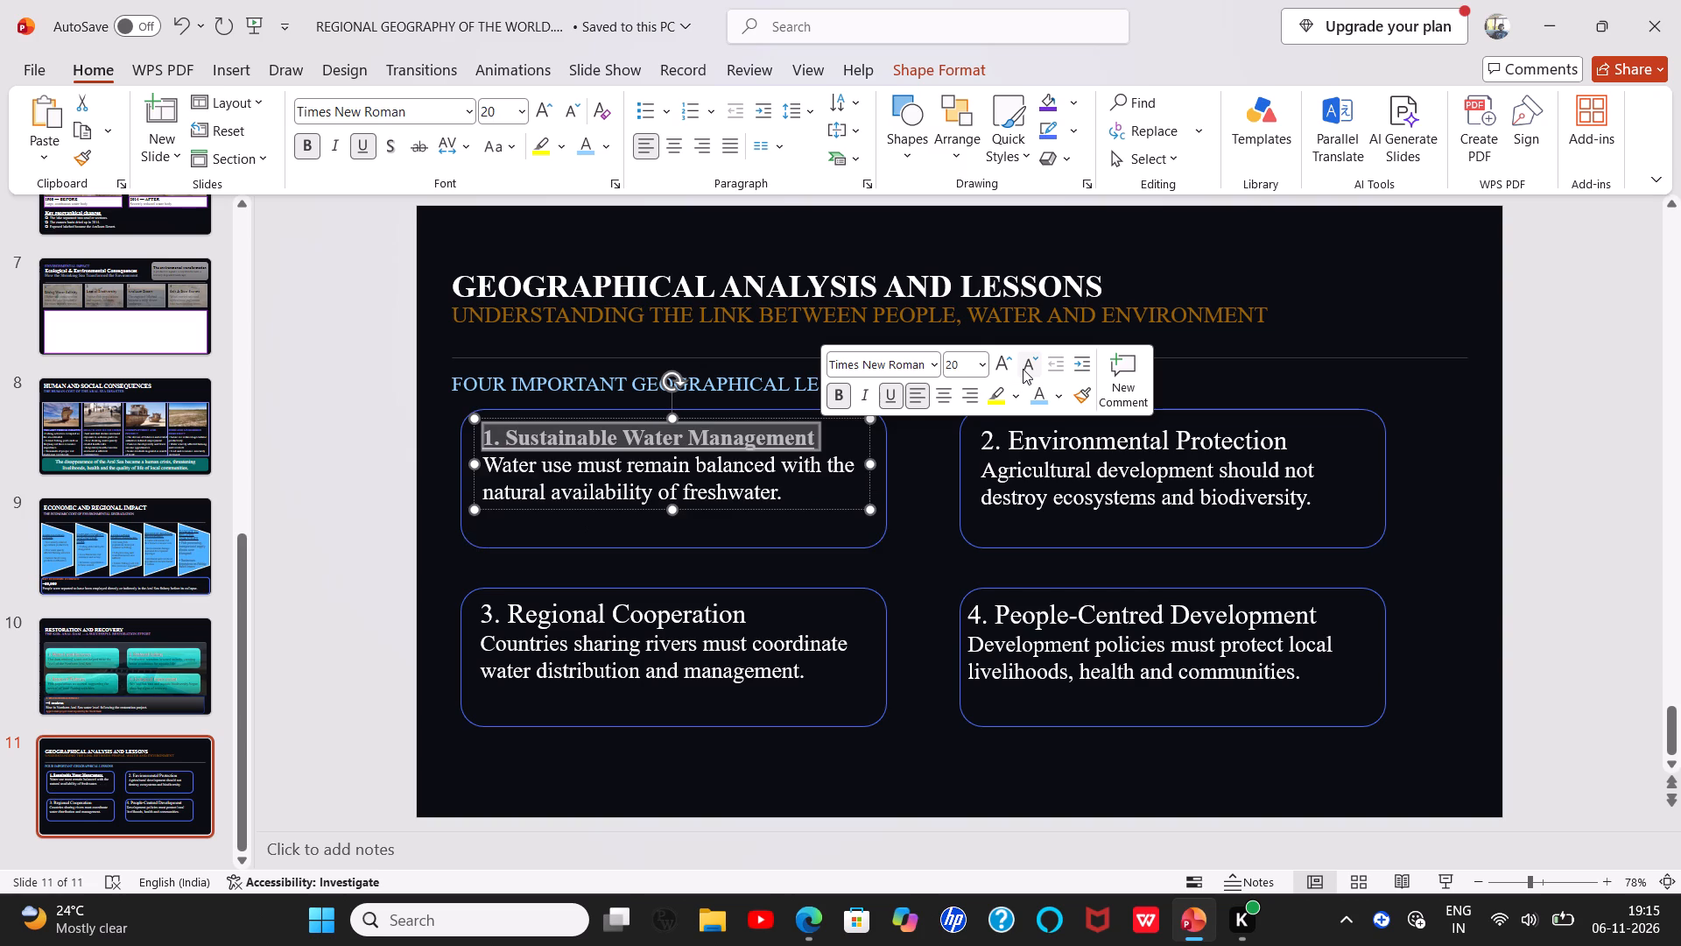
left_click(1002, 366)
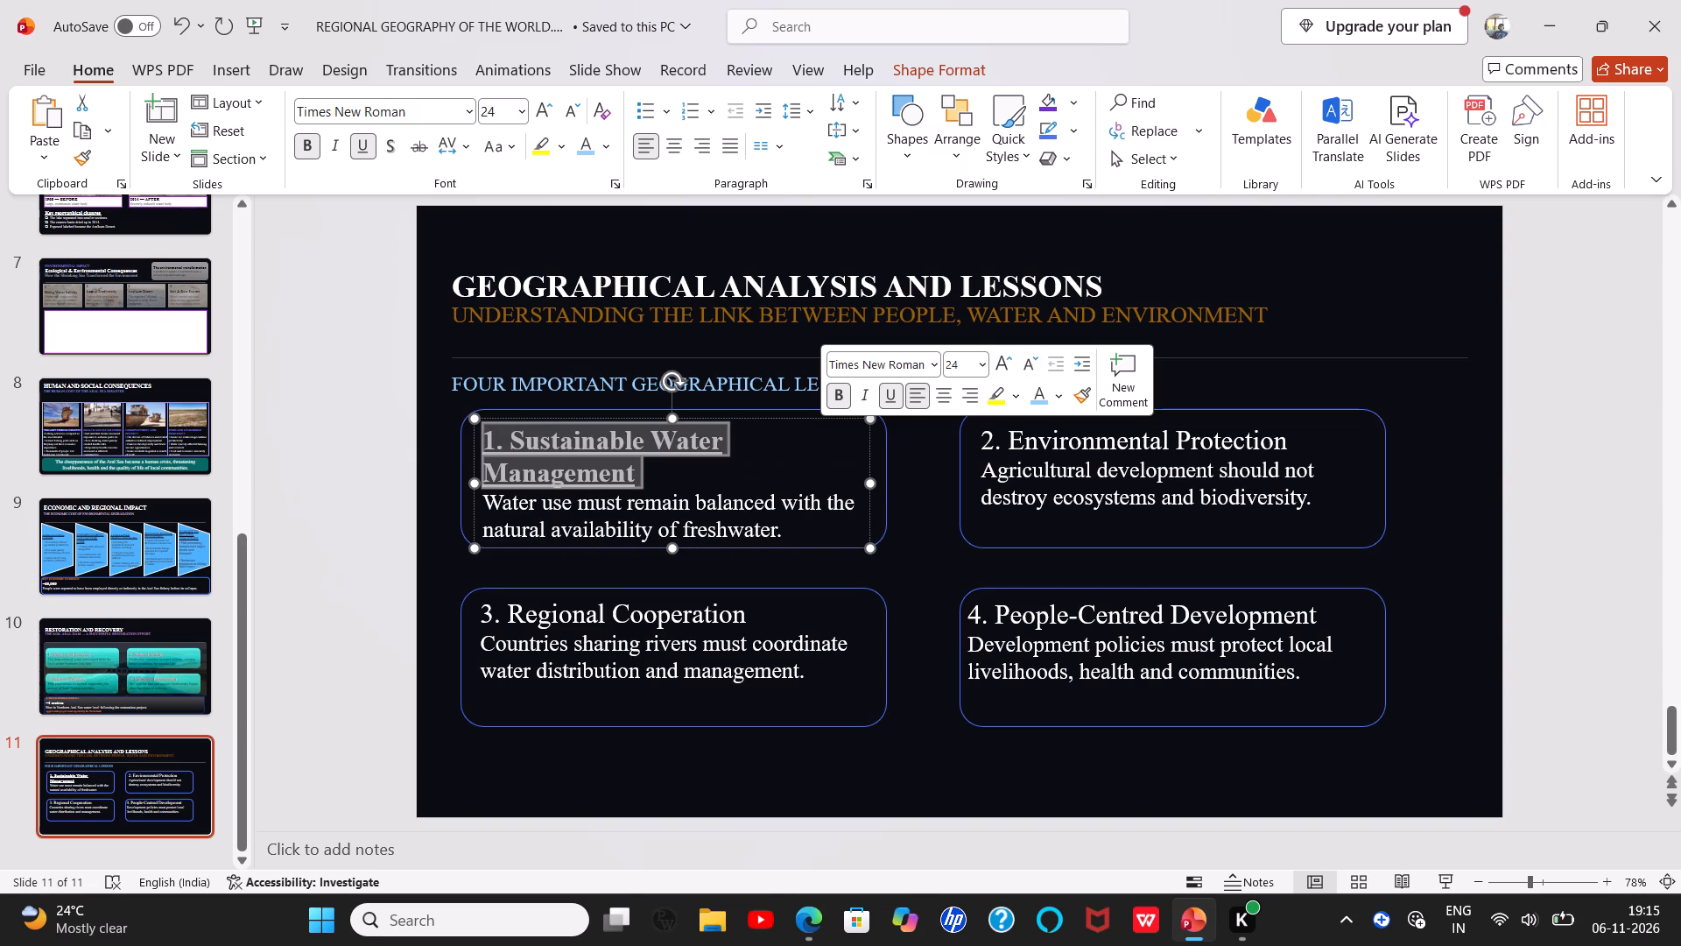
Widen the Sustainable Water Management text frame so its title fits on one line, and shift it slightly left and up in the first box.
left_click_drag(872, 481, 932, 472)
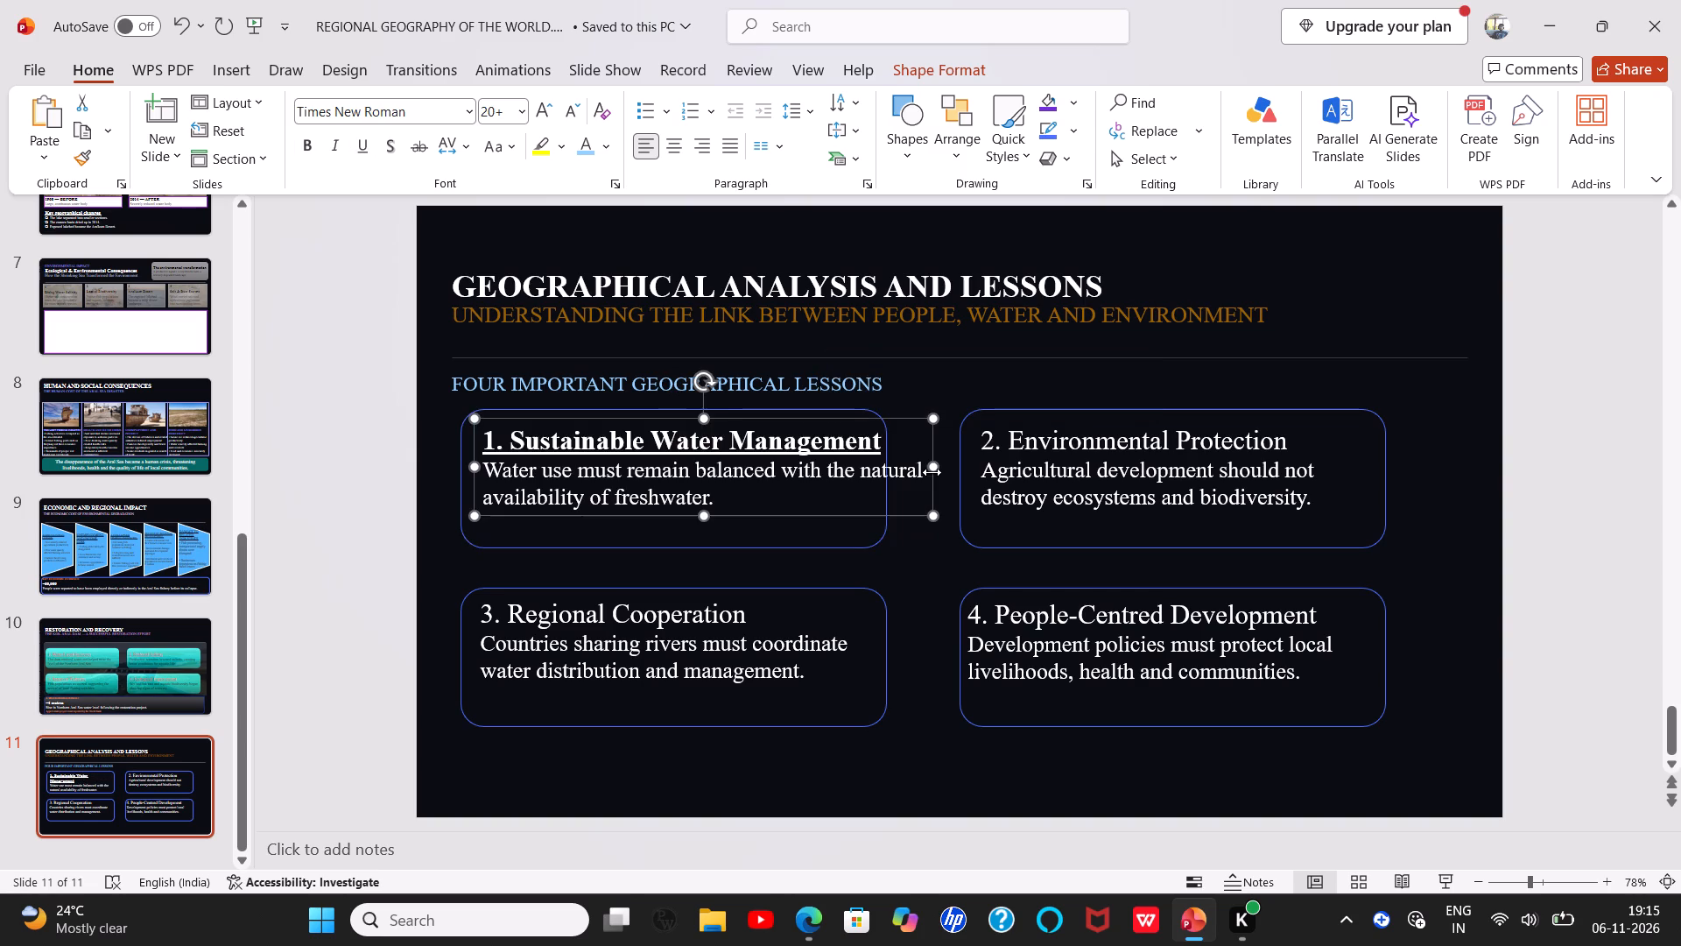
left_click_drag(693, 417, 681, 415)
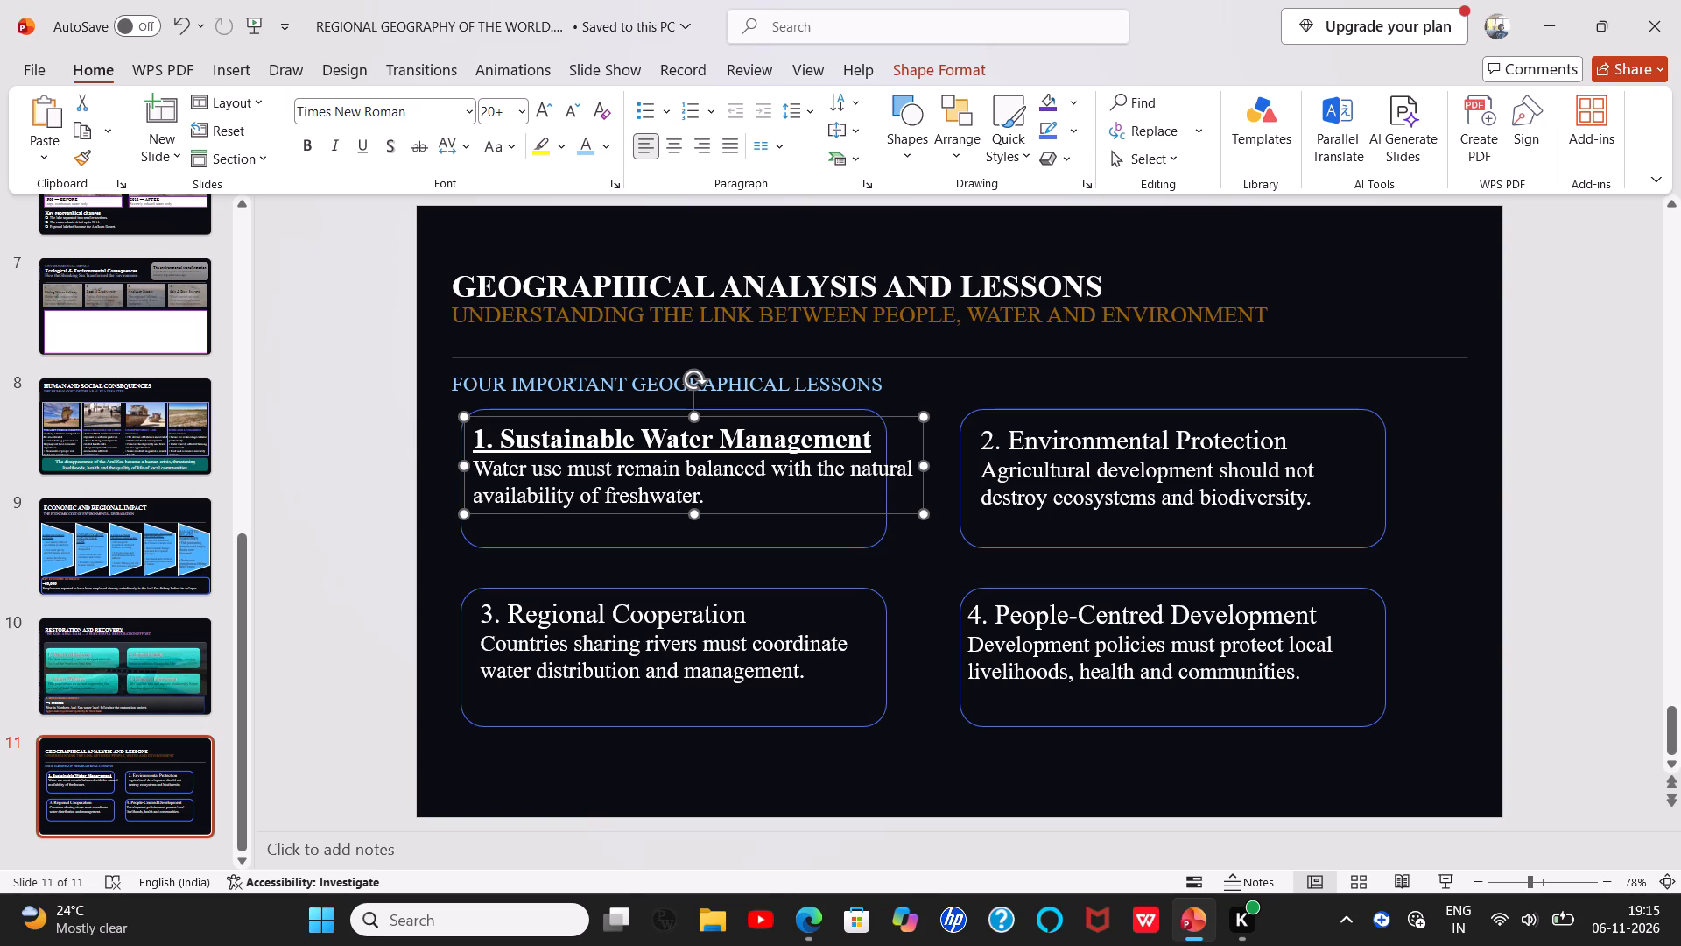
left_click_drag(695, 512, 694, 537)
left_click_drag(927, 467, 904, 472)
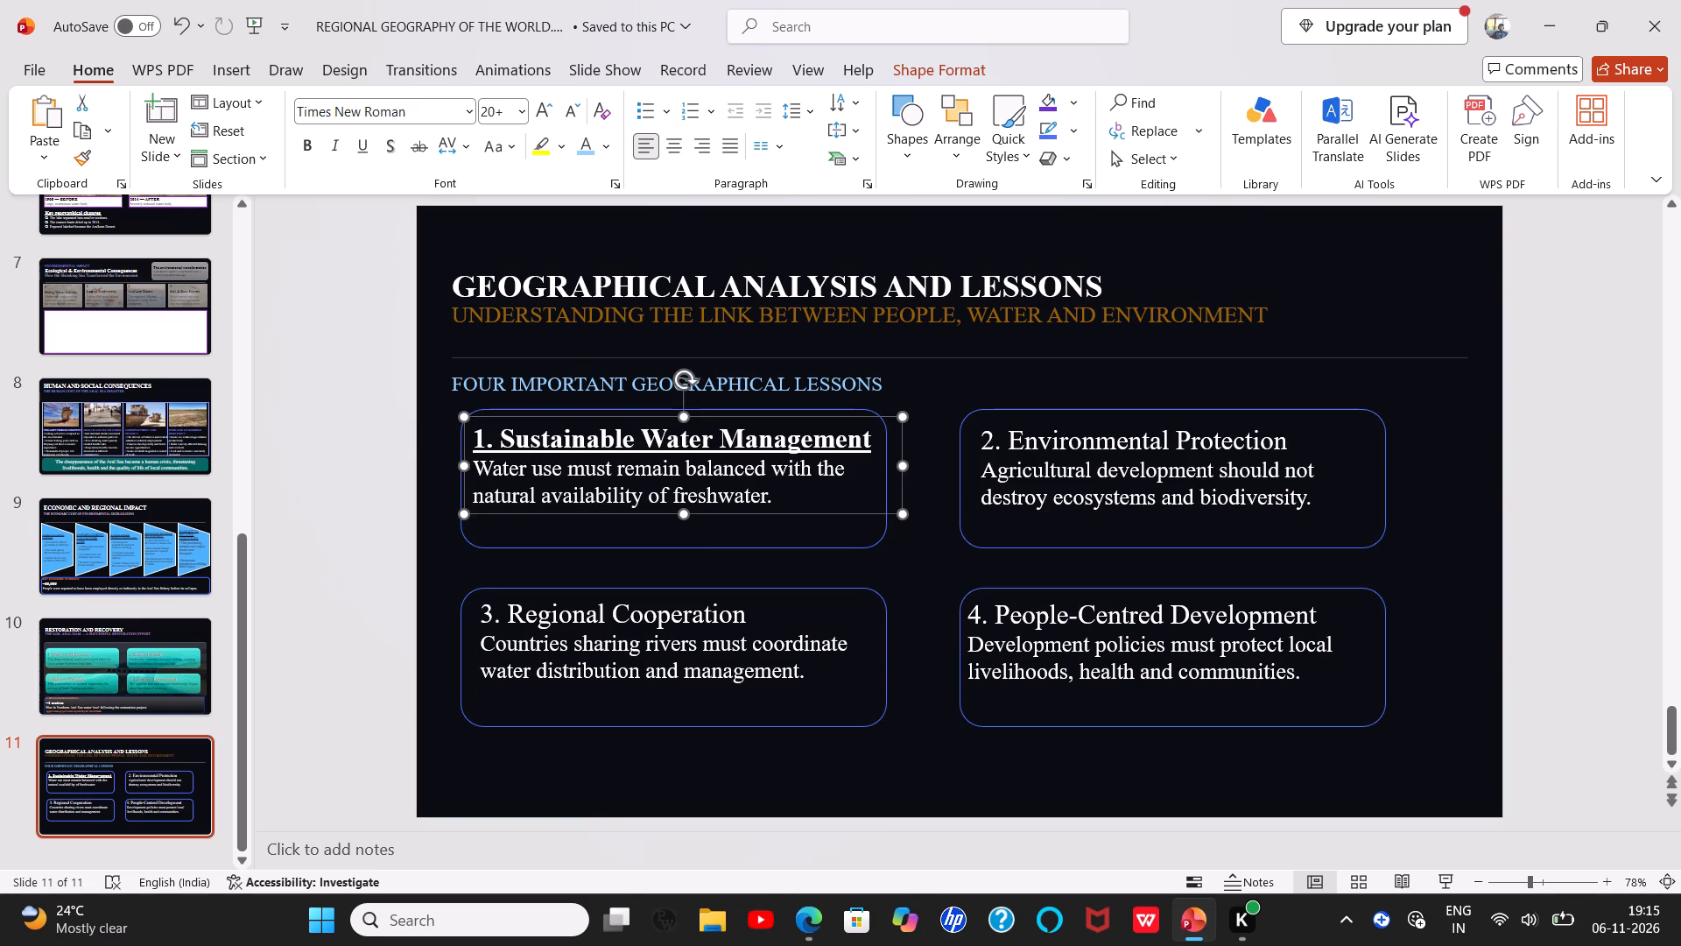
Make the Environmental Protection title in the second box bold and underlined.
left_click_drag(985, 438, 1298, 451)
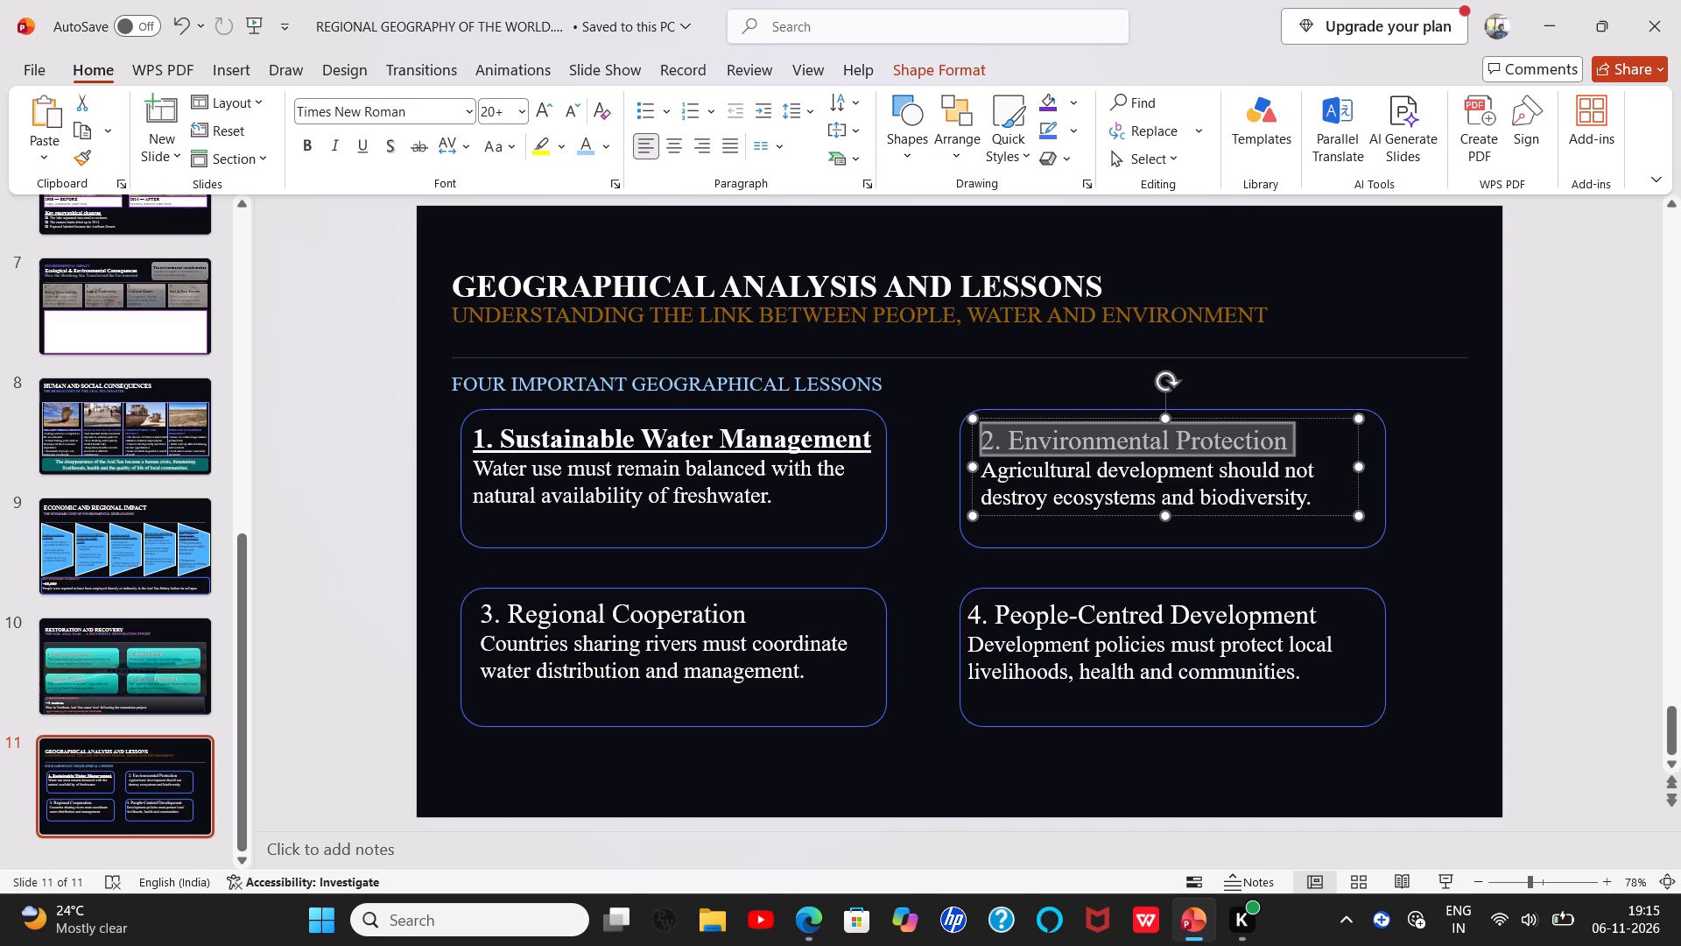
left_click_drag(1298, 451, 1291, 447)
left_click(1301, 416)
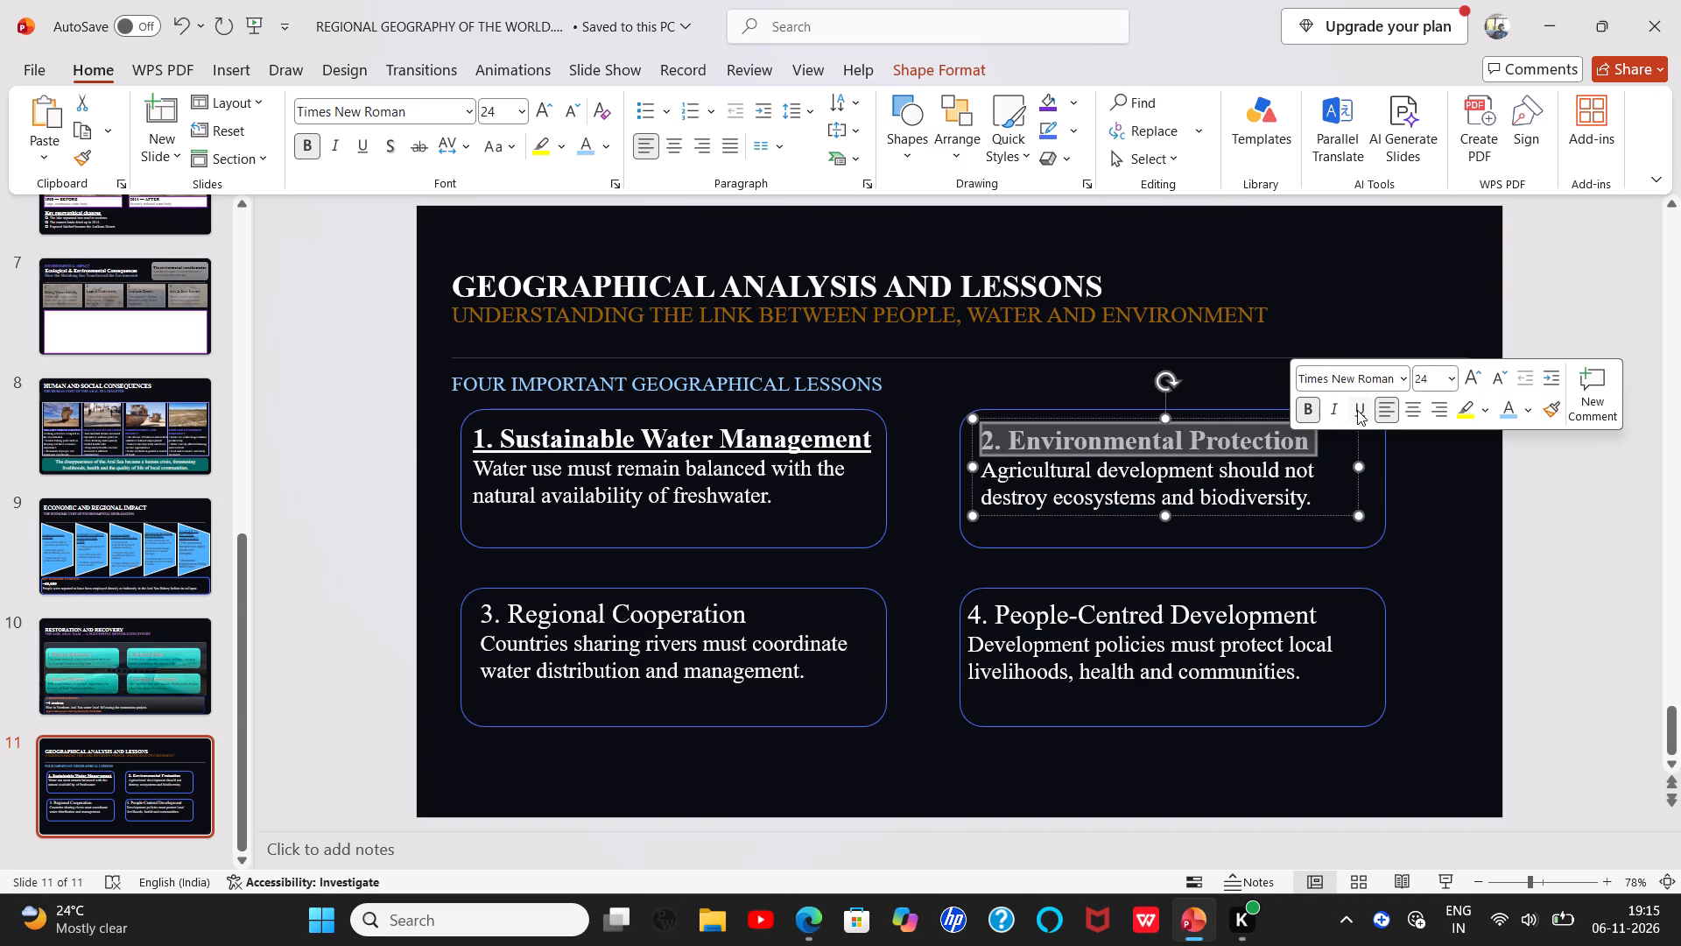
left_click(1357, 410)
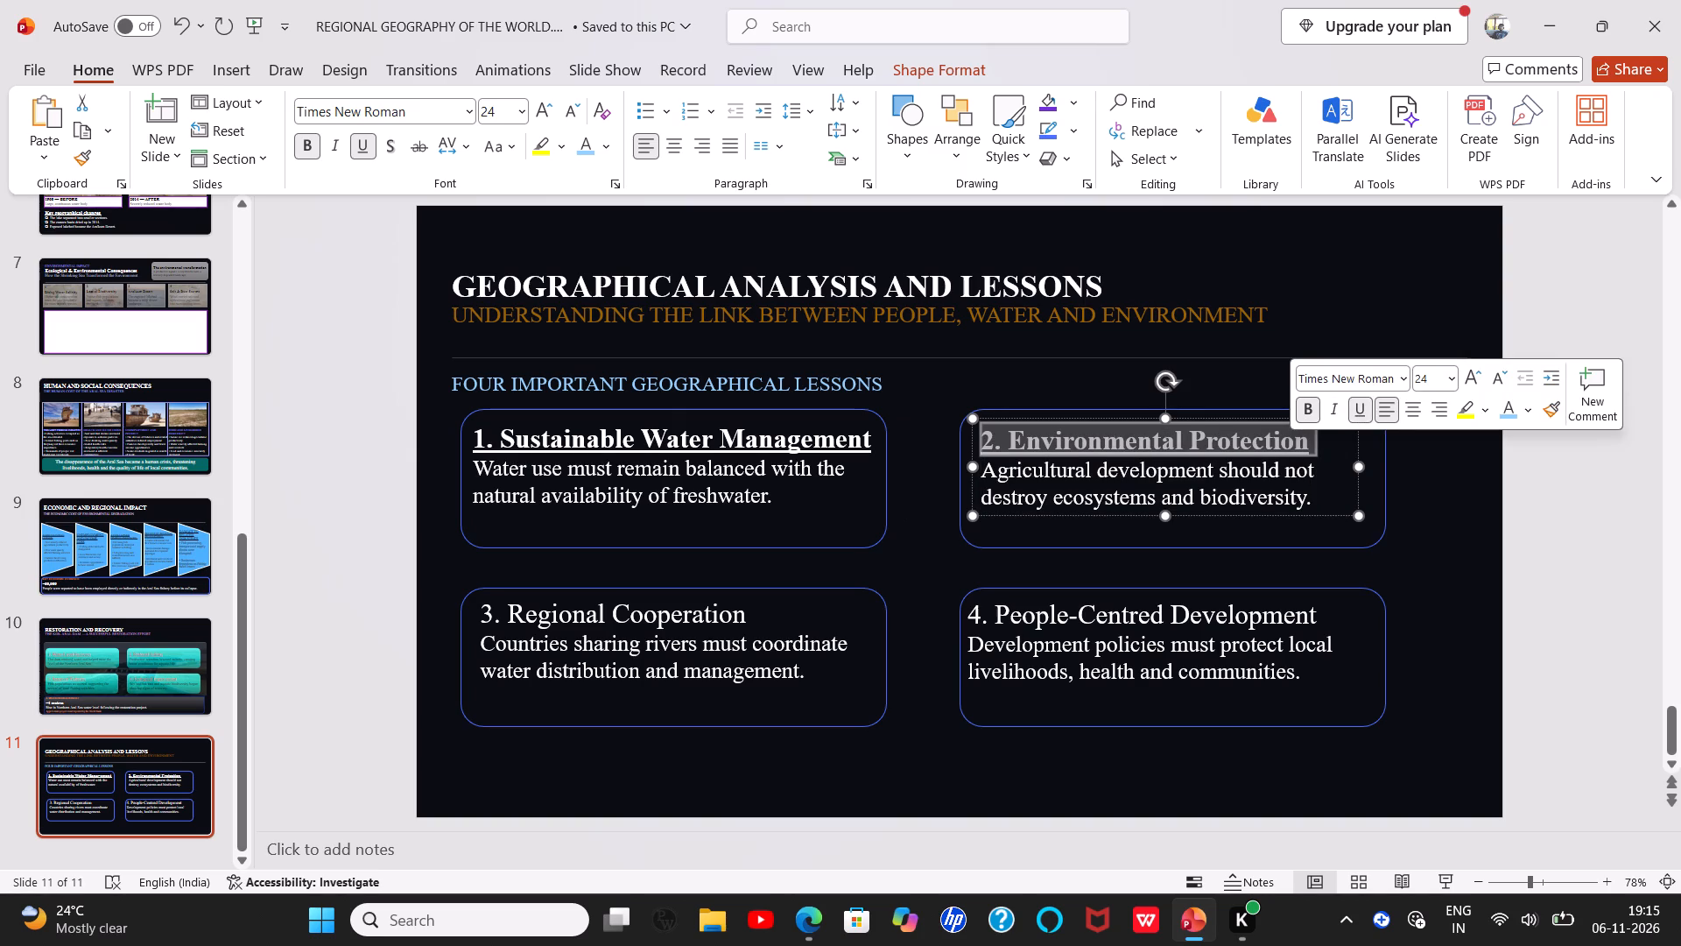
Nudge the Regional Cooperation text frame slightly right and down within the third box.
left_click(478, 611)
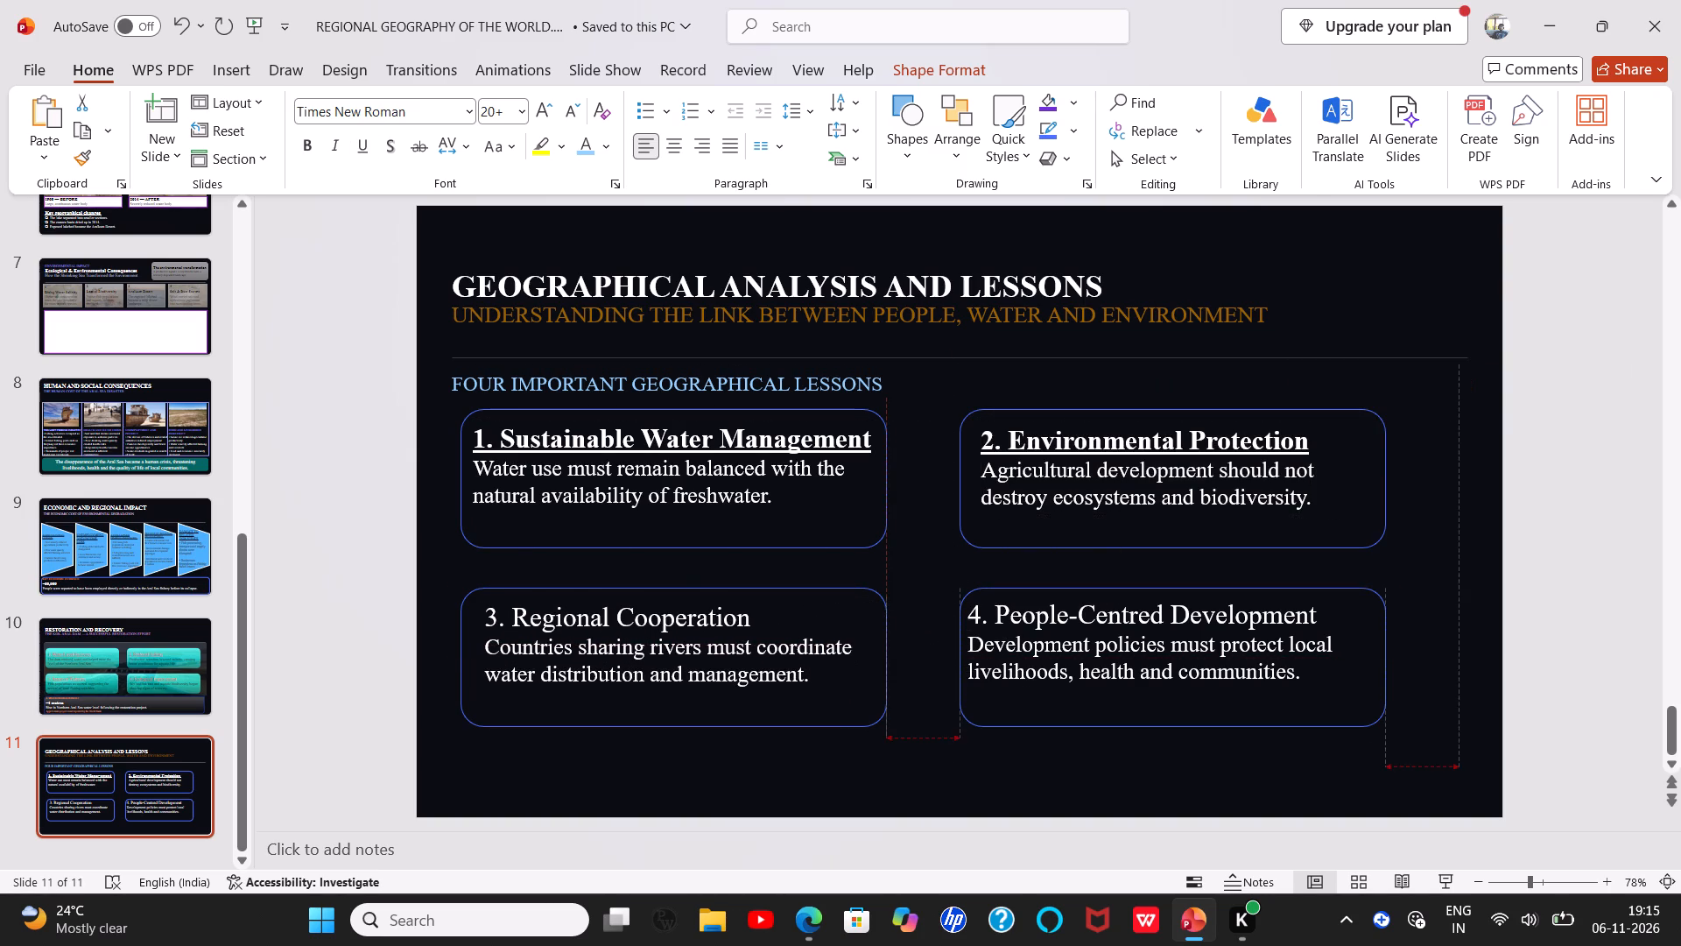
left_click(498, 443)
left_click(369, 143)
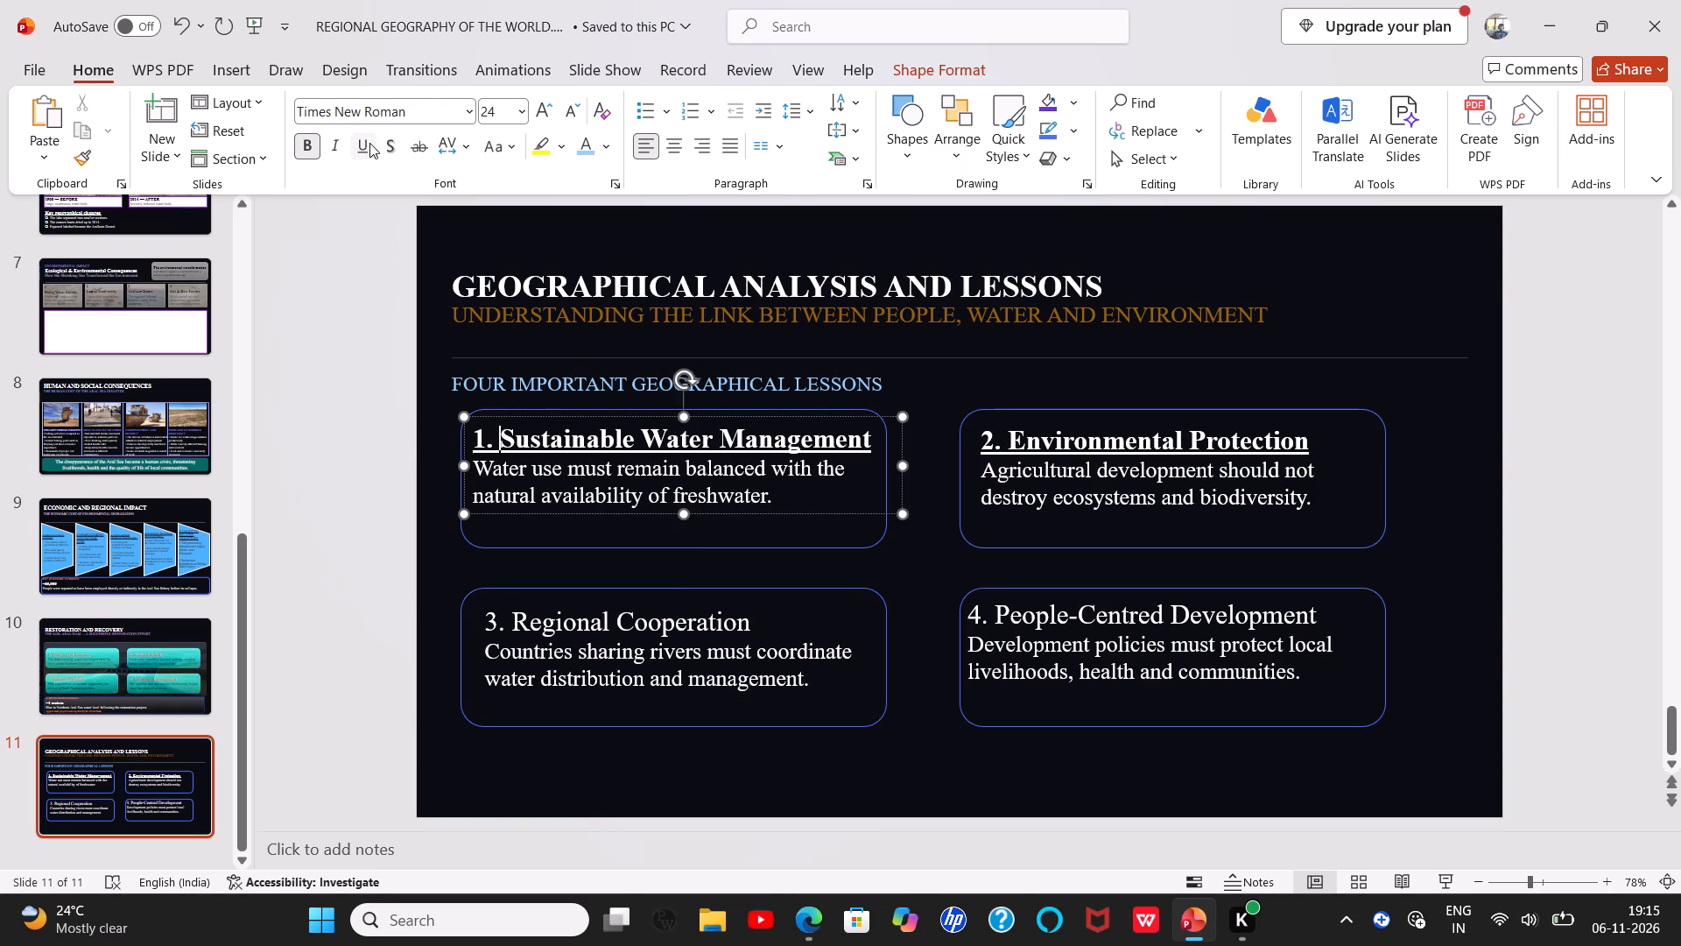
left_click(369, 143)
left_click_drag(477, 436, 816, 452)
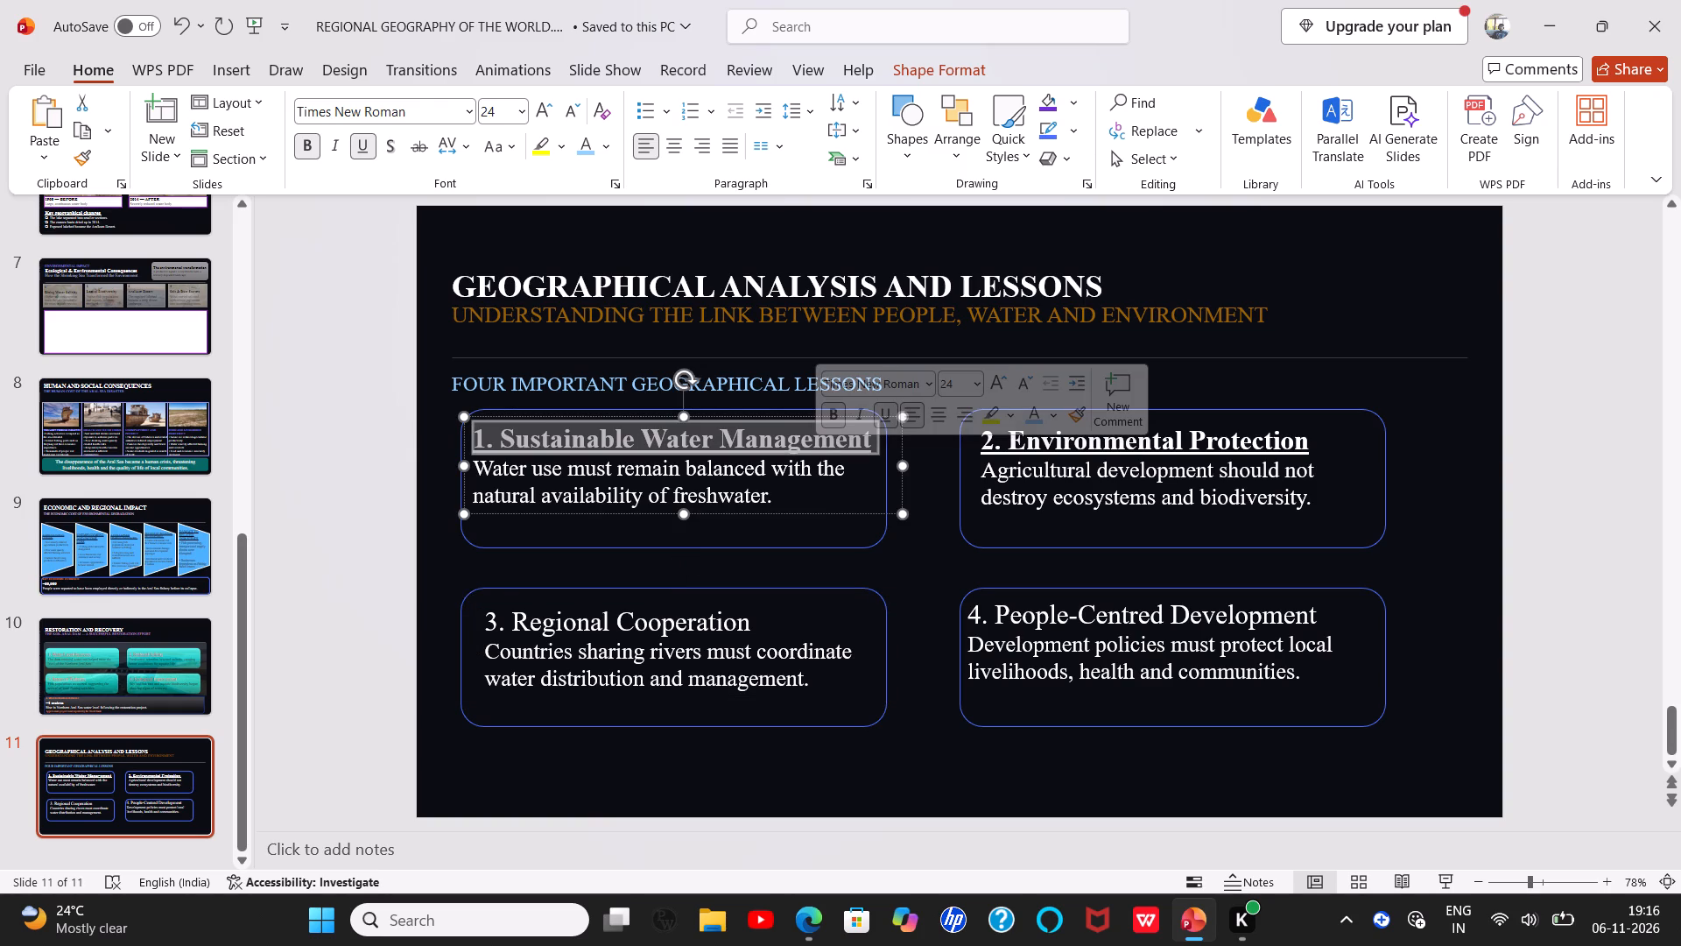
Make the Regional Cooperation title in the third box bold and underlined, with its number 3 bold only.
left_click_drag(486, 621, 738, 621)
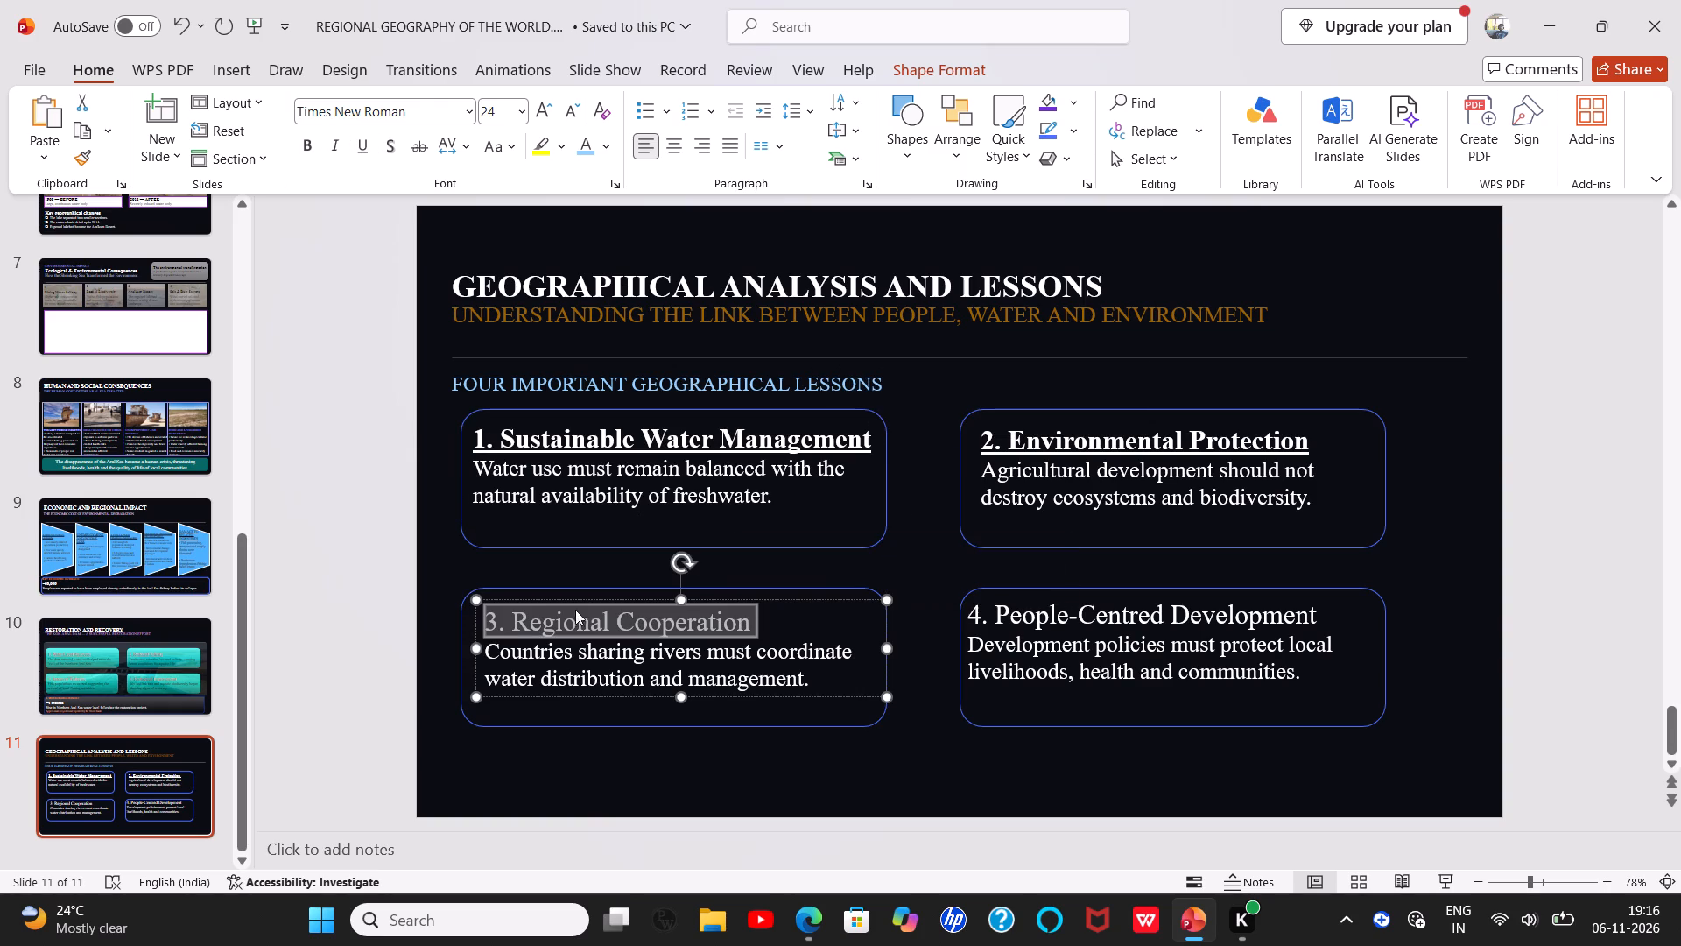
left_click(513, 618)
left_click_drag(513, 618, 763, 622)
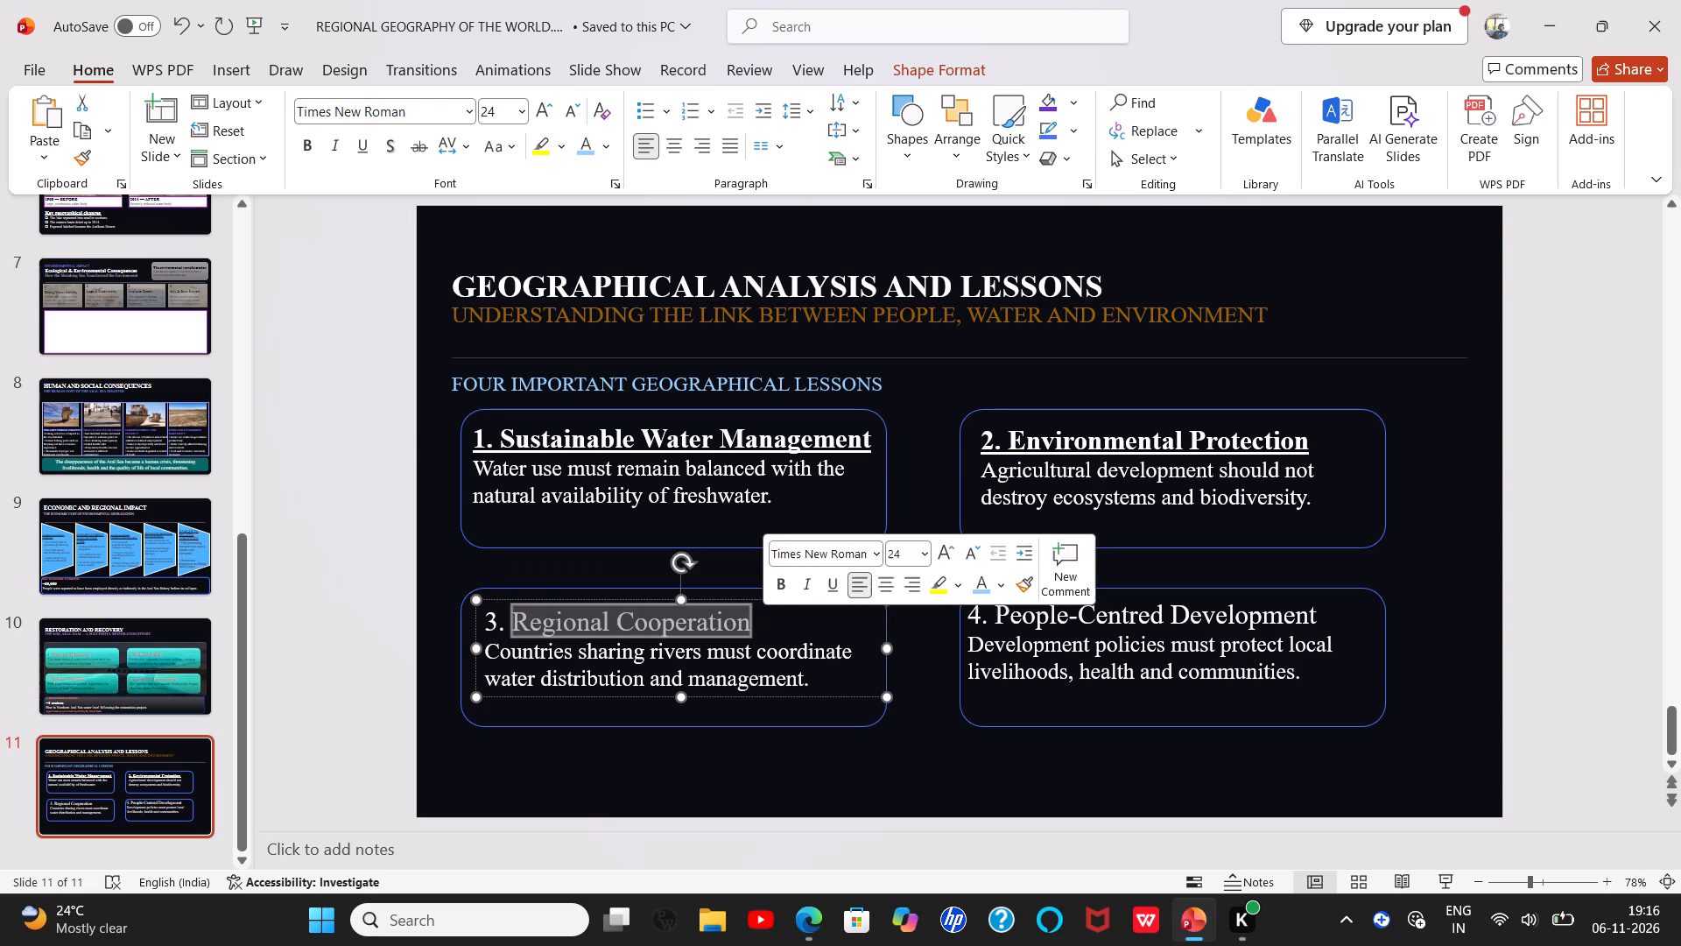
left_click(833, 590)
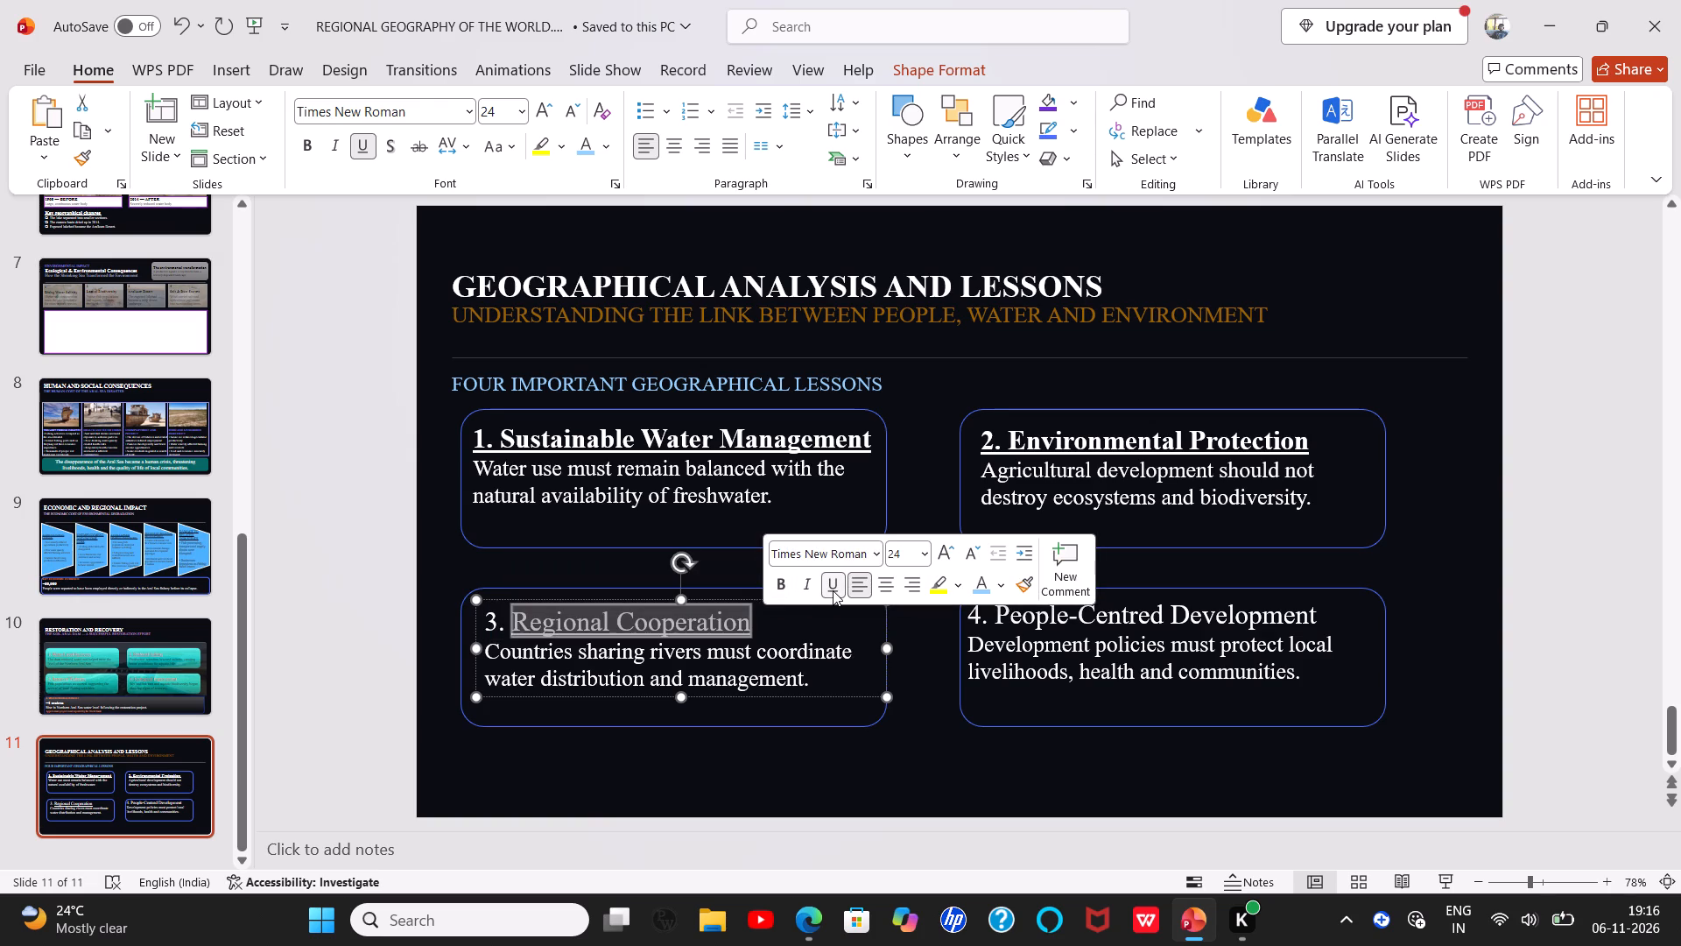
left_click(942, 630)
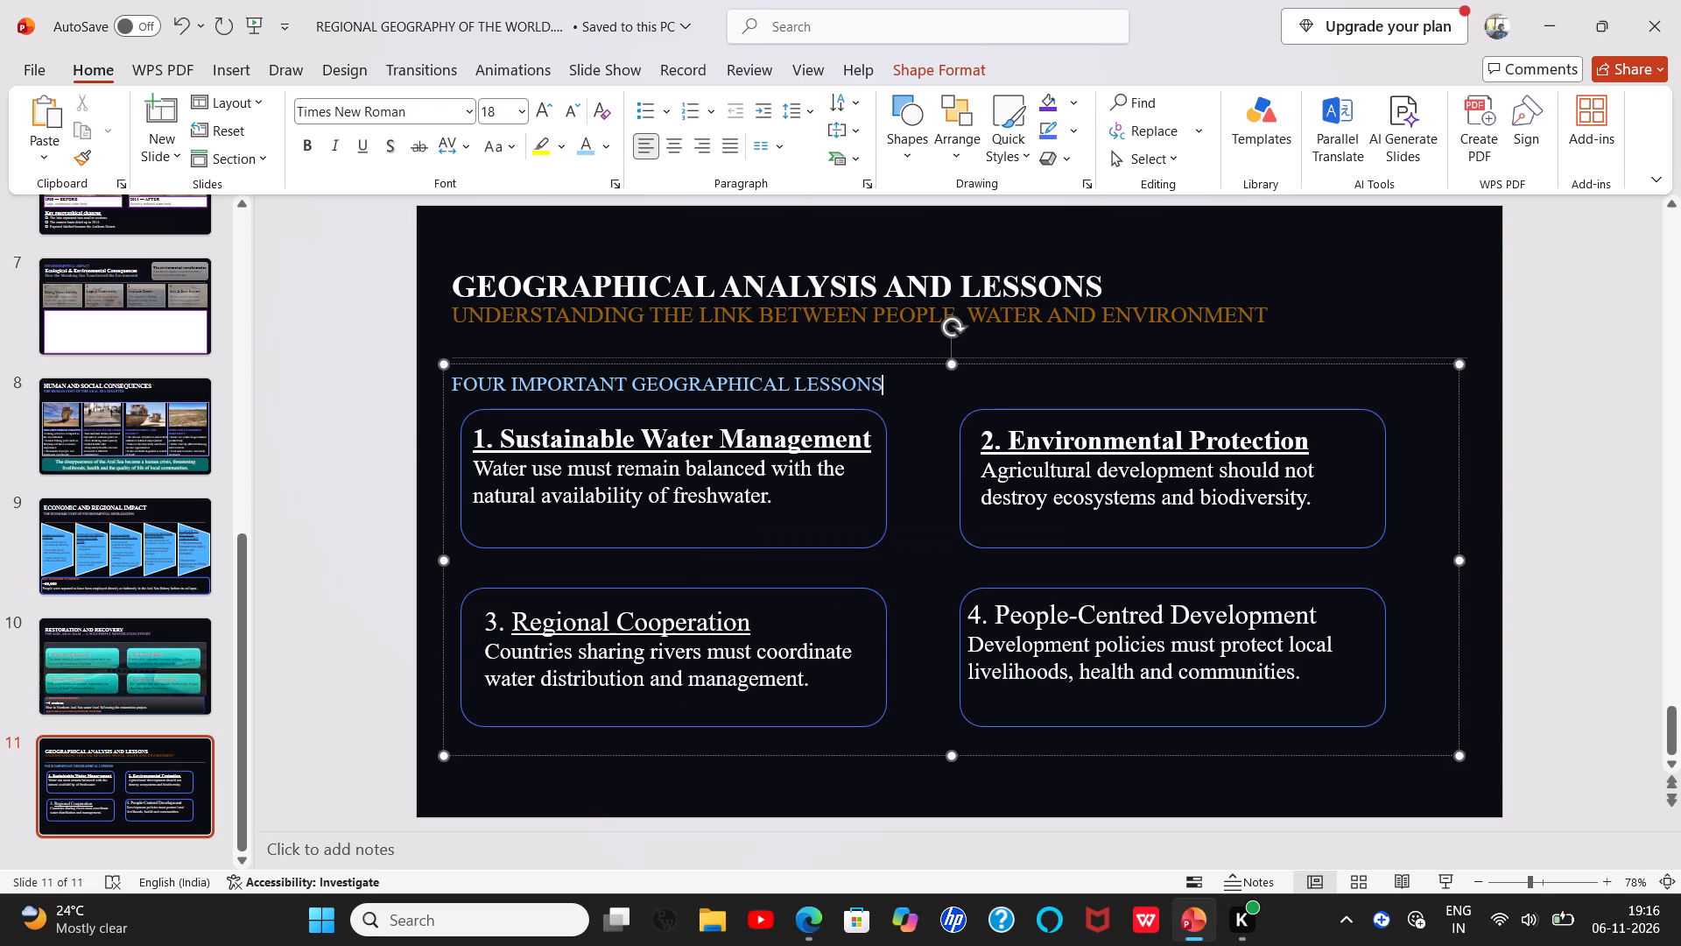
left_click_drag(511, 618, 759, 630)
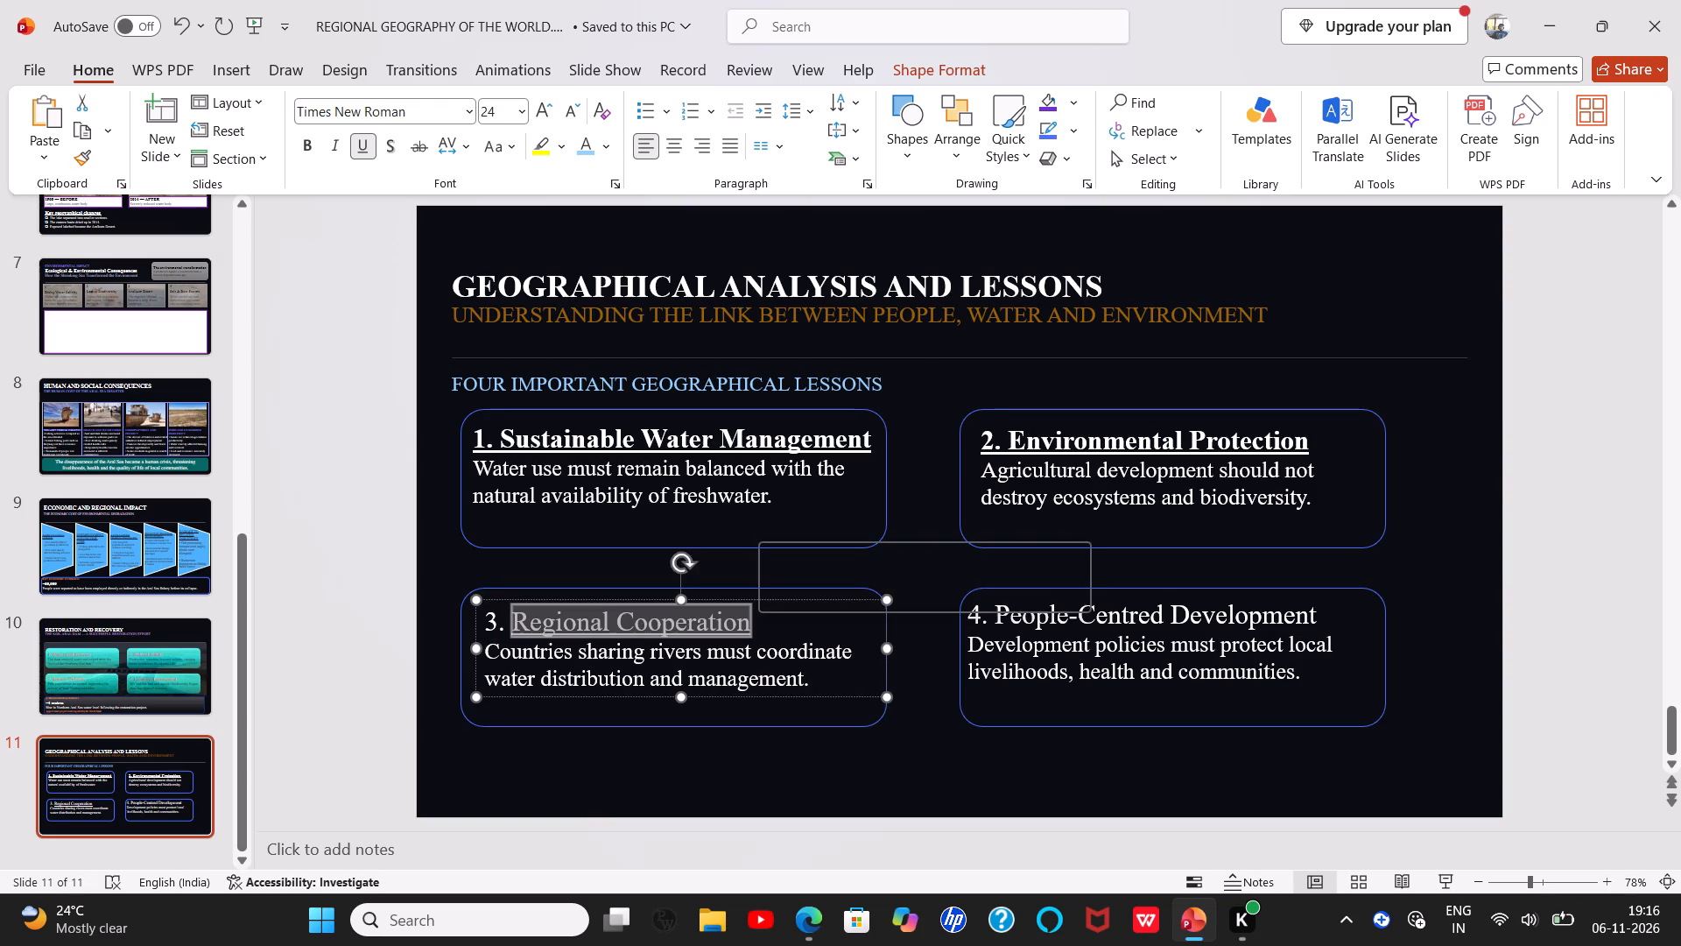
left_click(777, 592)
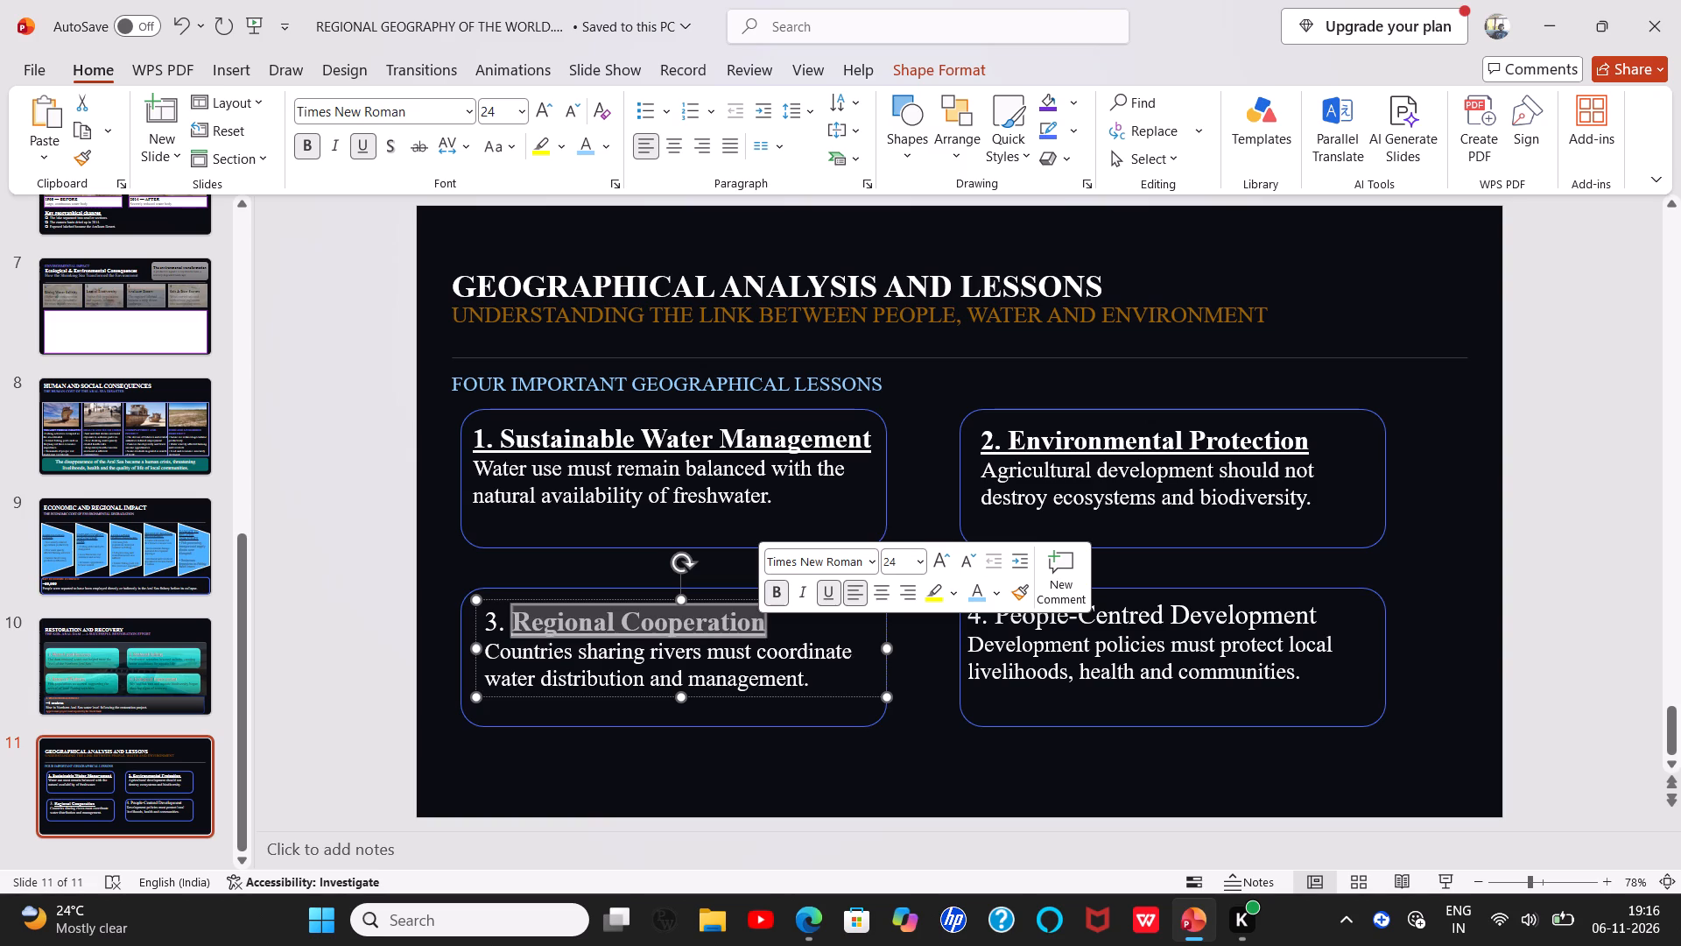
left_click_drag(488, 618, 508, 626)
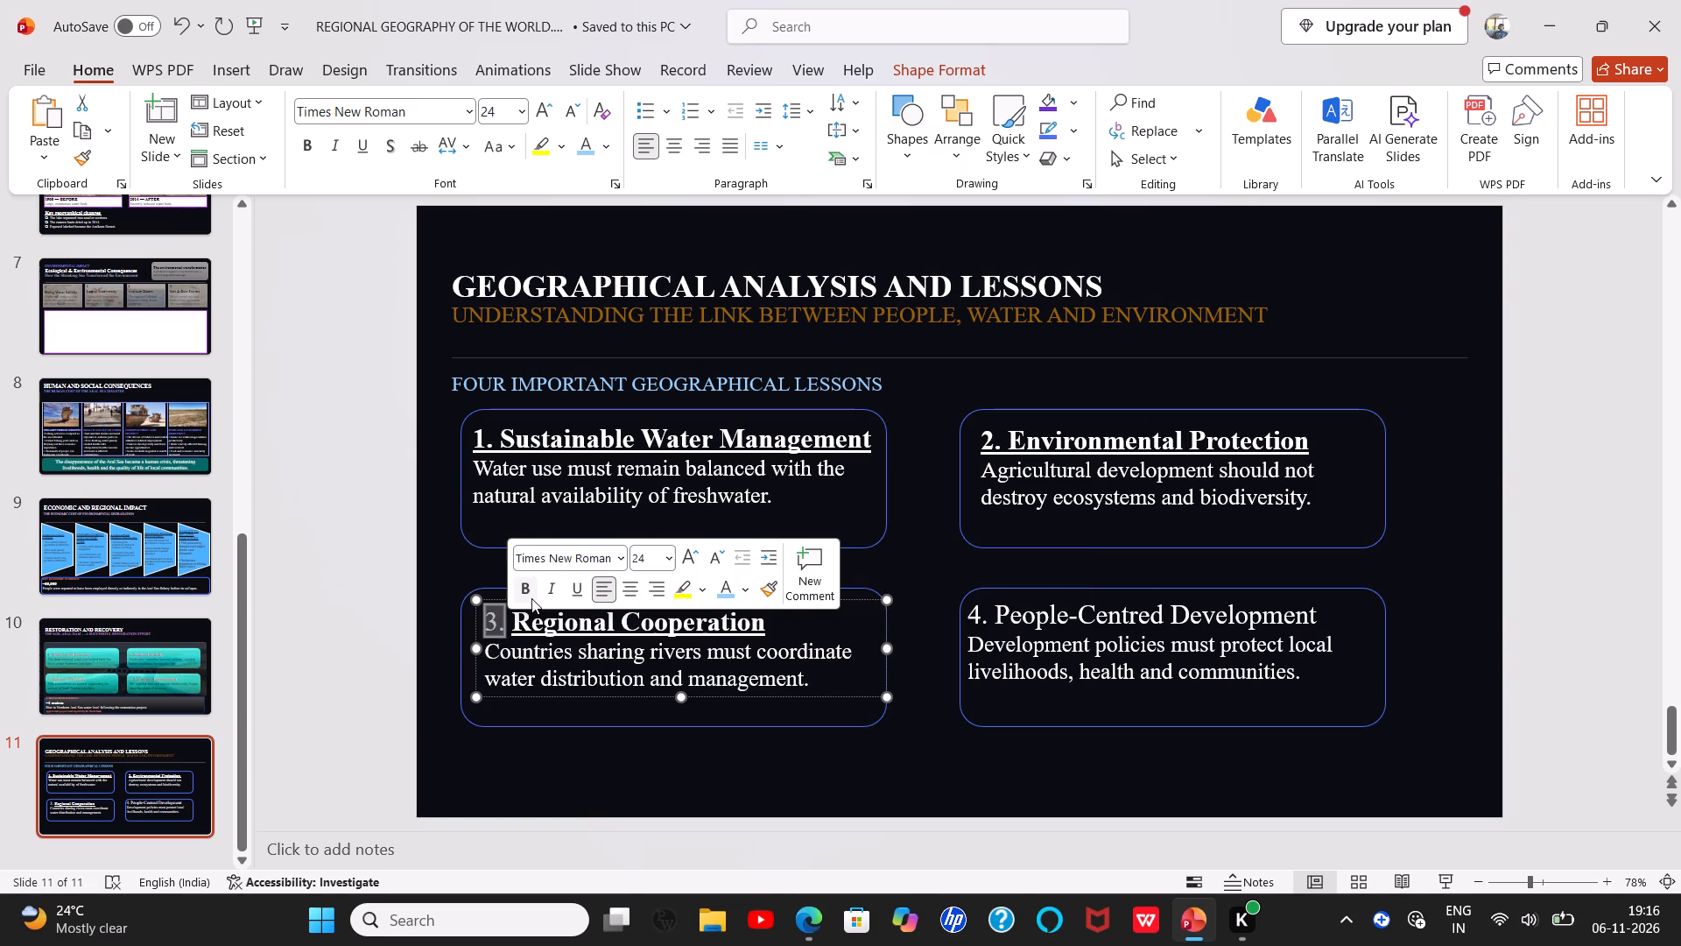
left_click(530, 595)
Make the People-Centred Development title in the fourth box bold and underlined, with its number 4 bold only.
left_click_drag(971, 618, 990, 619)
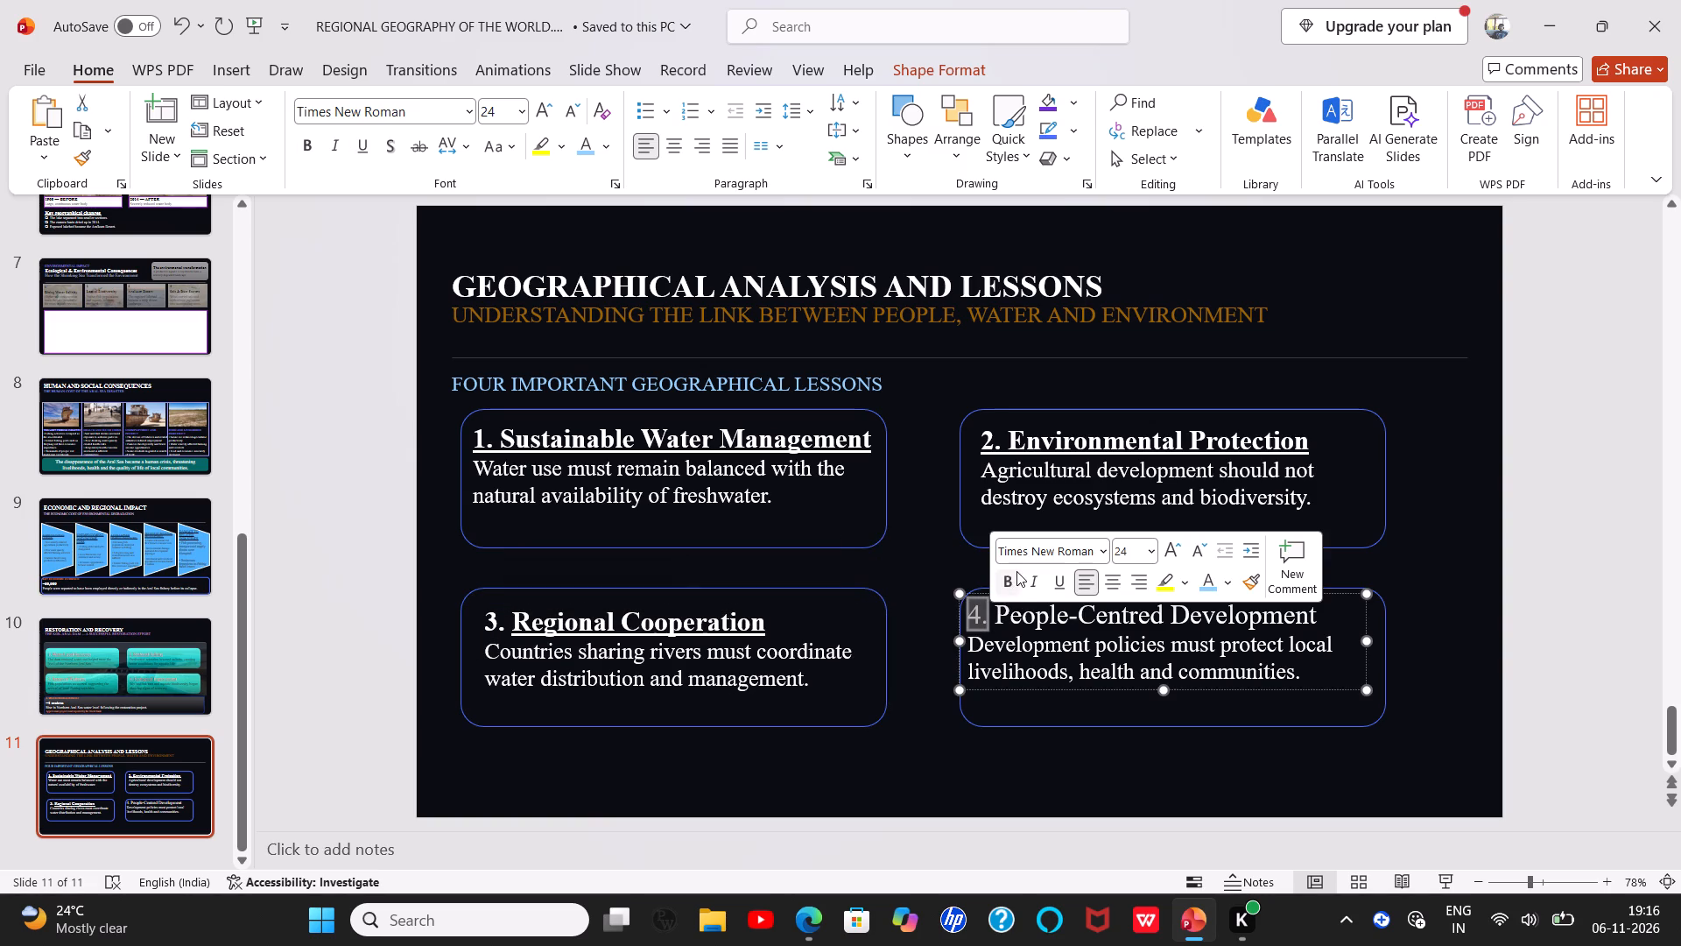
left_click(1016, 571)
left_click_drag(998, 623, 1075, 611)
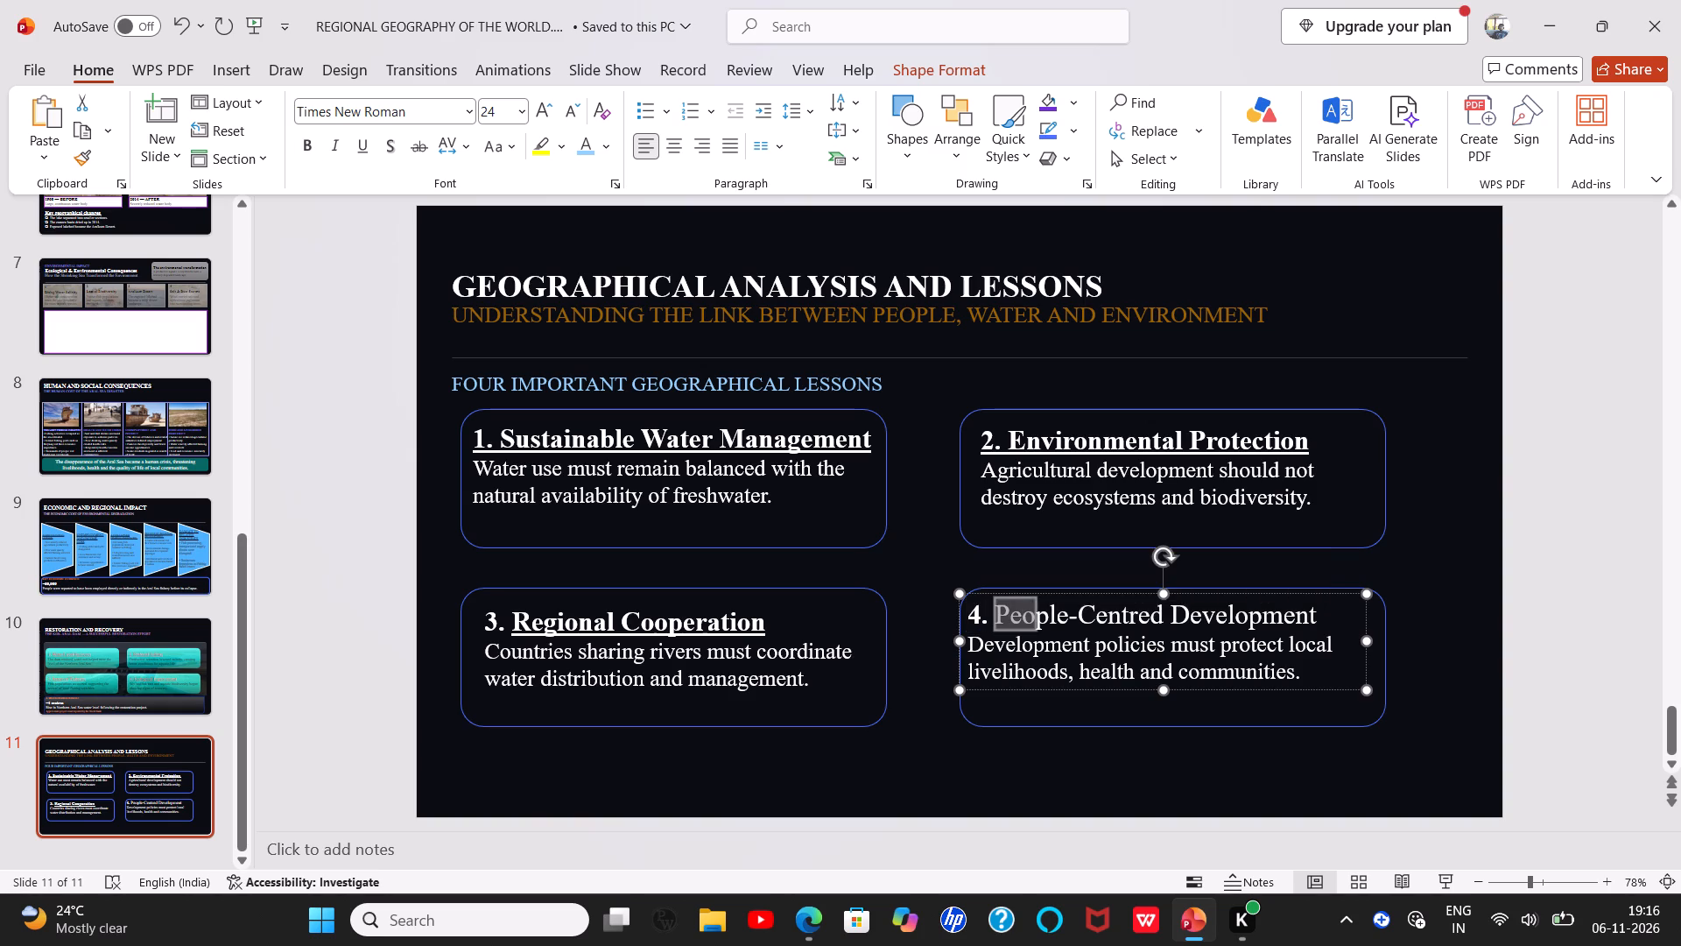
left_click_drag(1075, 611, 1343, 612)
left_click(1410, 586)
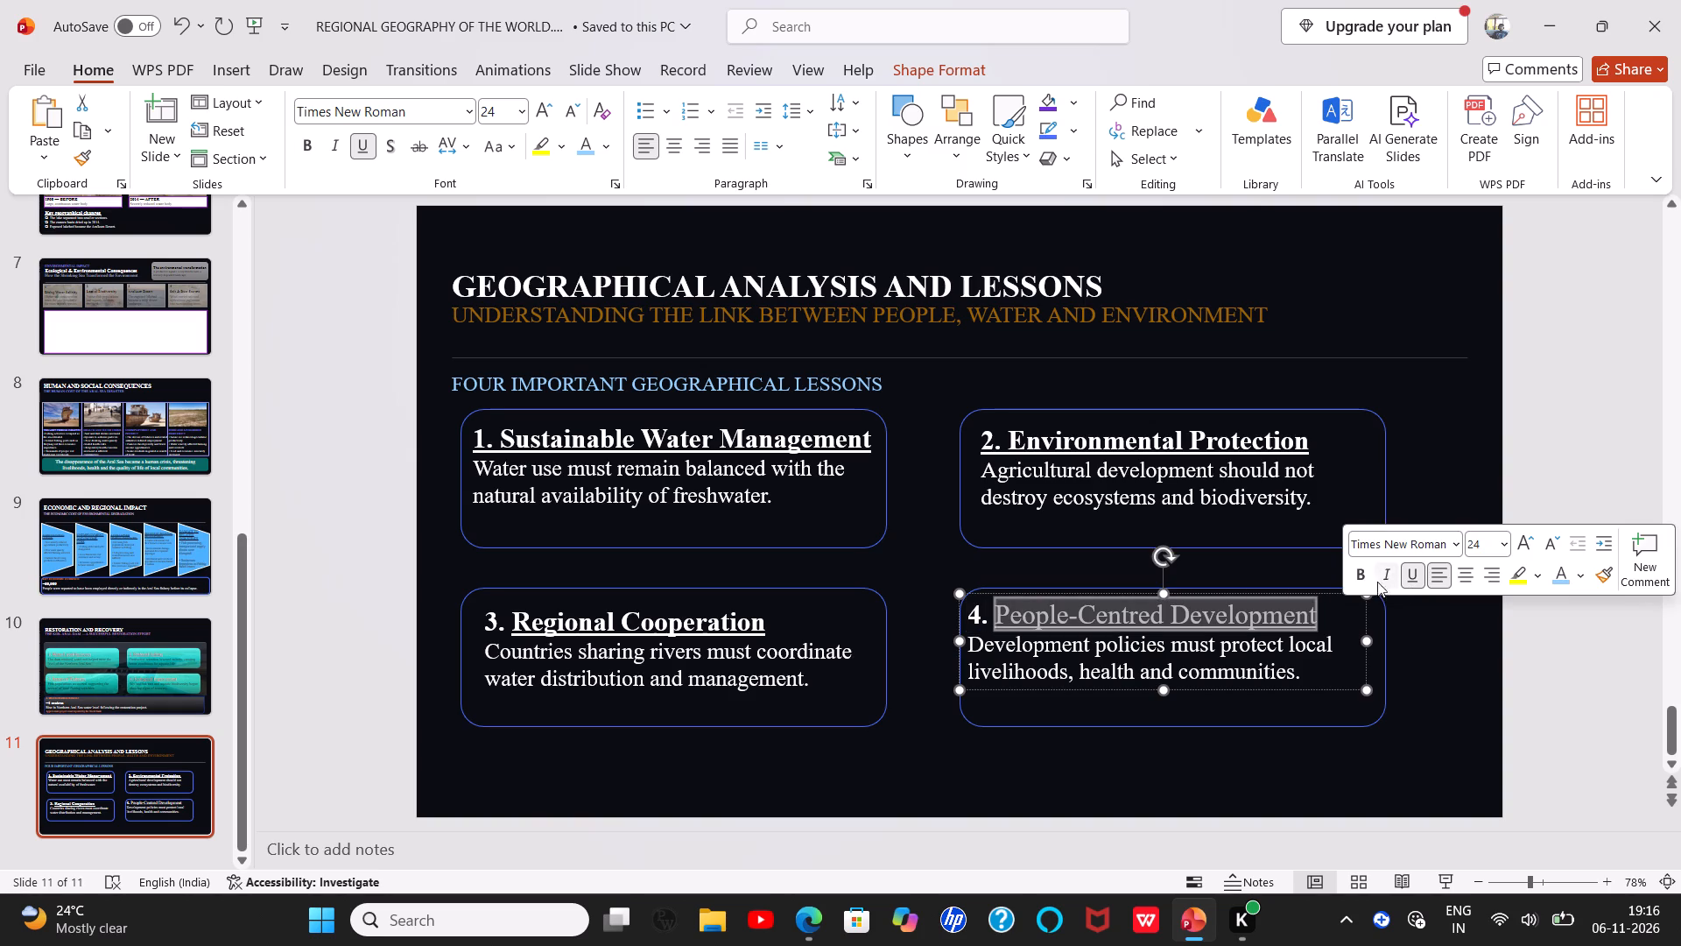
left_click(1366, 580)
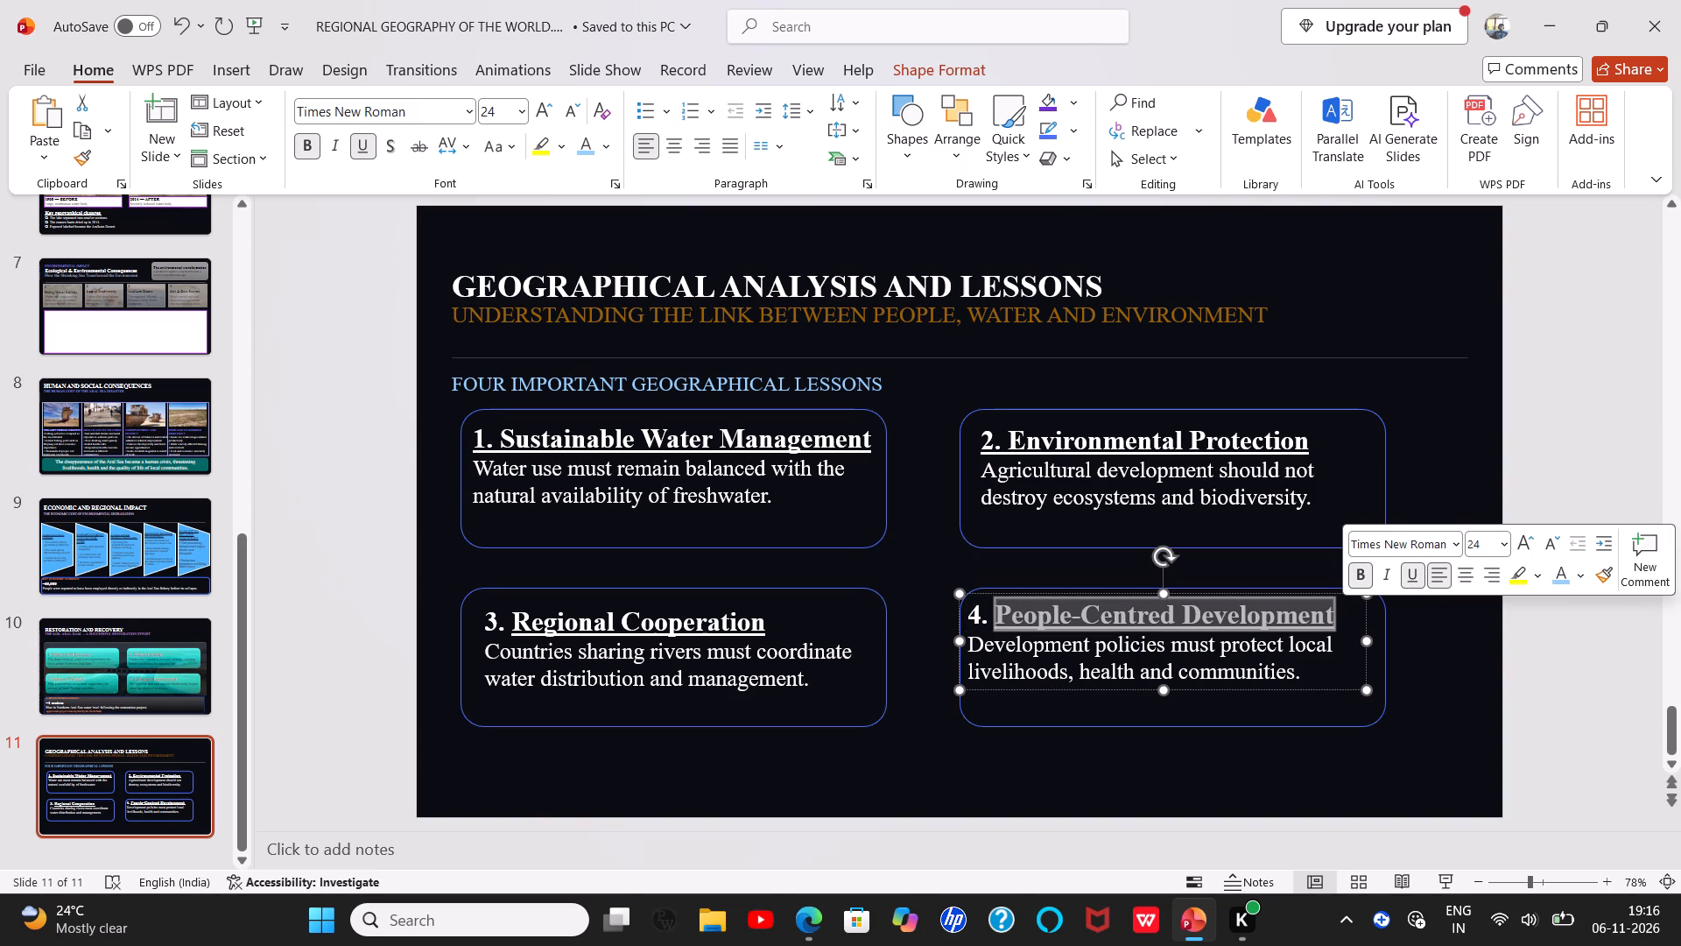
Remove the underline from the number 1 in the first box, leaving only the words Sustainable Water Management underlined.
left_click_drag(476, 436, 911, 467)
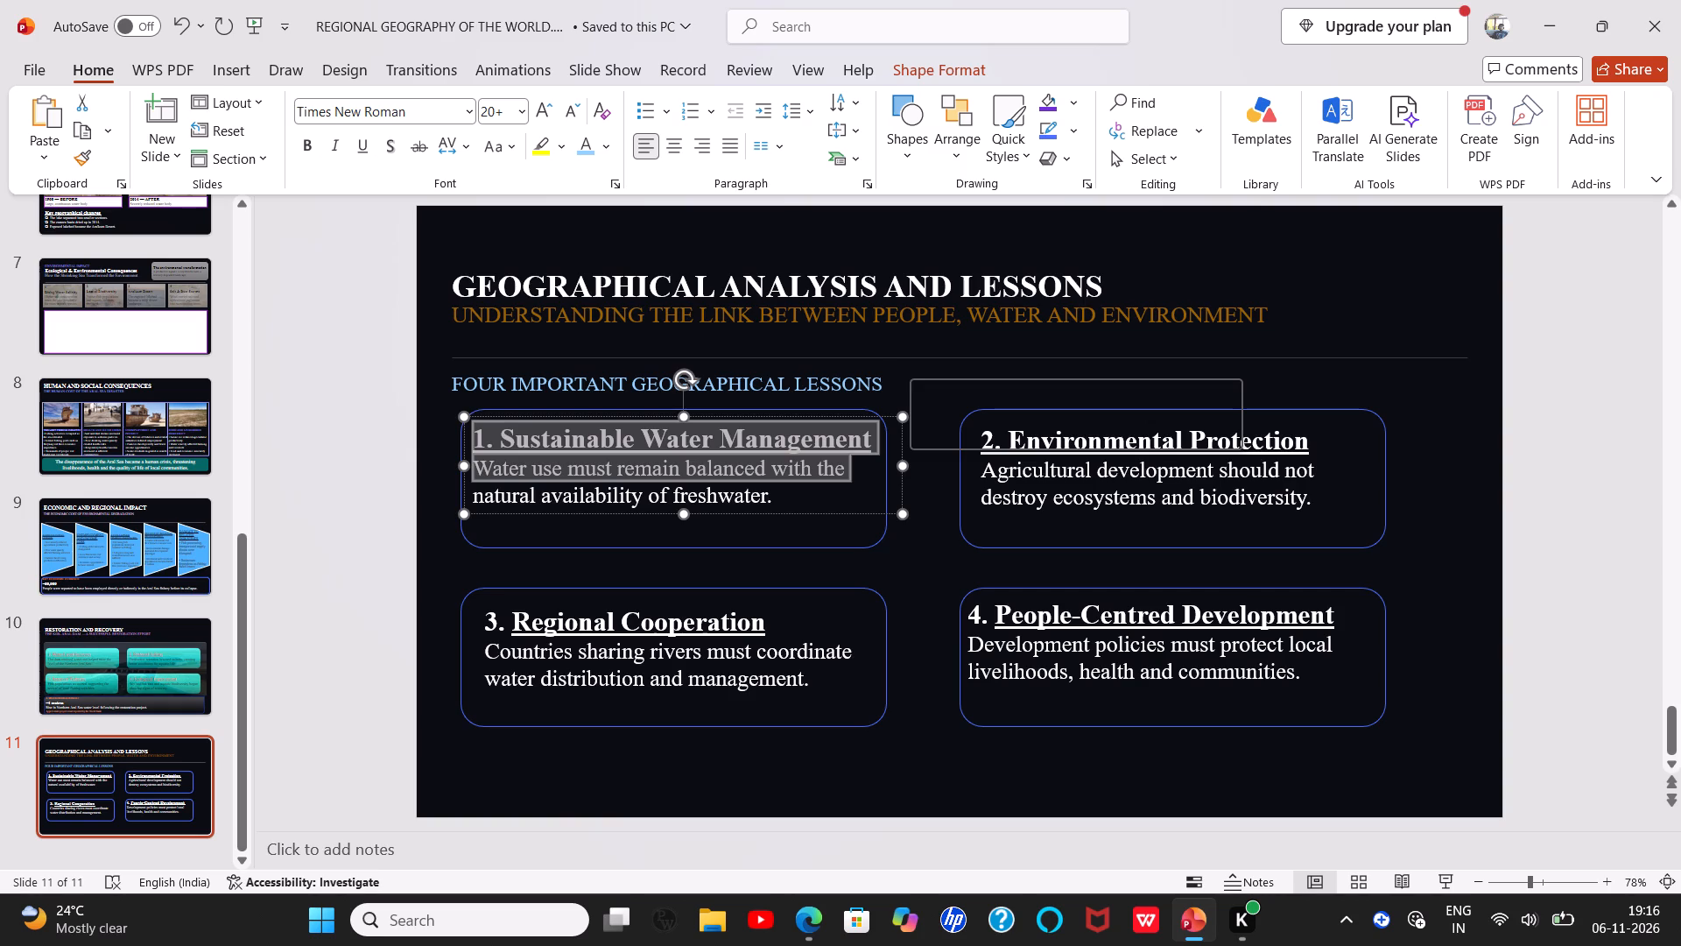
left_click(949, 462)
left_click_drag(475, 442, 513, 440)
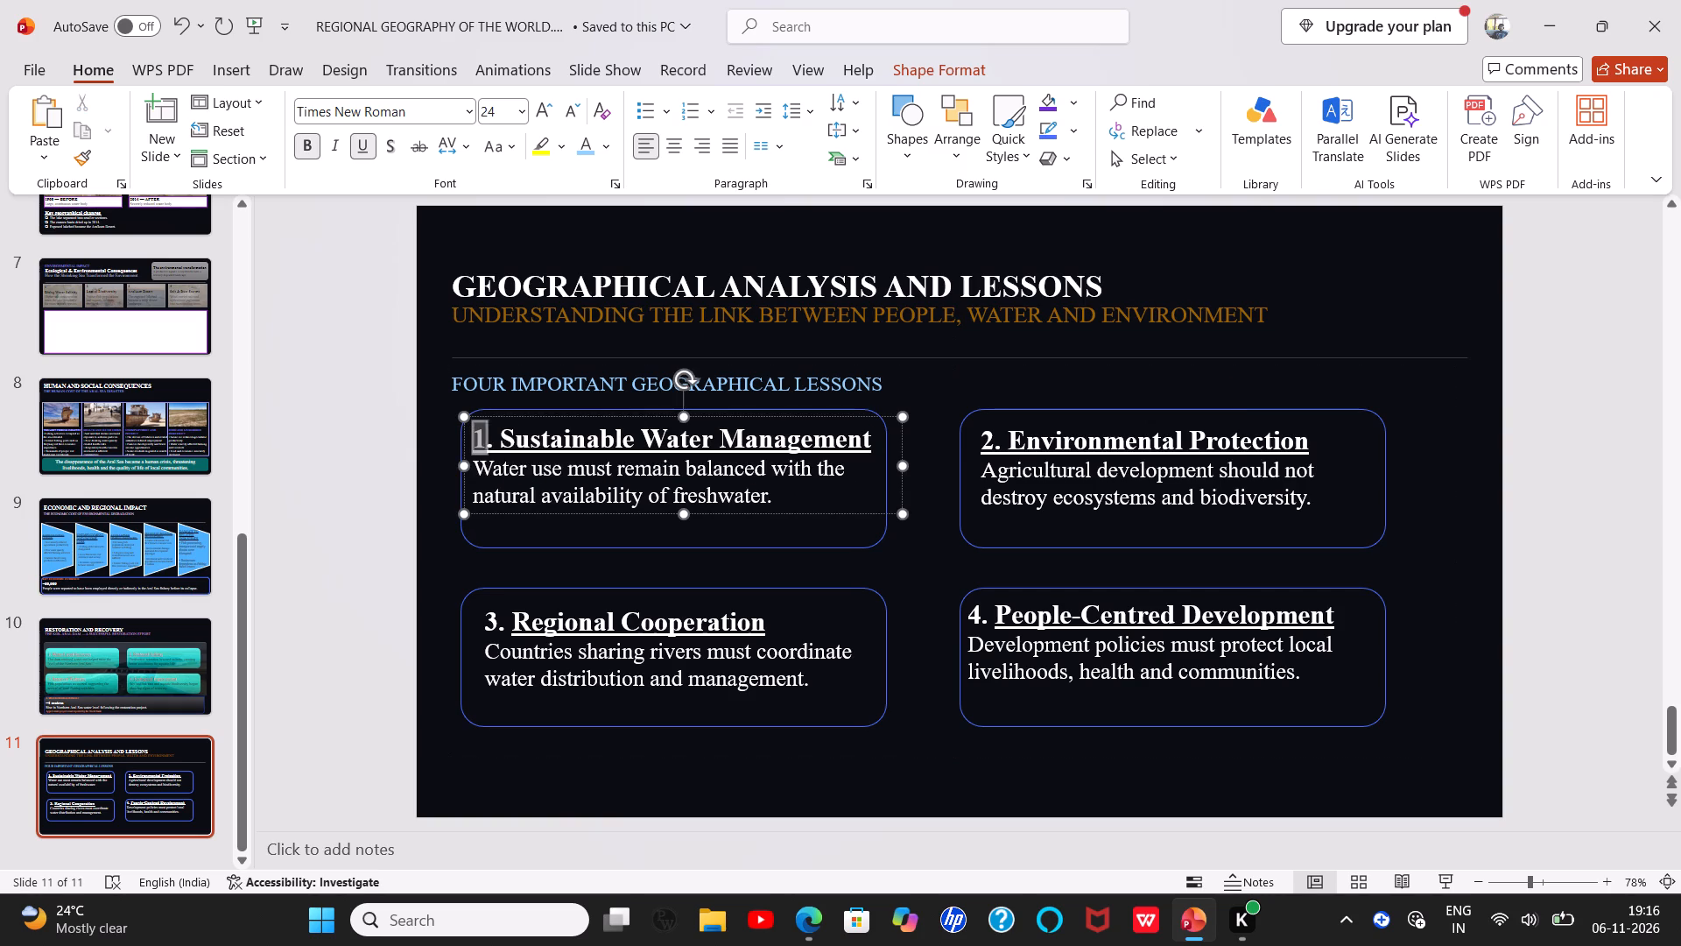
left_click_drag(513, 440, 860, 444)
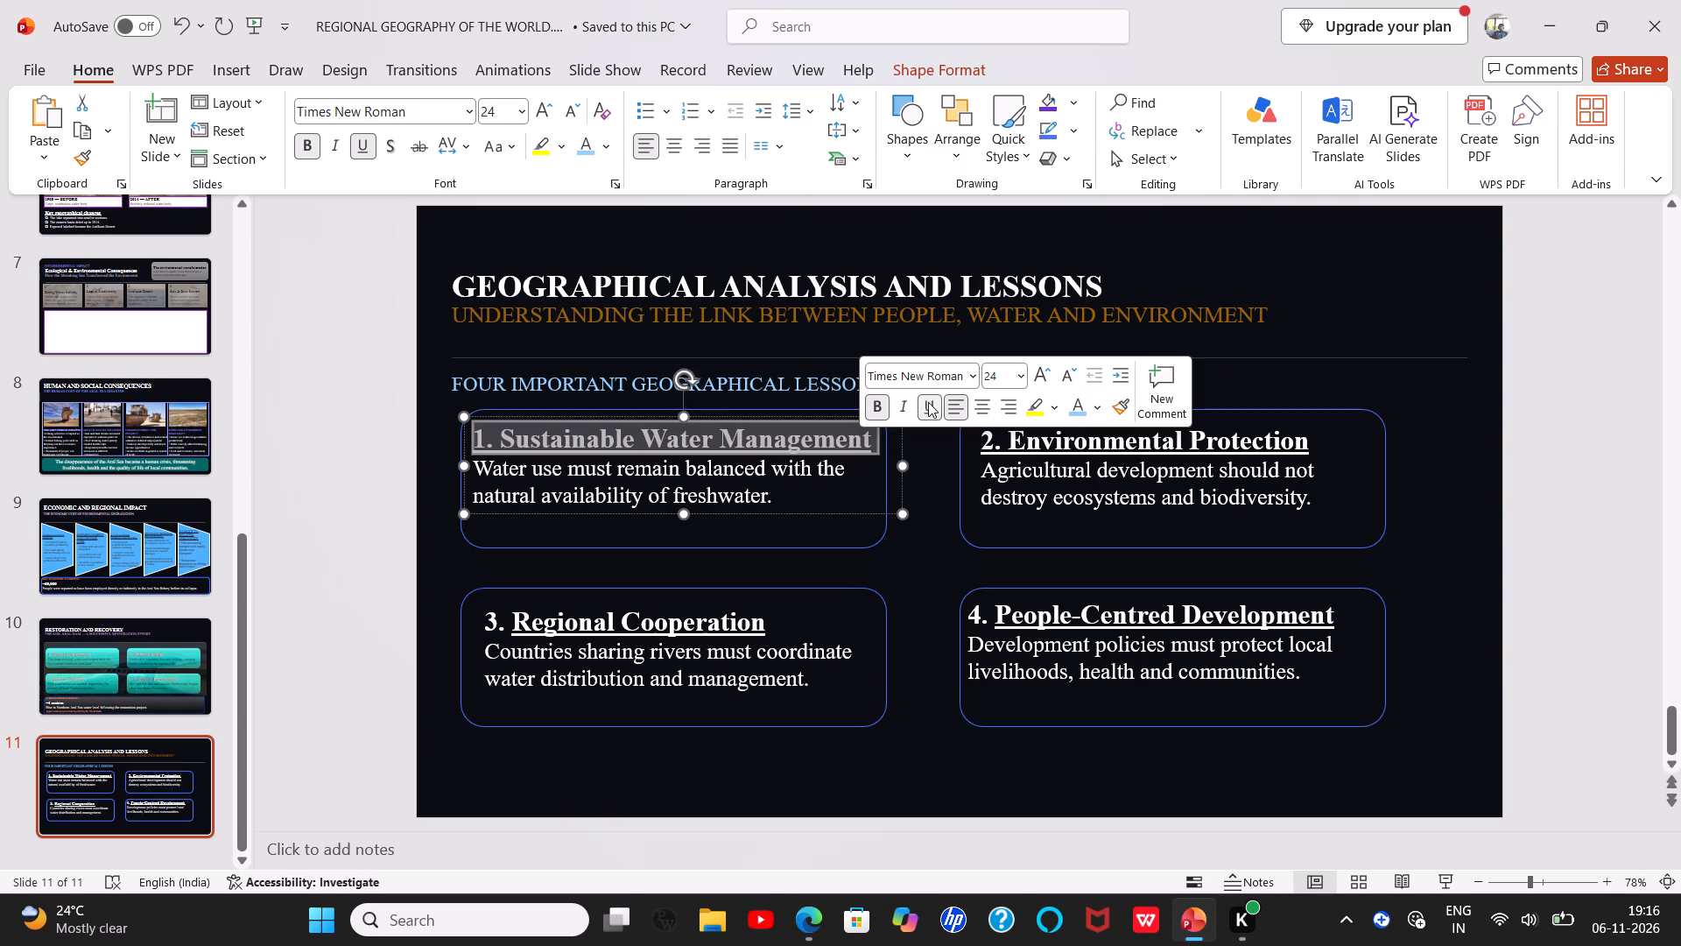
left_click(931, 401)
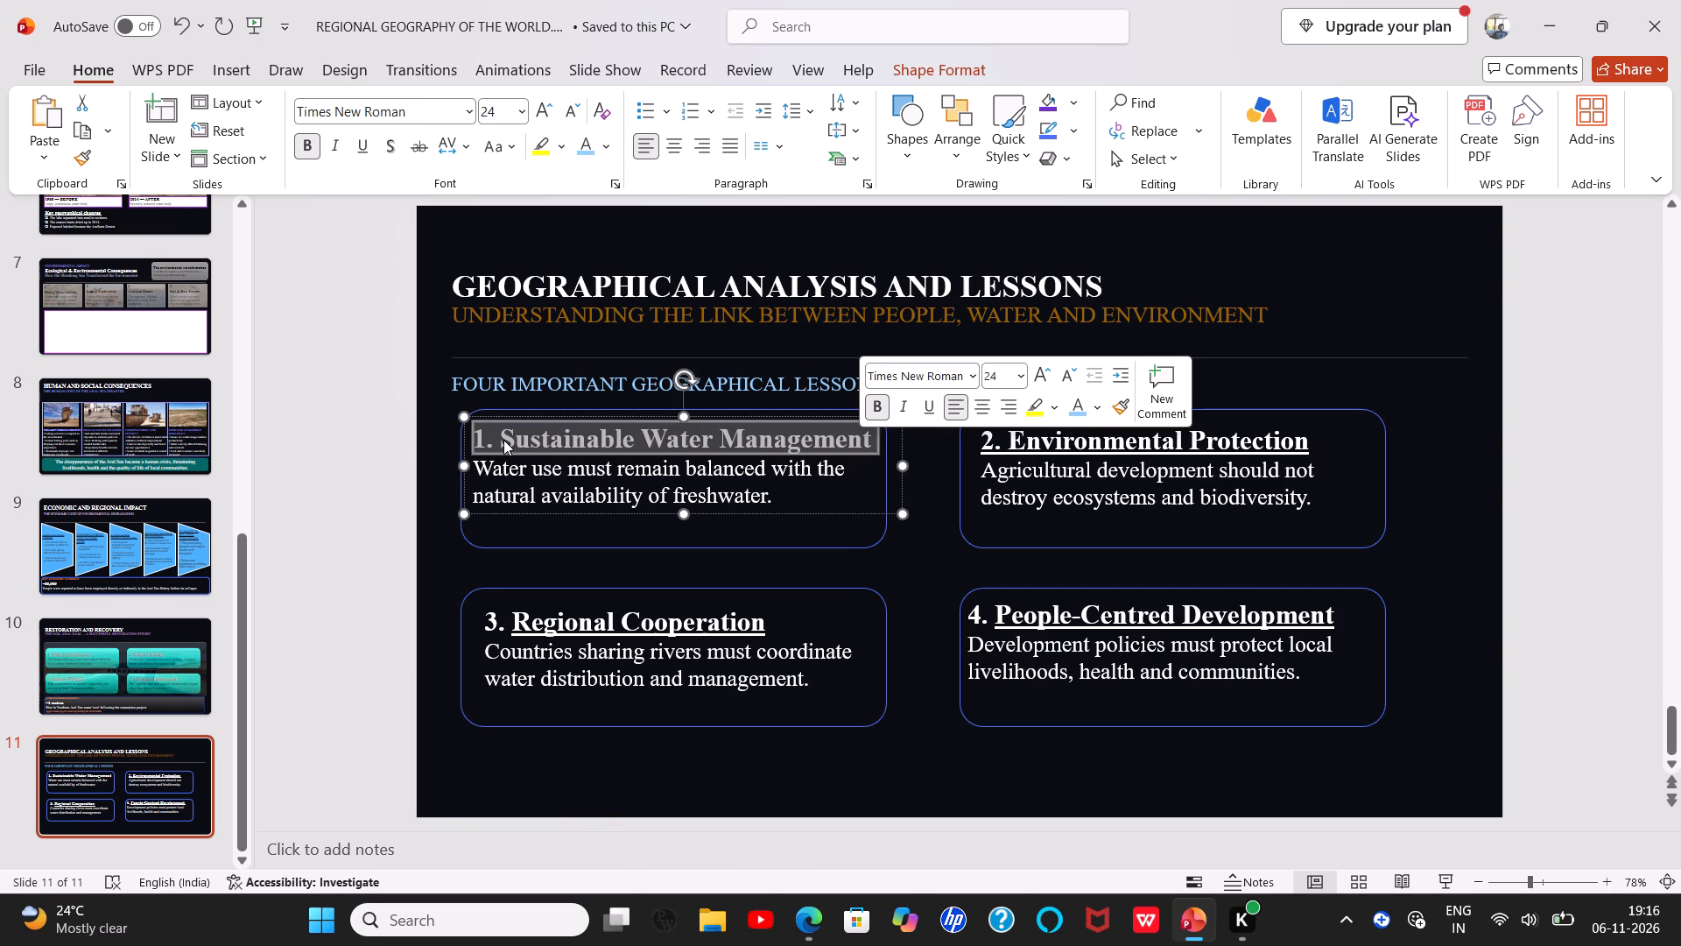
left_click(503, 440)
left_click_drag(502, 439, 856, 420)
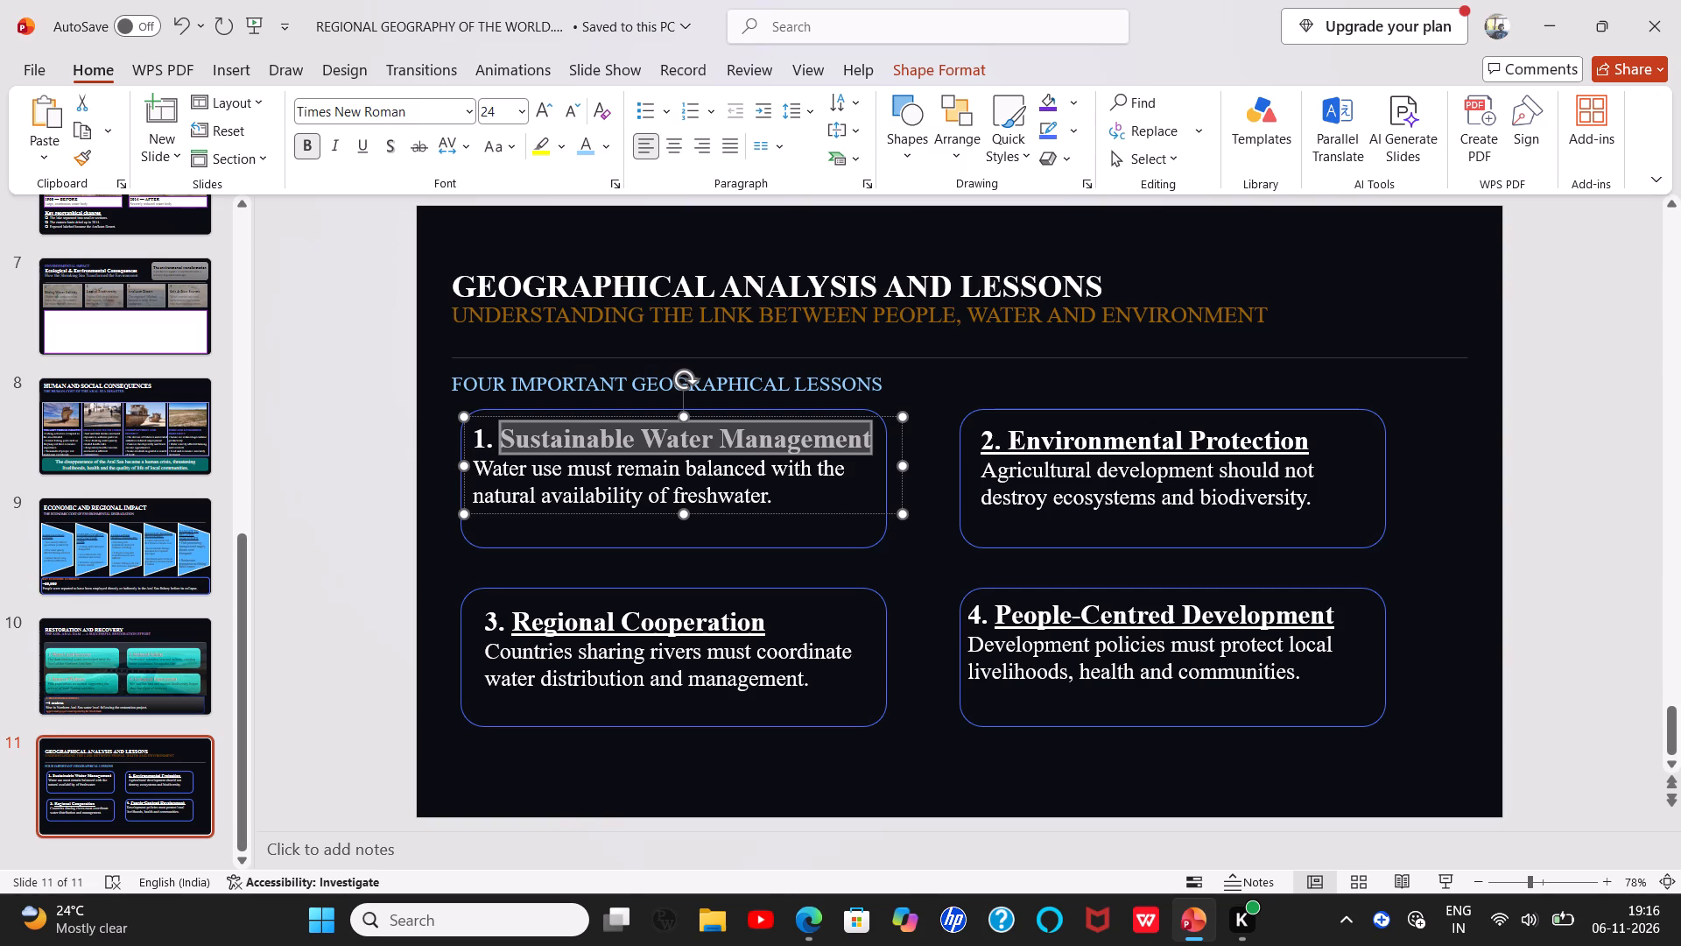
left_click_drag(856, 420, 857, 420)
left_click(915, 396)
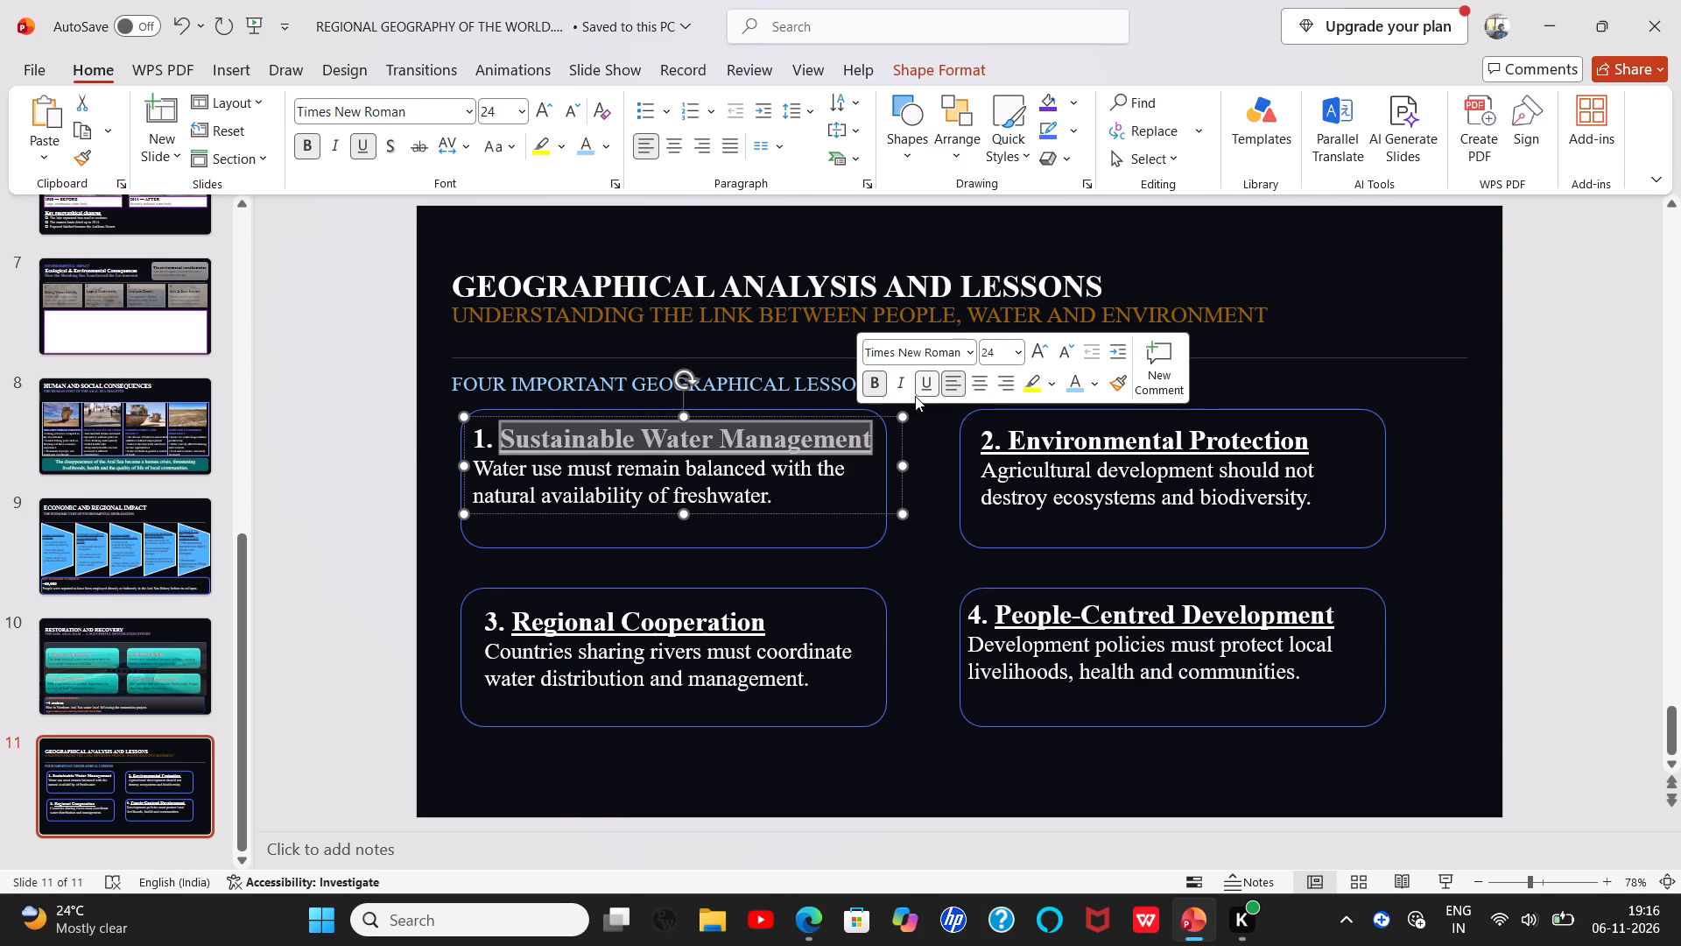
Remove the underline from the number 2 in the second box, leaving only the words Environmental Protection underlined.
left_click_drag(986, 442, 1233, 442)
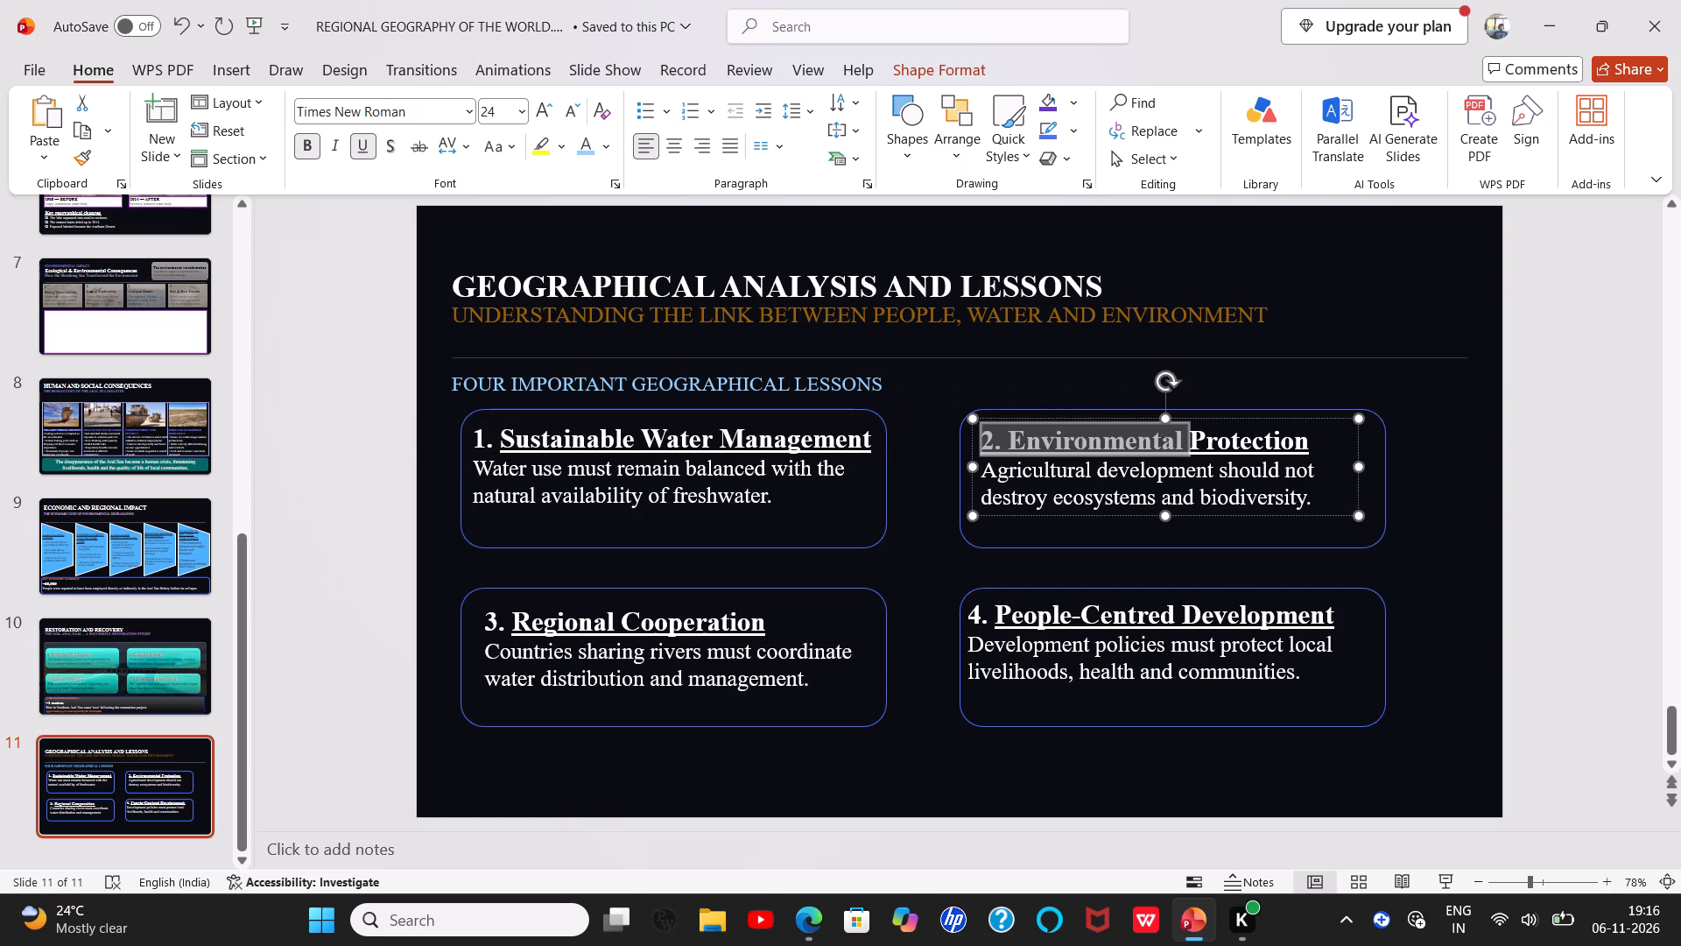
left_click_drag(1233, 442, 1321, 441)
left_click(1392, 406)
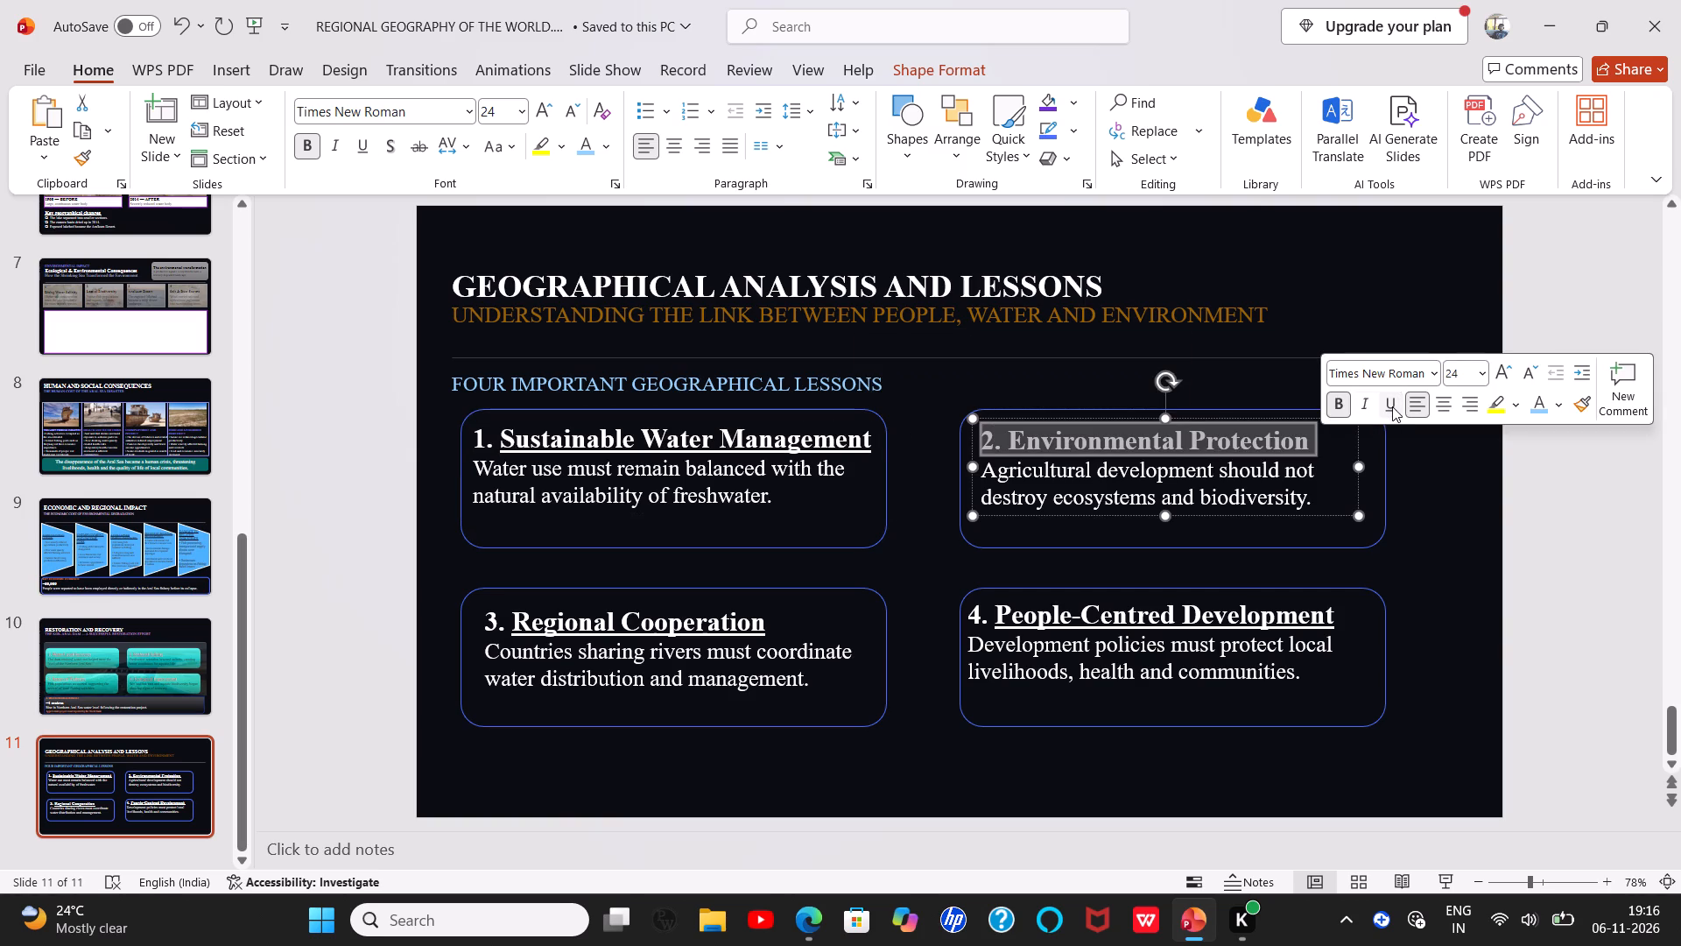
left_click(1419, 486)
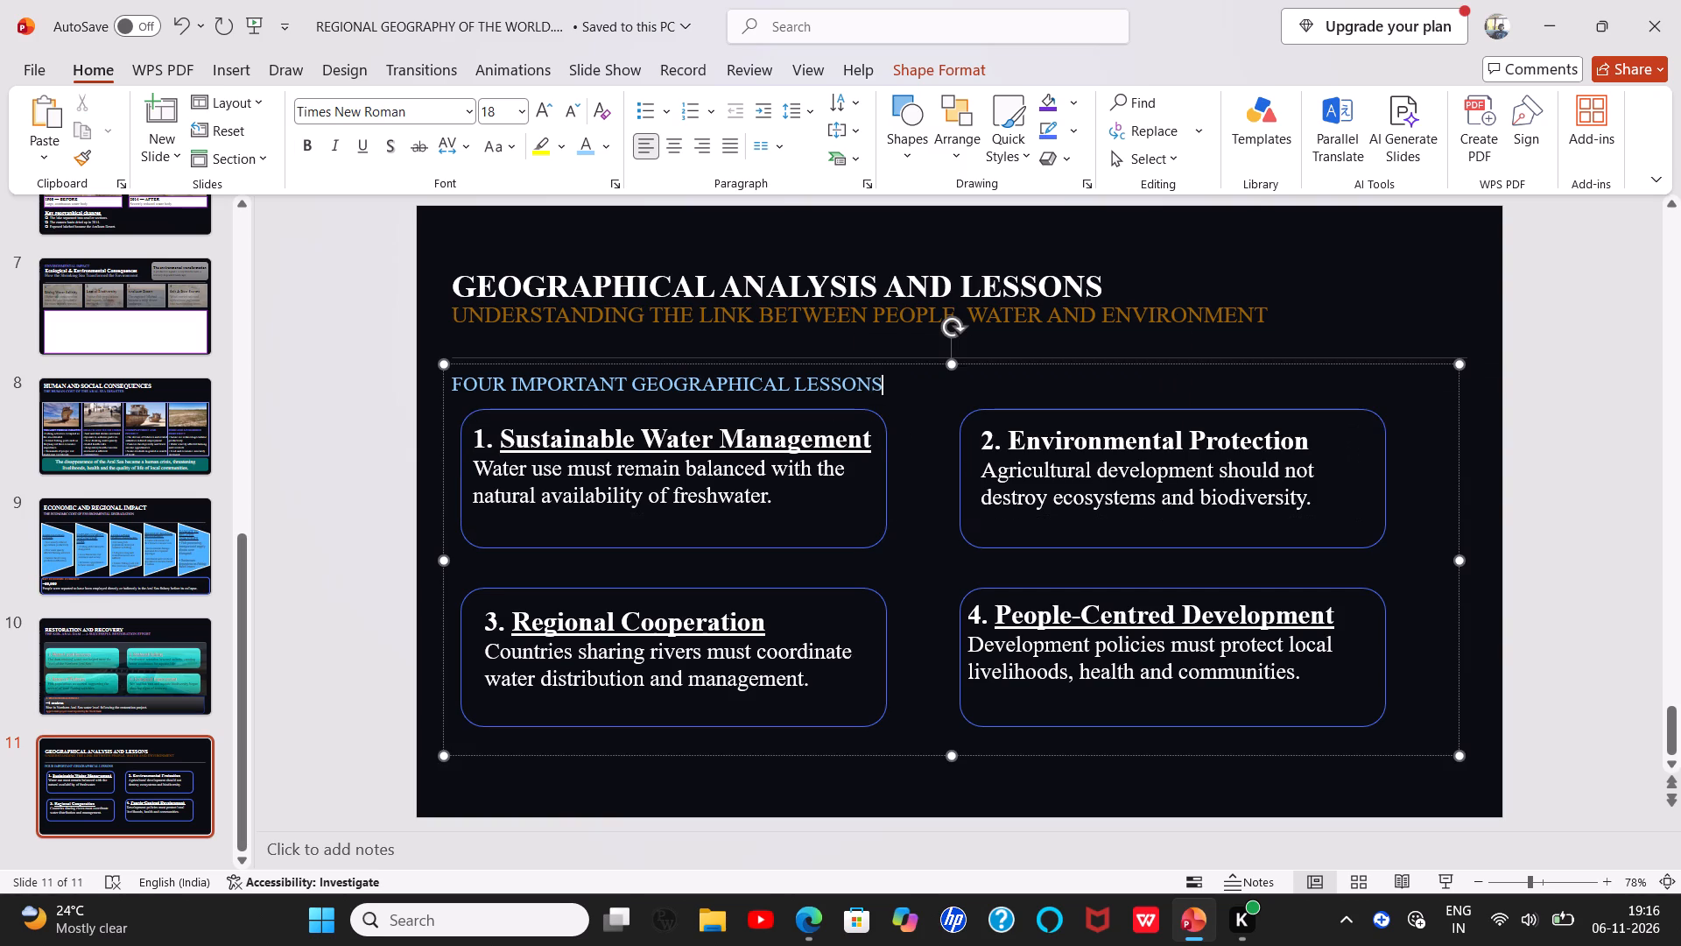
left_click_drag(1011, 438, 1279, 456)
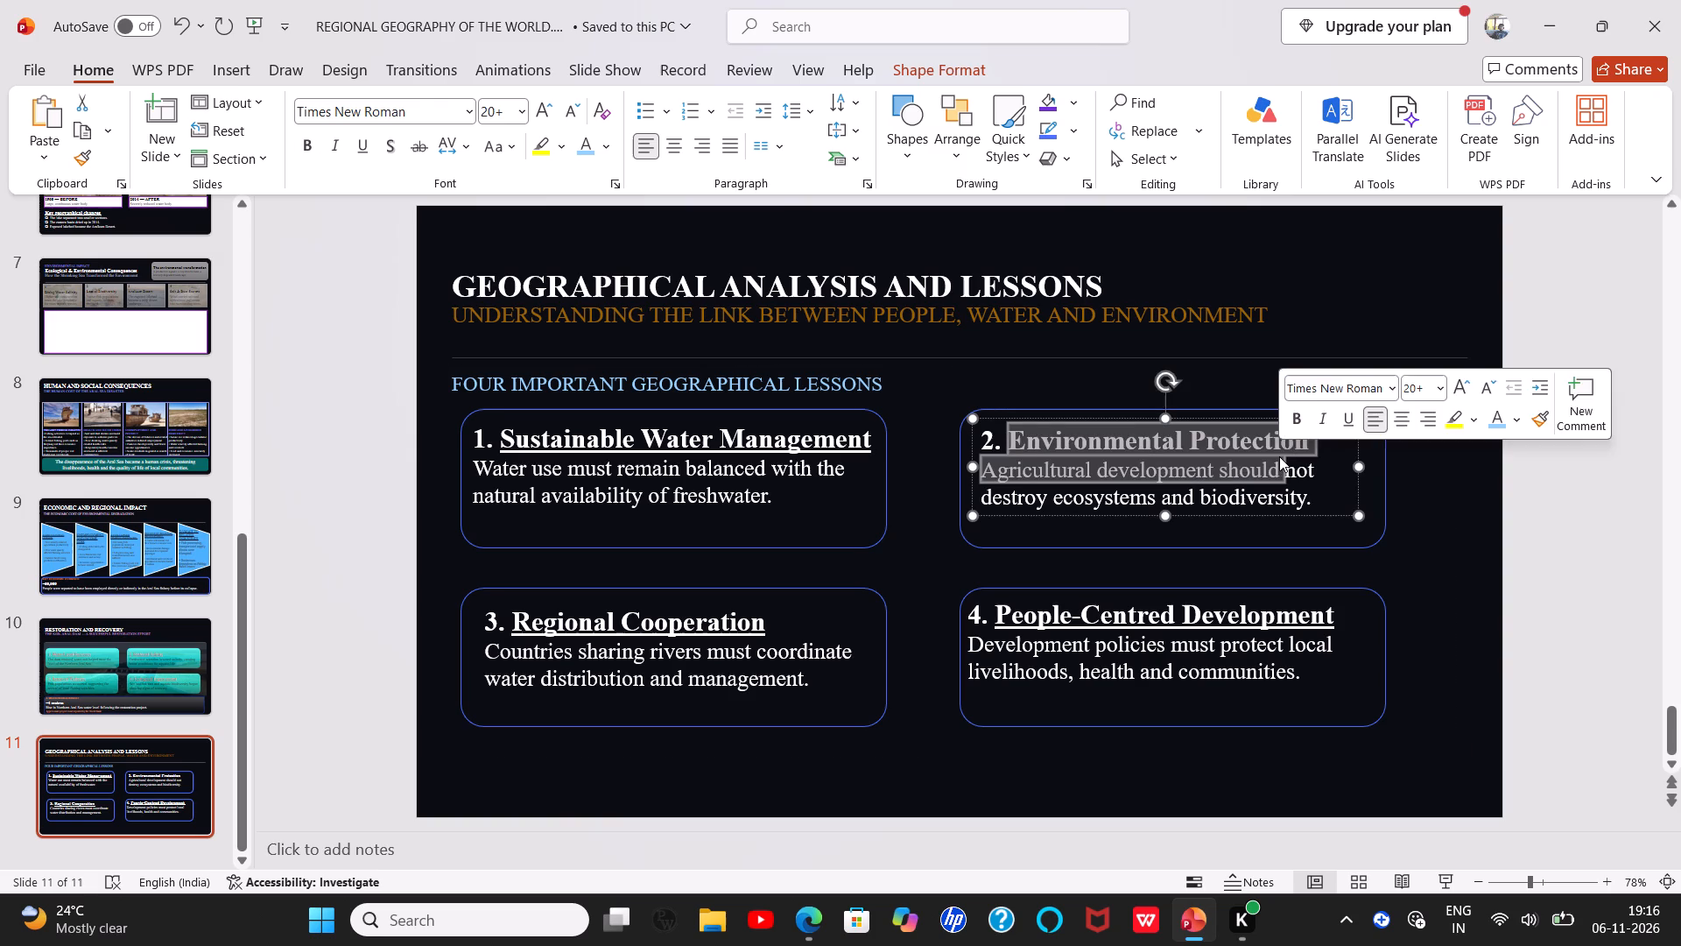
left_click(1010, 439)
left_click_drag(1010, 439, 1016, 439)
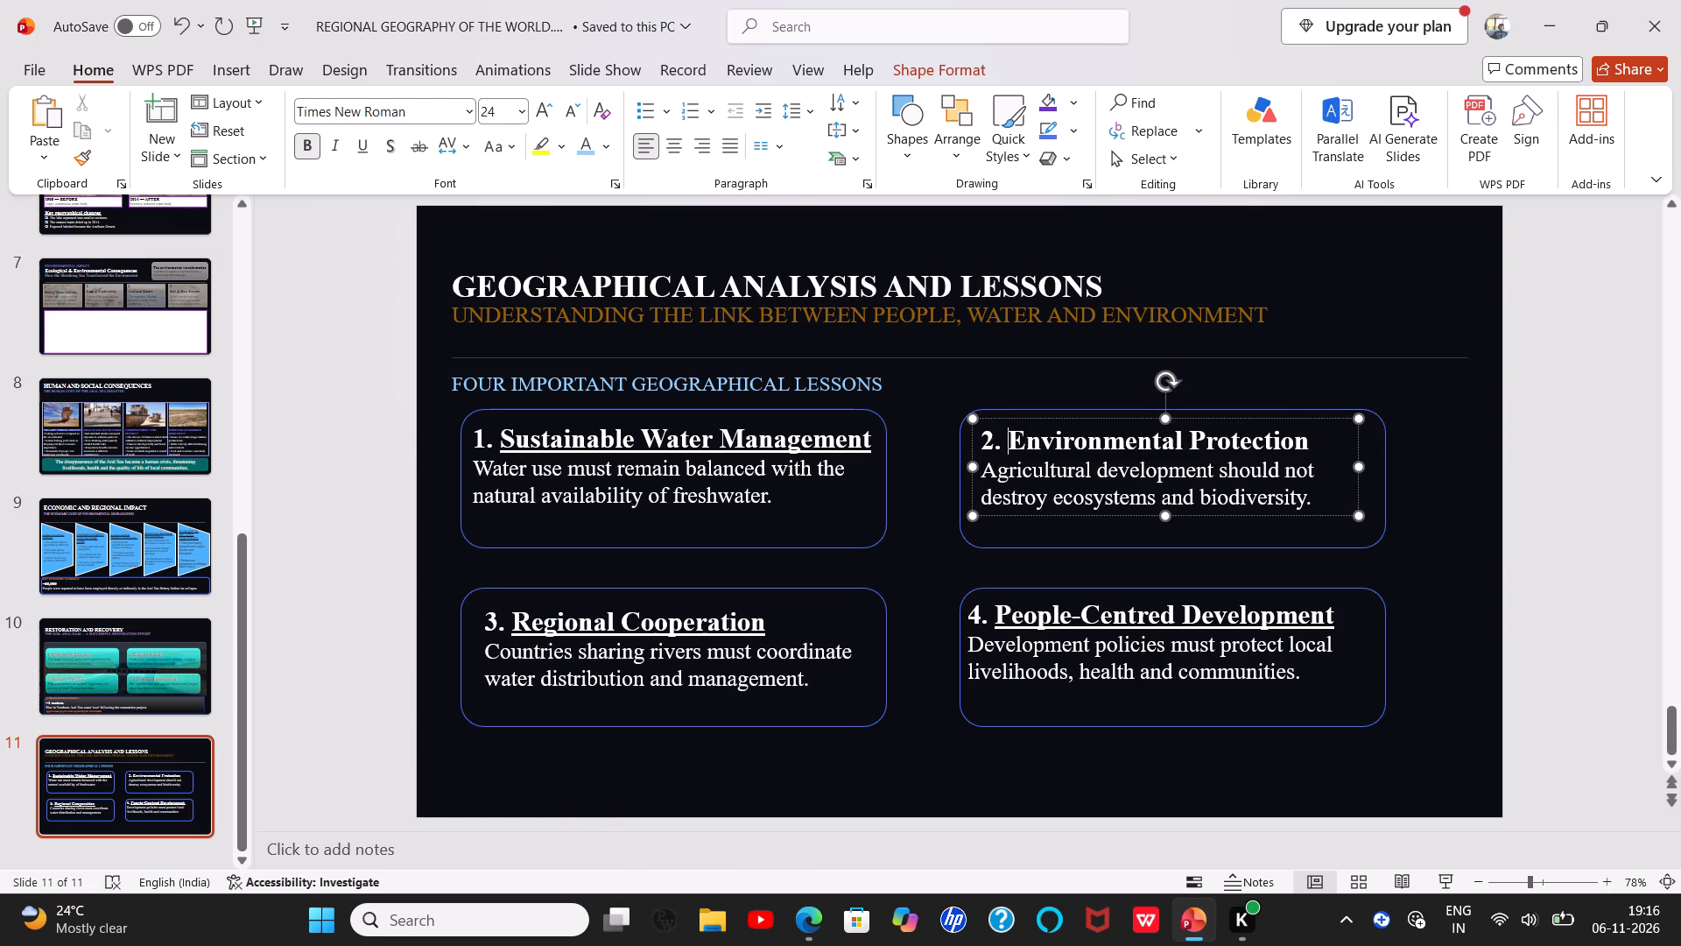
left_click_drag(1016, 439, 1306, 445)
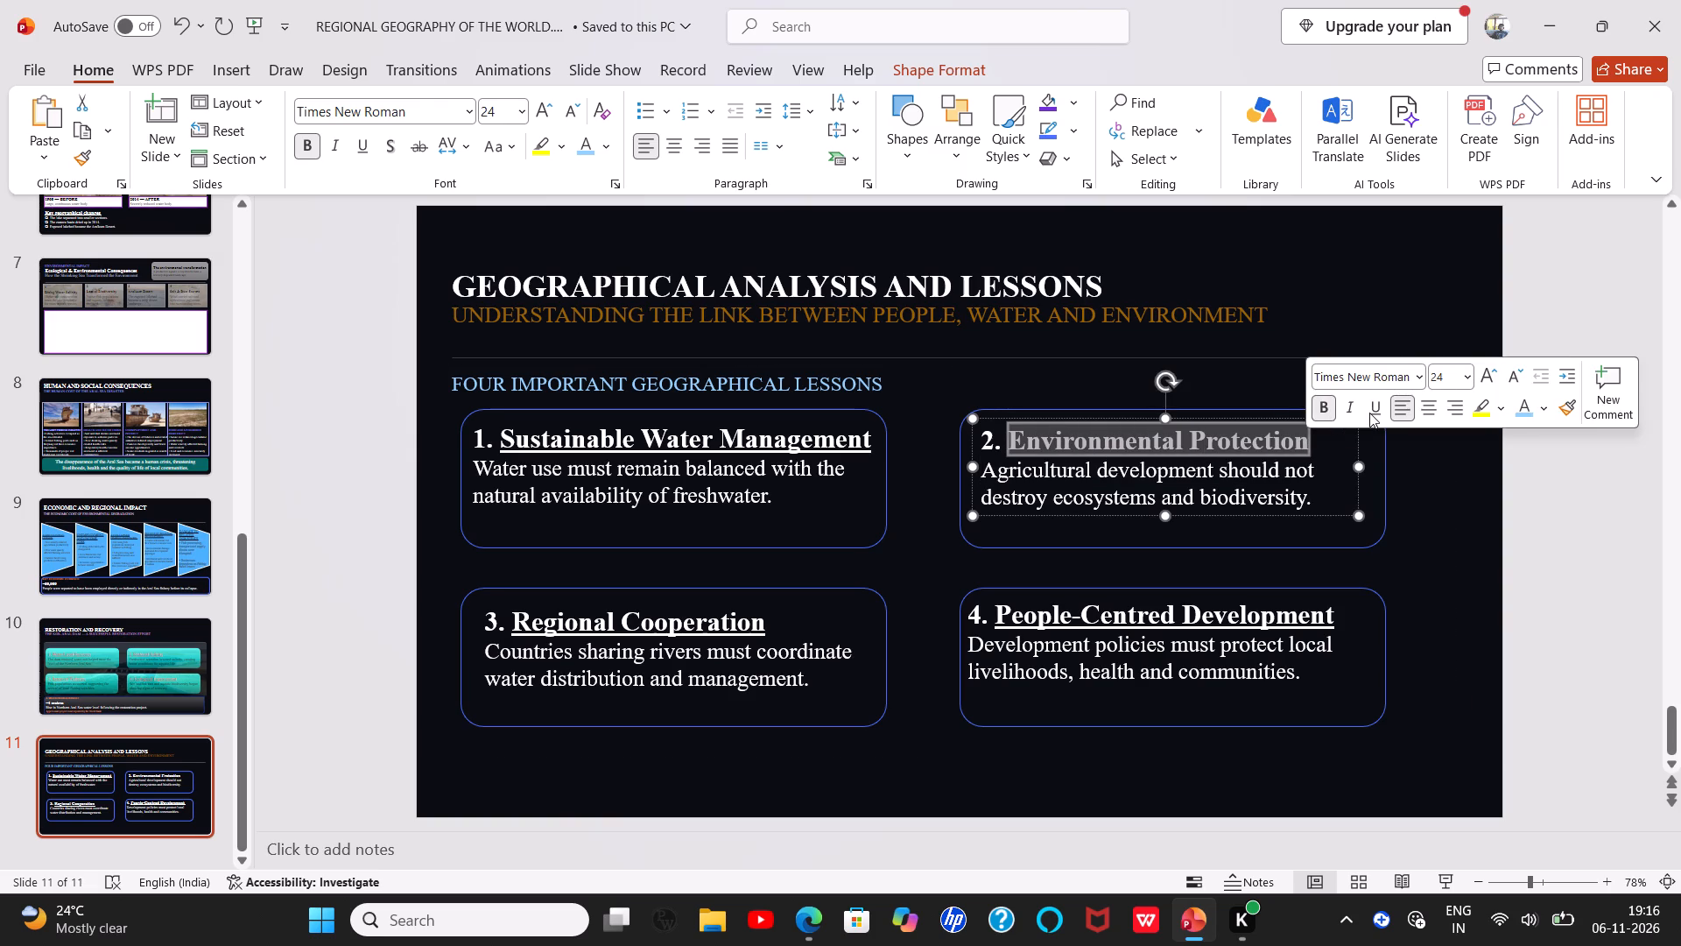
left_click(1372, 413)
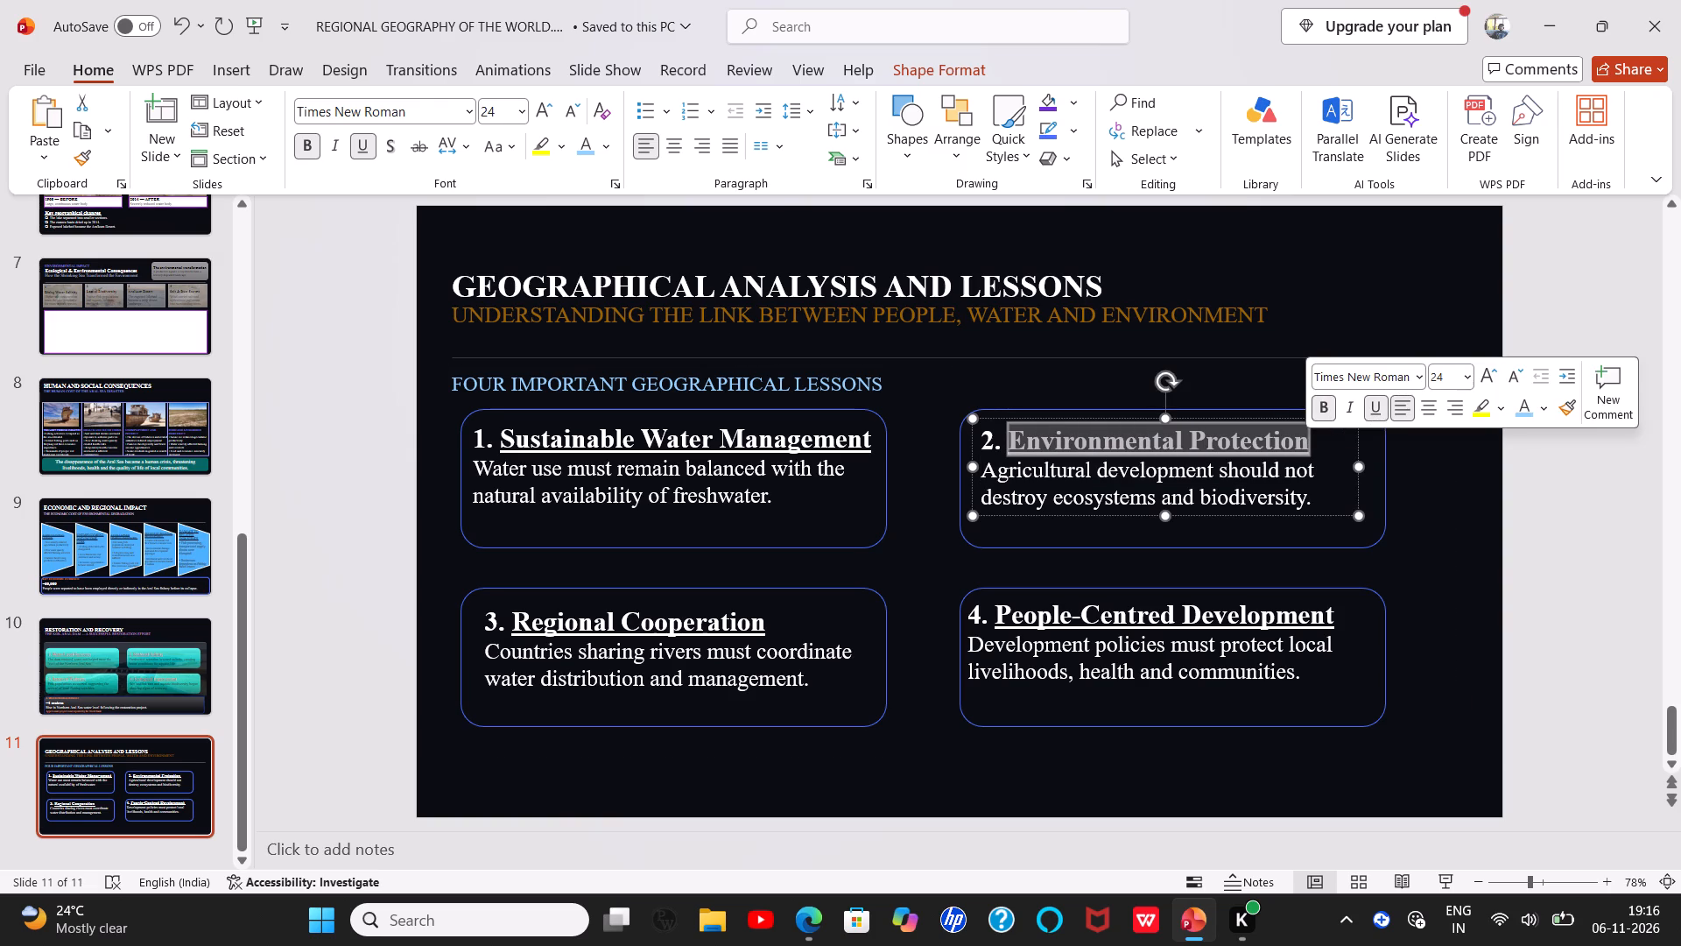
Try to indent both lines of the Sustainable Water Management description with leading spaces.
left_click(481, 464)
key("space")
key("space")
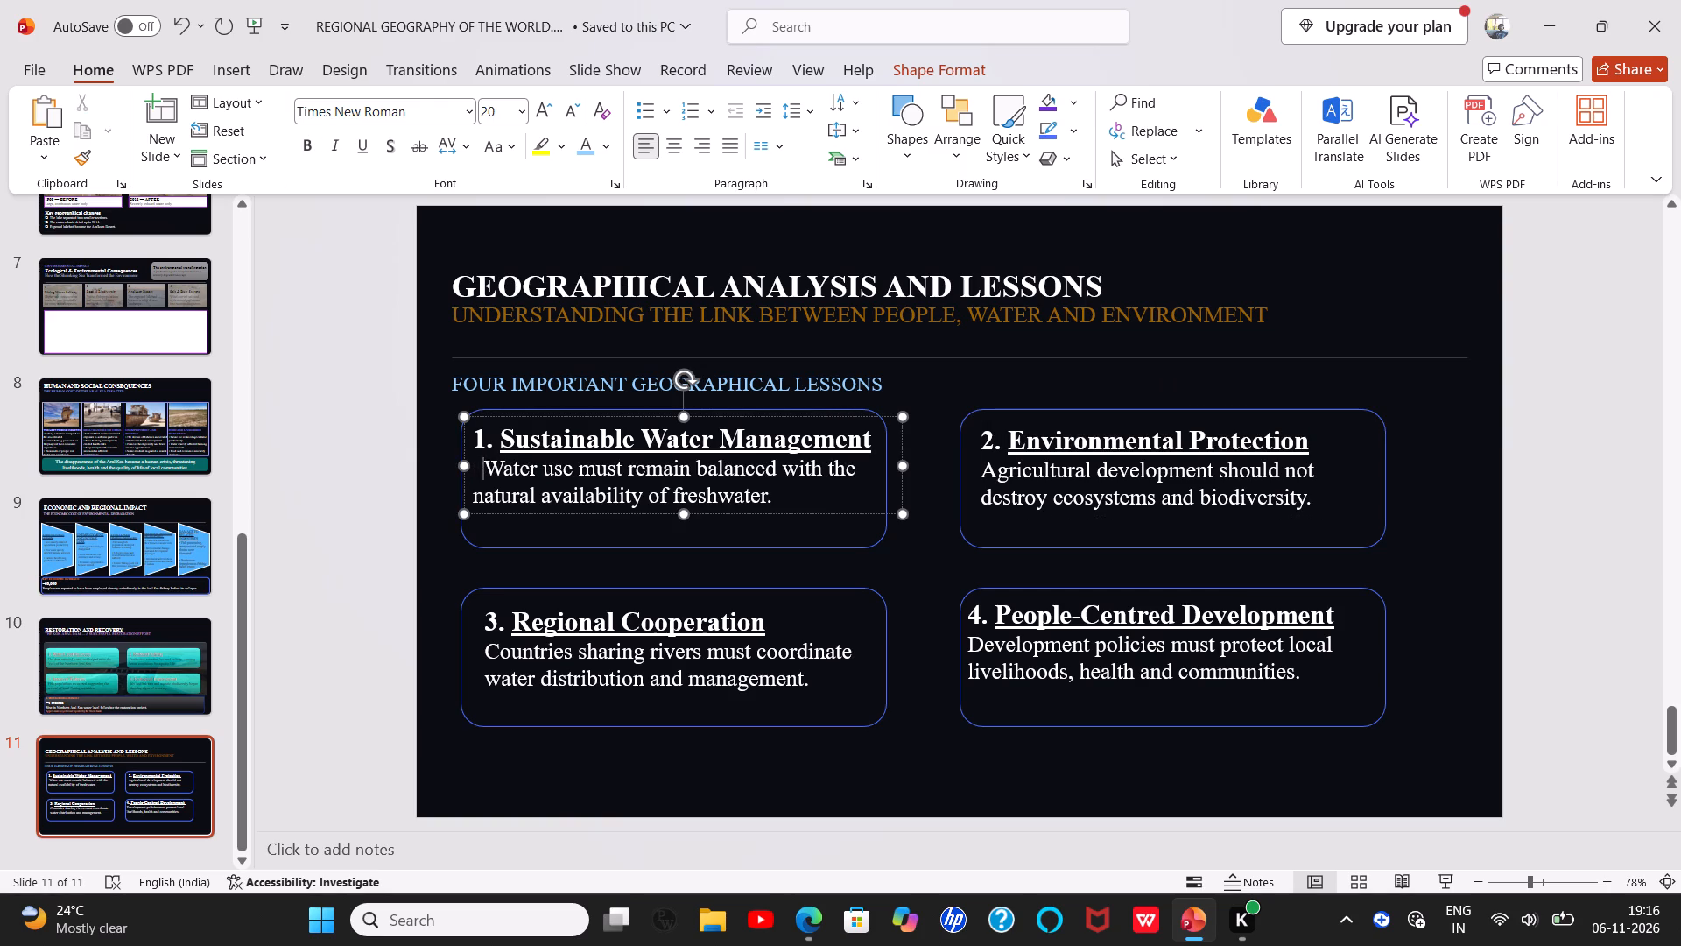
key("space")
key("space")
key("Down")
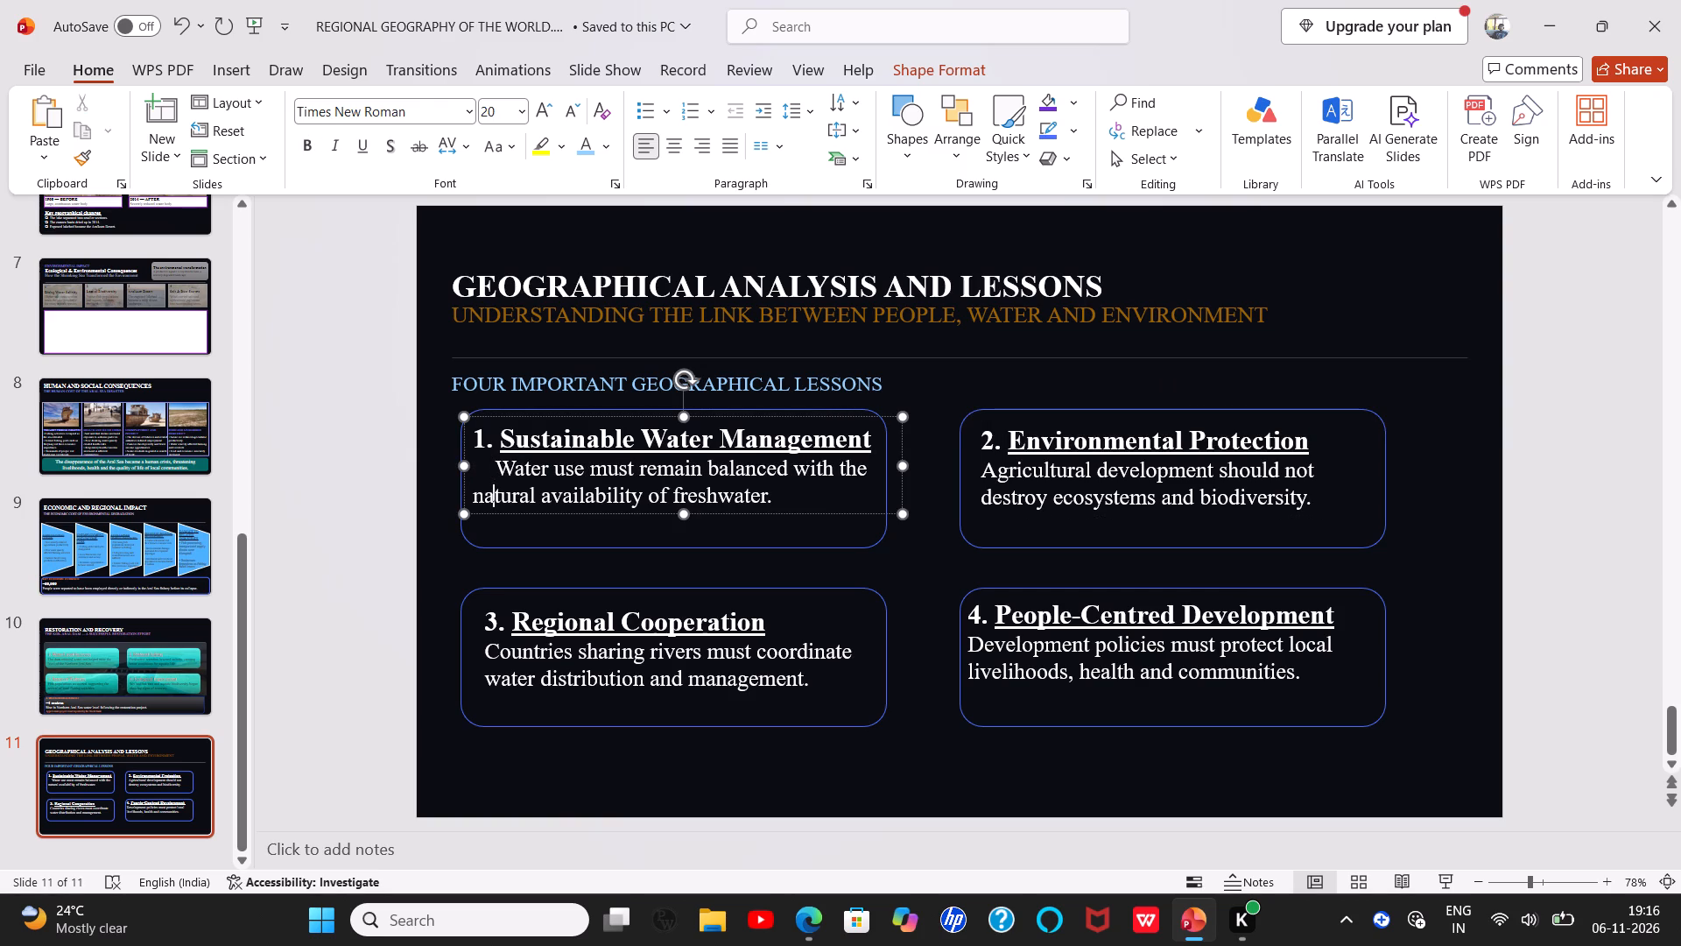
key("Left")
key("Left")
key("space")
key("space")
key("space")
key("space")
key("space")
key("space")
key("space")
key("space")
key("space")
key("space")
Widen the Sustainable Water Management text frame slightly by extending its right edge towards the second box.
left_click_drag(904, 465, 911, 465)
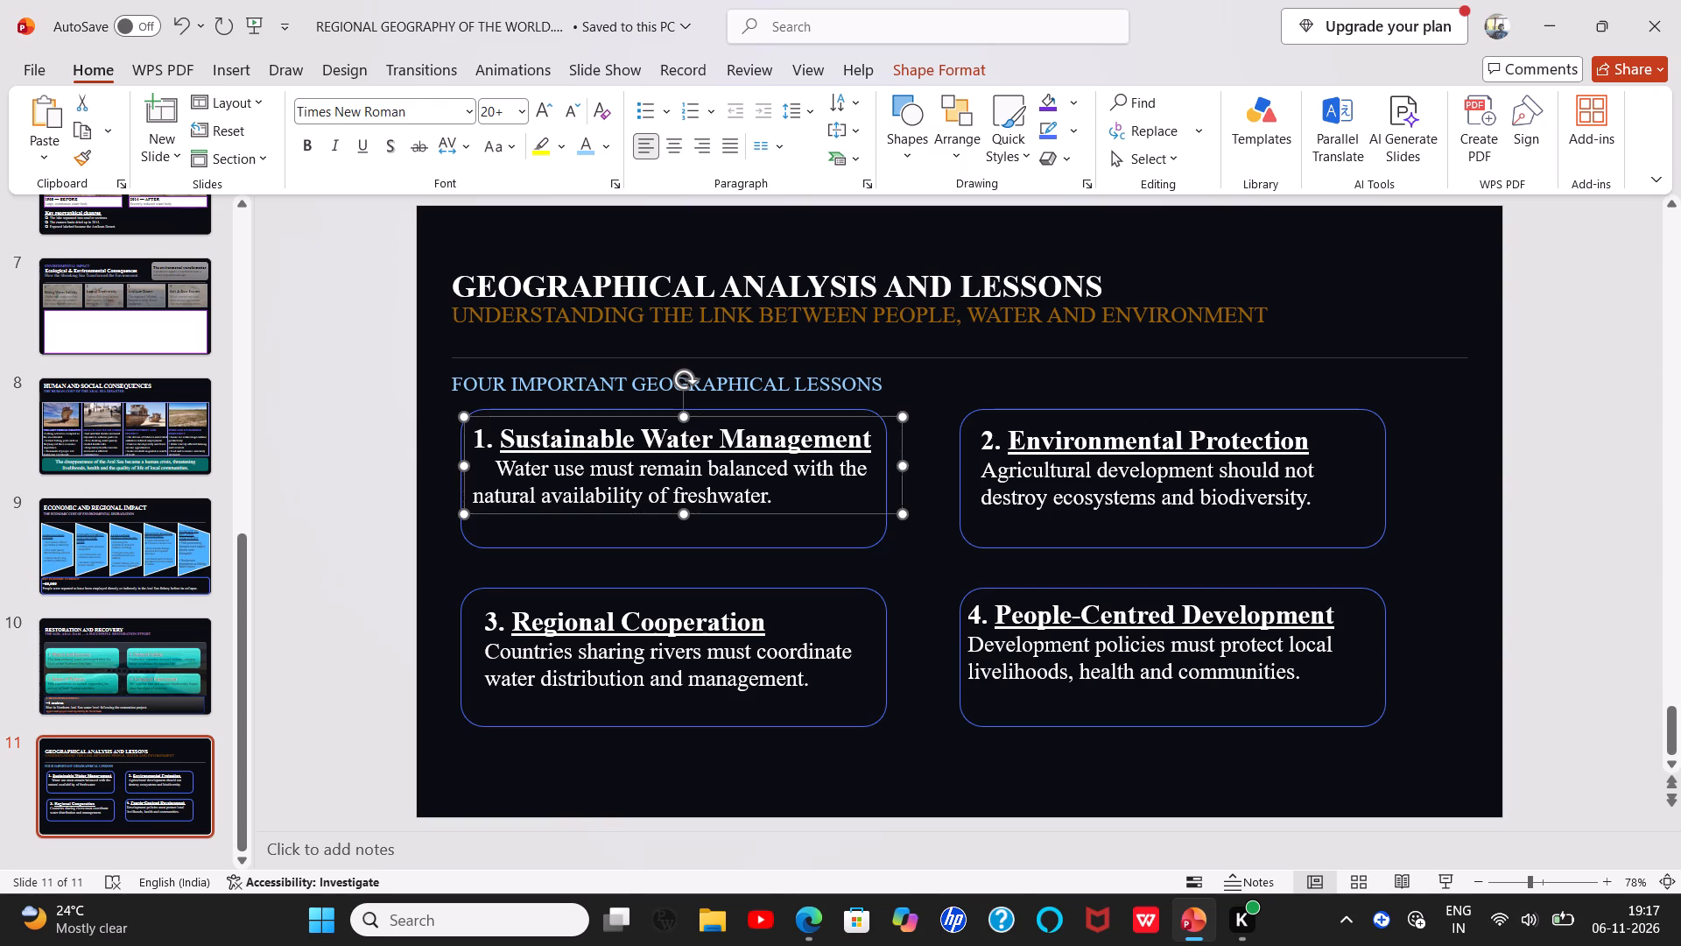
left_click_drag(911, 465, 939, 465)
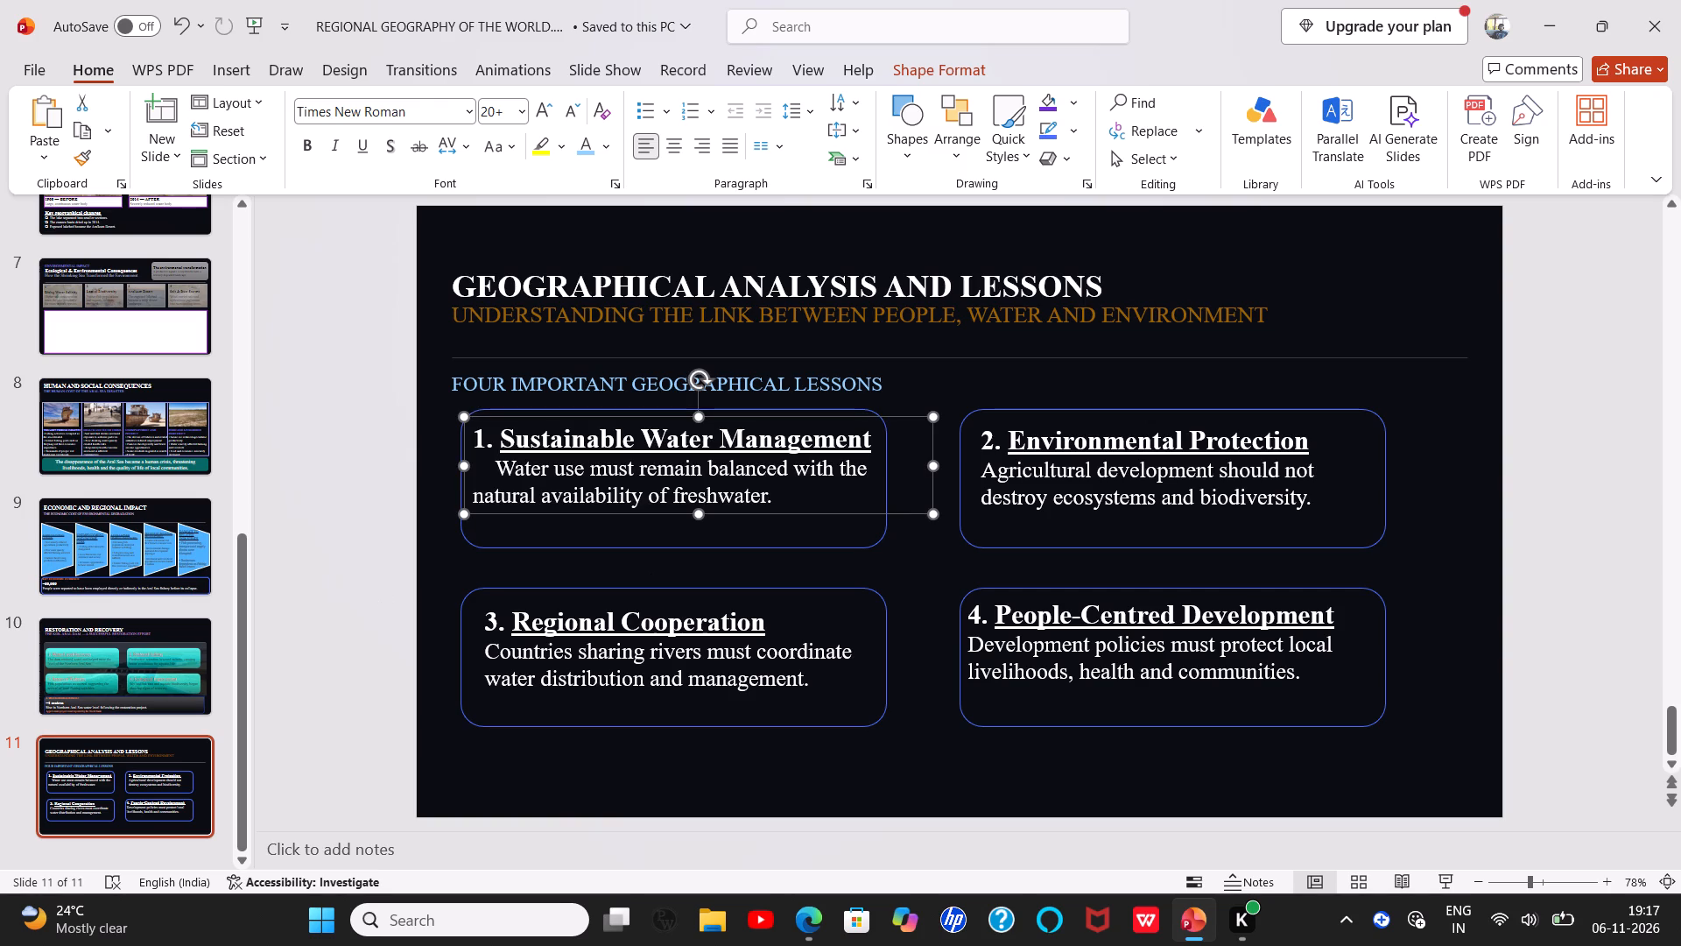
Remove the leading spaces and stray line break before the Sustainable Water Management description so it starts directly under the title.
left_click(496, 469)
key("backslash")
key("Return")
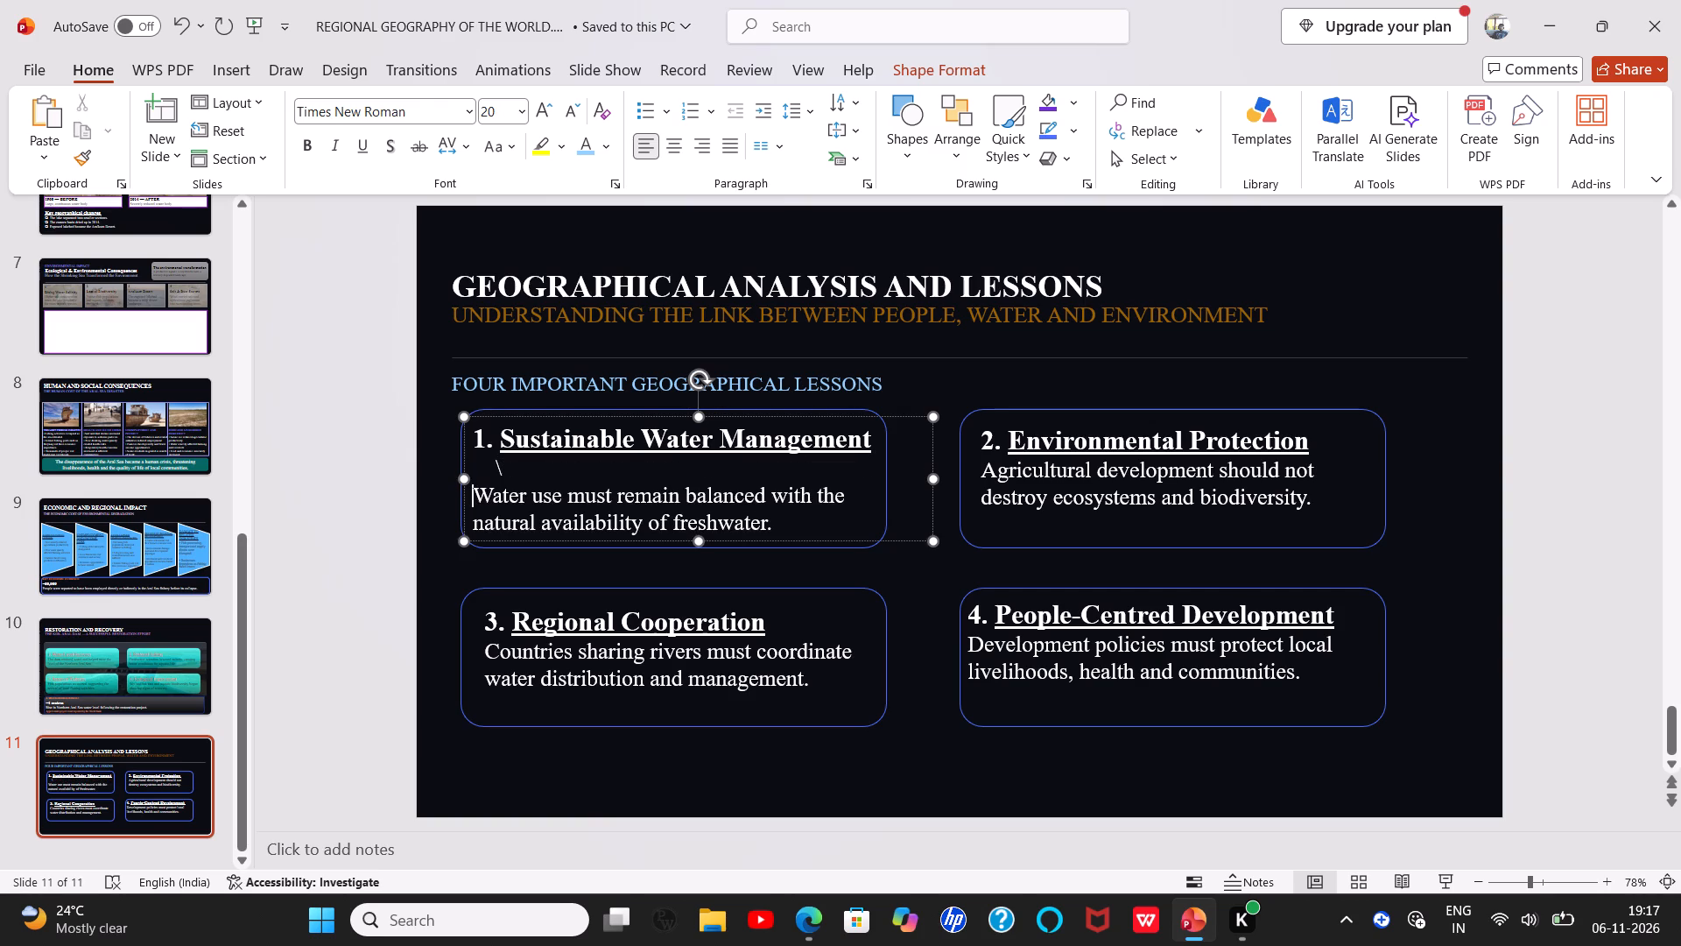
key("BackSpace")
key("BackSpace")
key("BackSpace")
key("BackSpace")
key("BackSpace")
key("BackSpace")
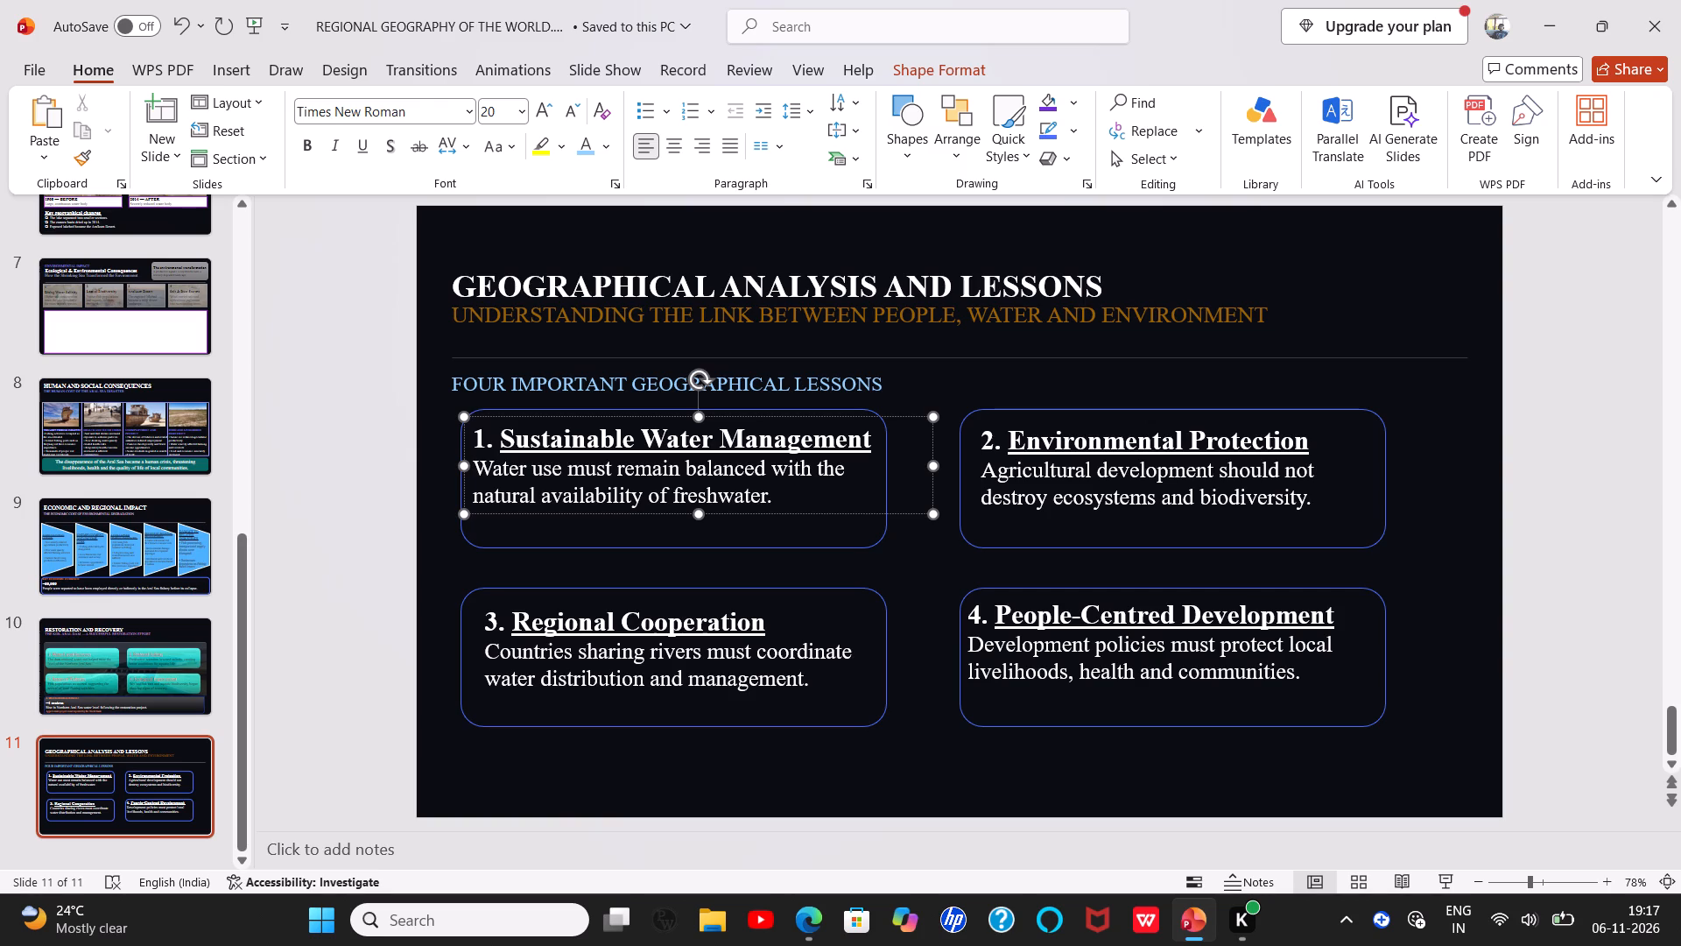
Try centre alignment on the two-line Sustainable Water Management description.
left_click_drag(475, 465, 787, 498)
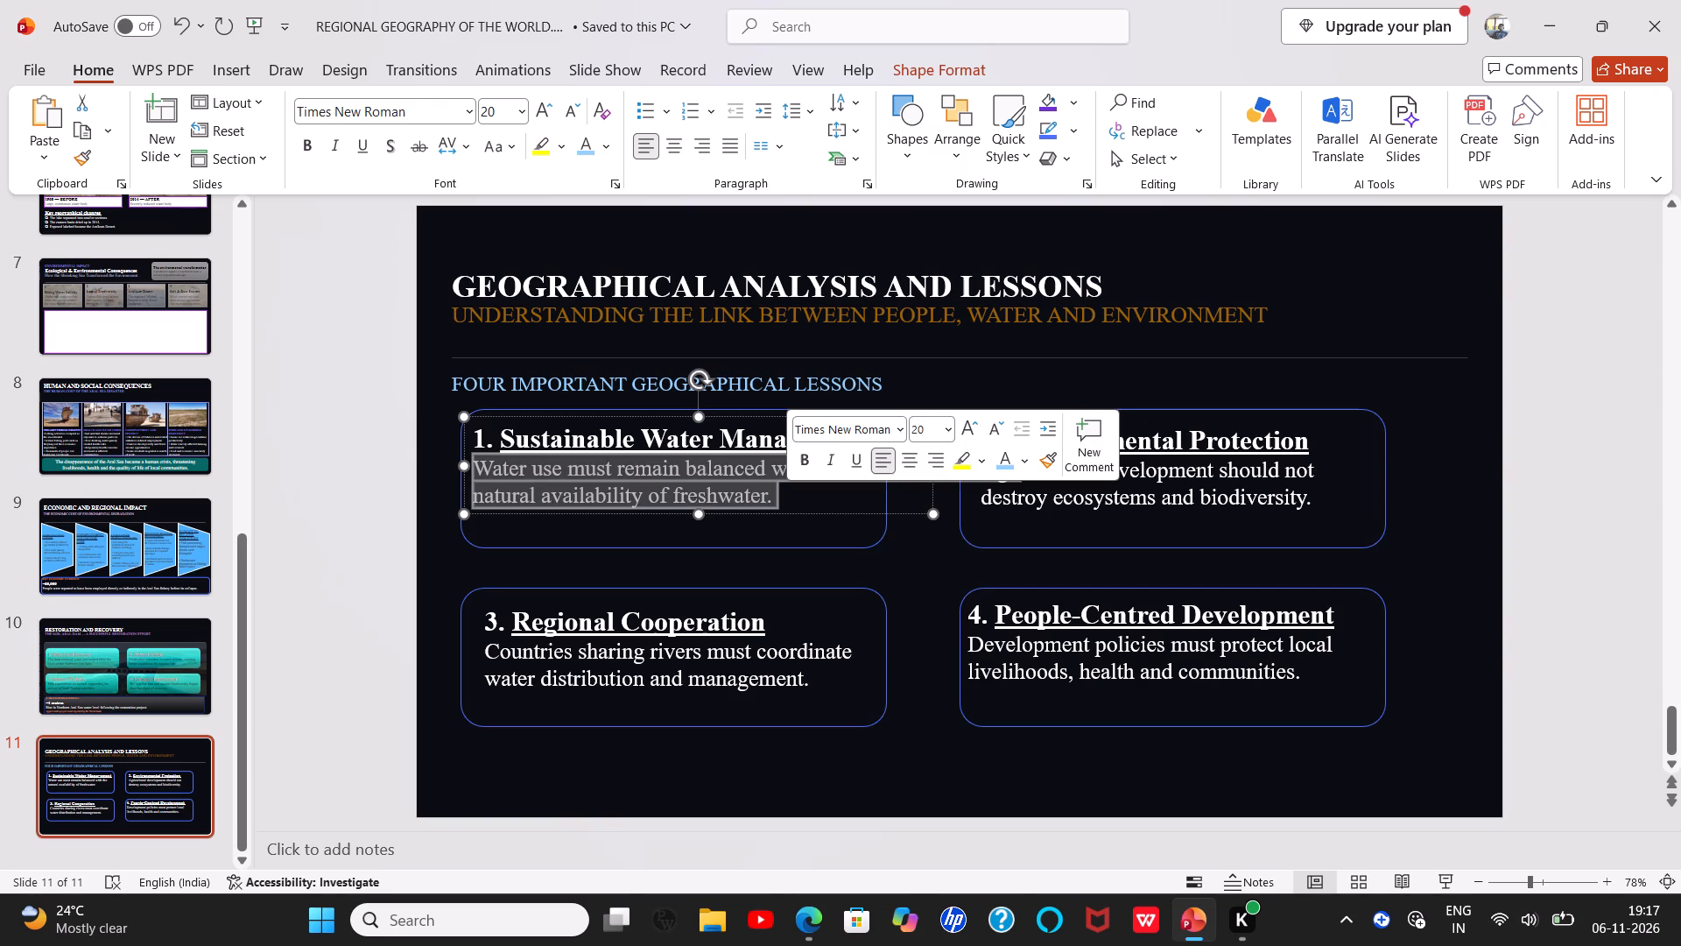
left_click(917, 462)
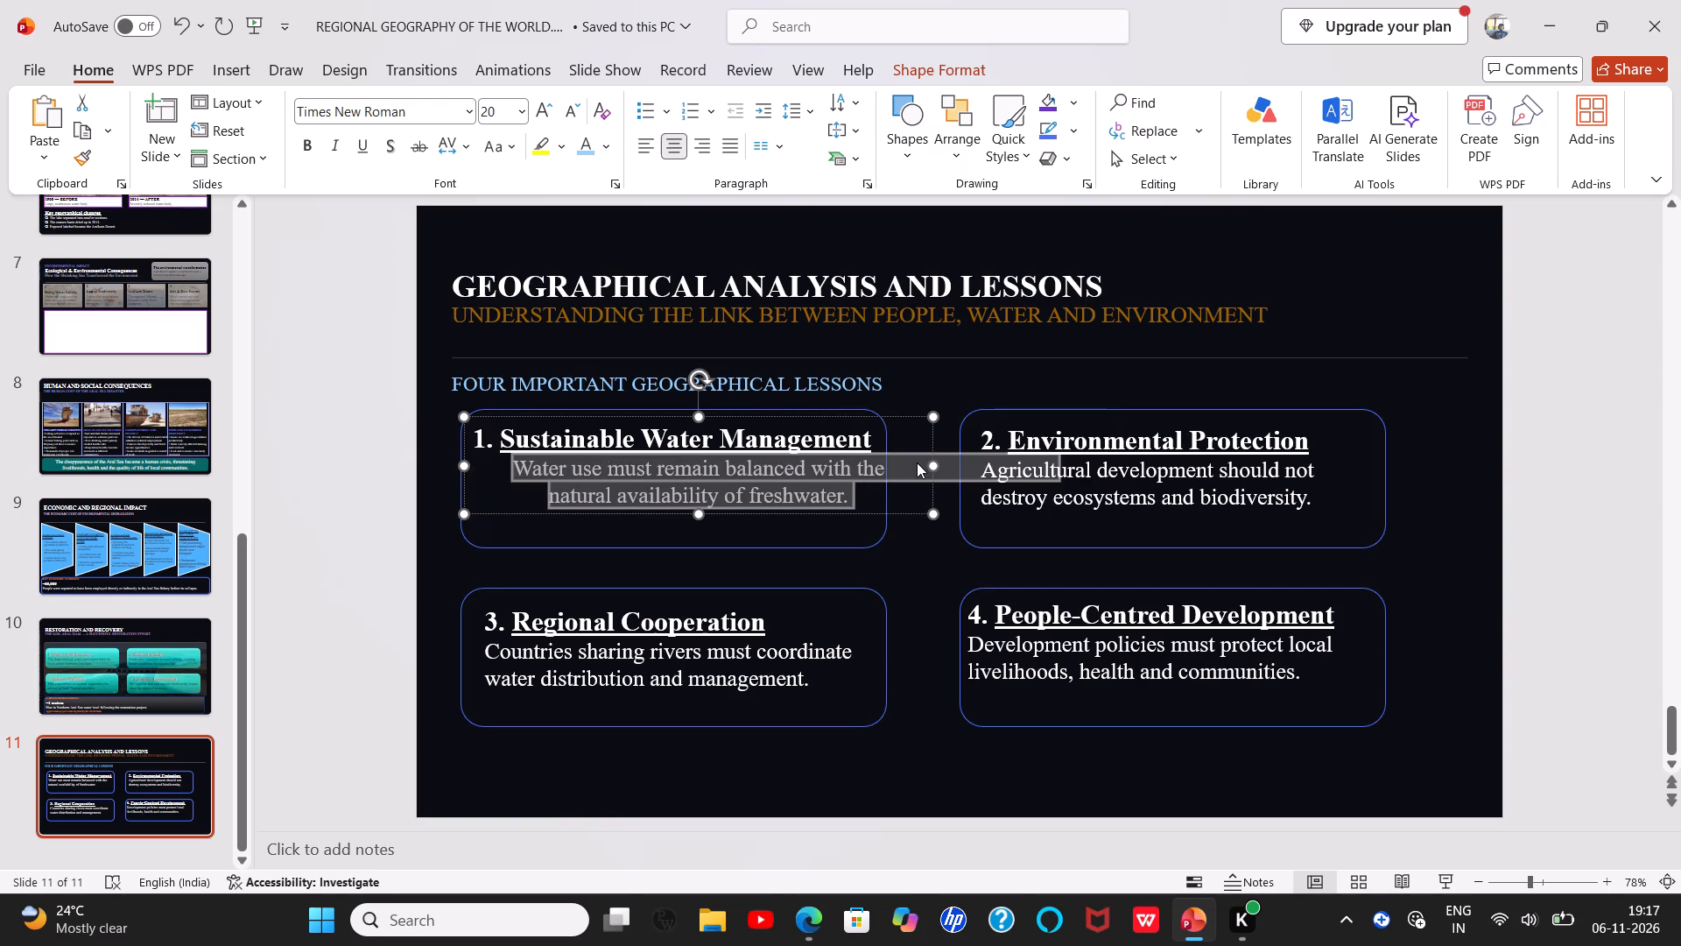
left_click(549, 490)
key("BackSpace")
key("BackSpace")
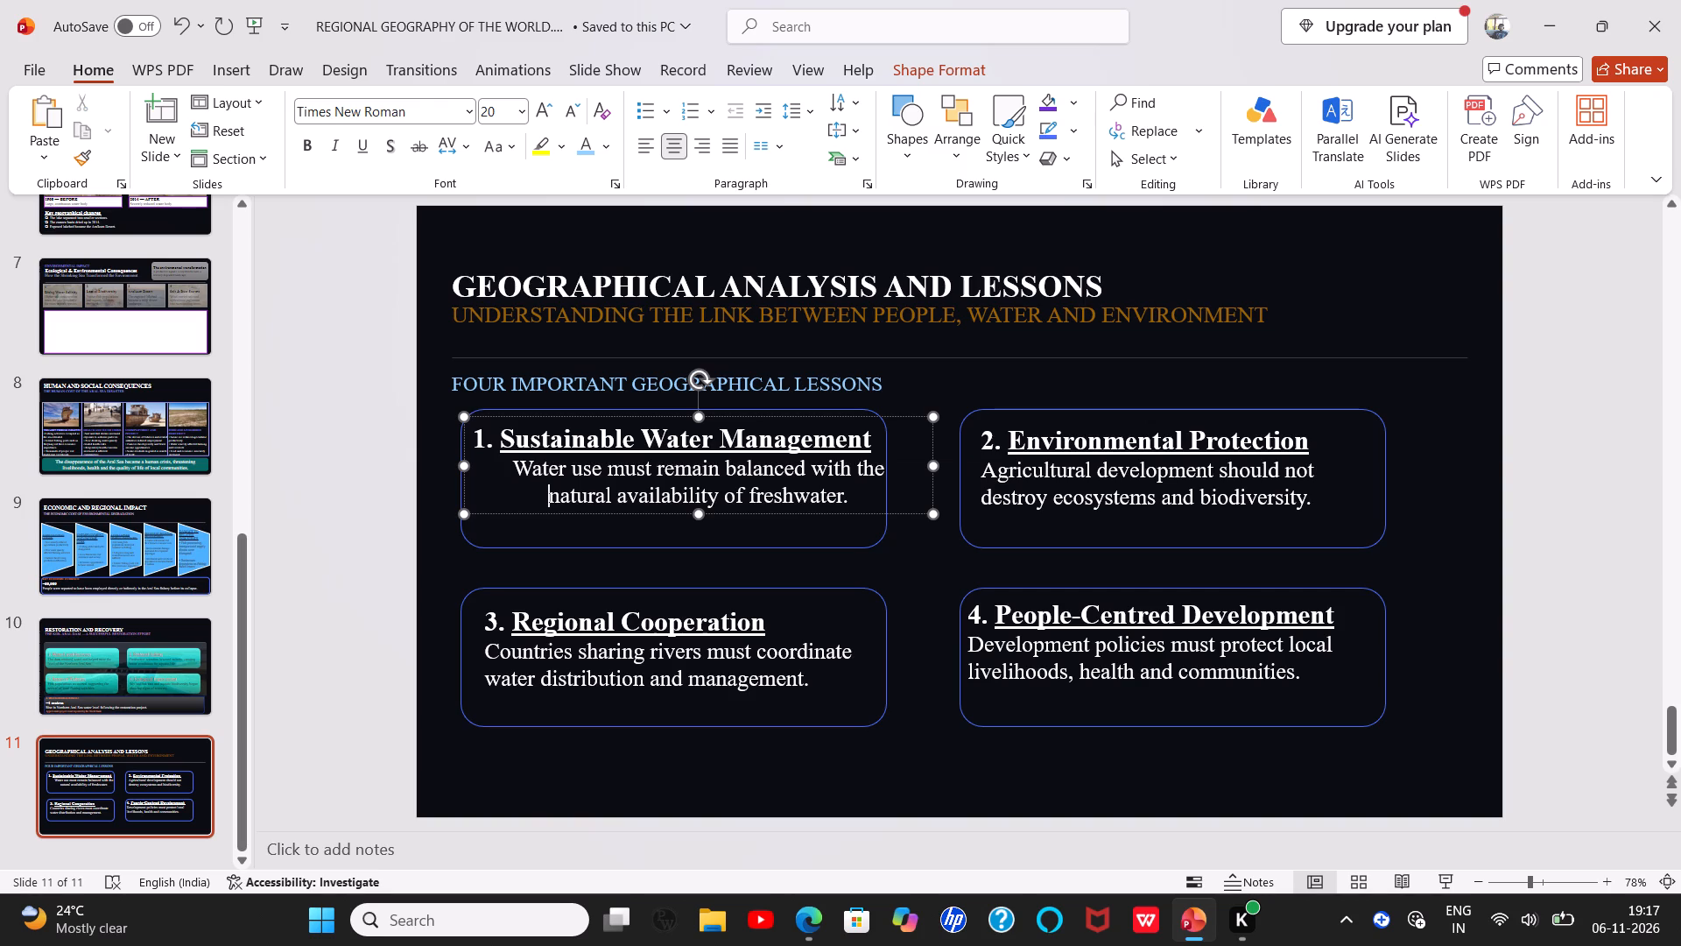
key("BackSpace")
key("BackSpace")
Try right alignment on the Sustainable Water Management description, settling on justified alignment instead.
left_click_drag(507, 473, 867, 505)
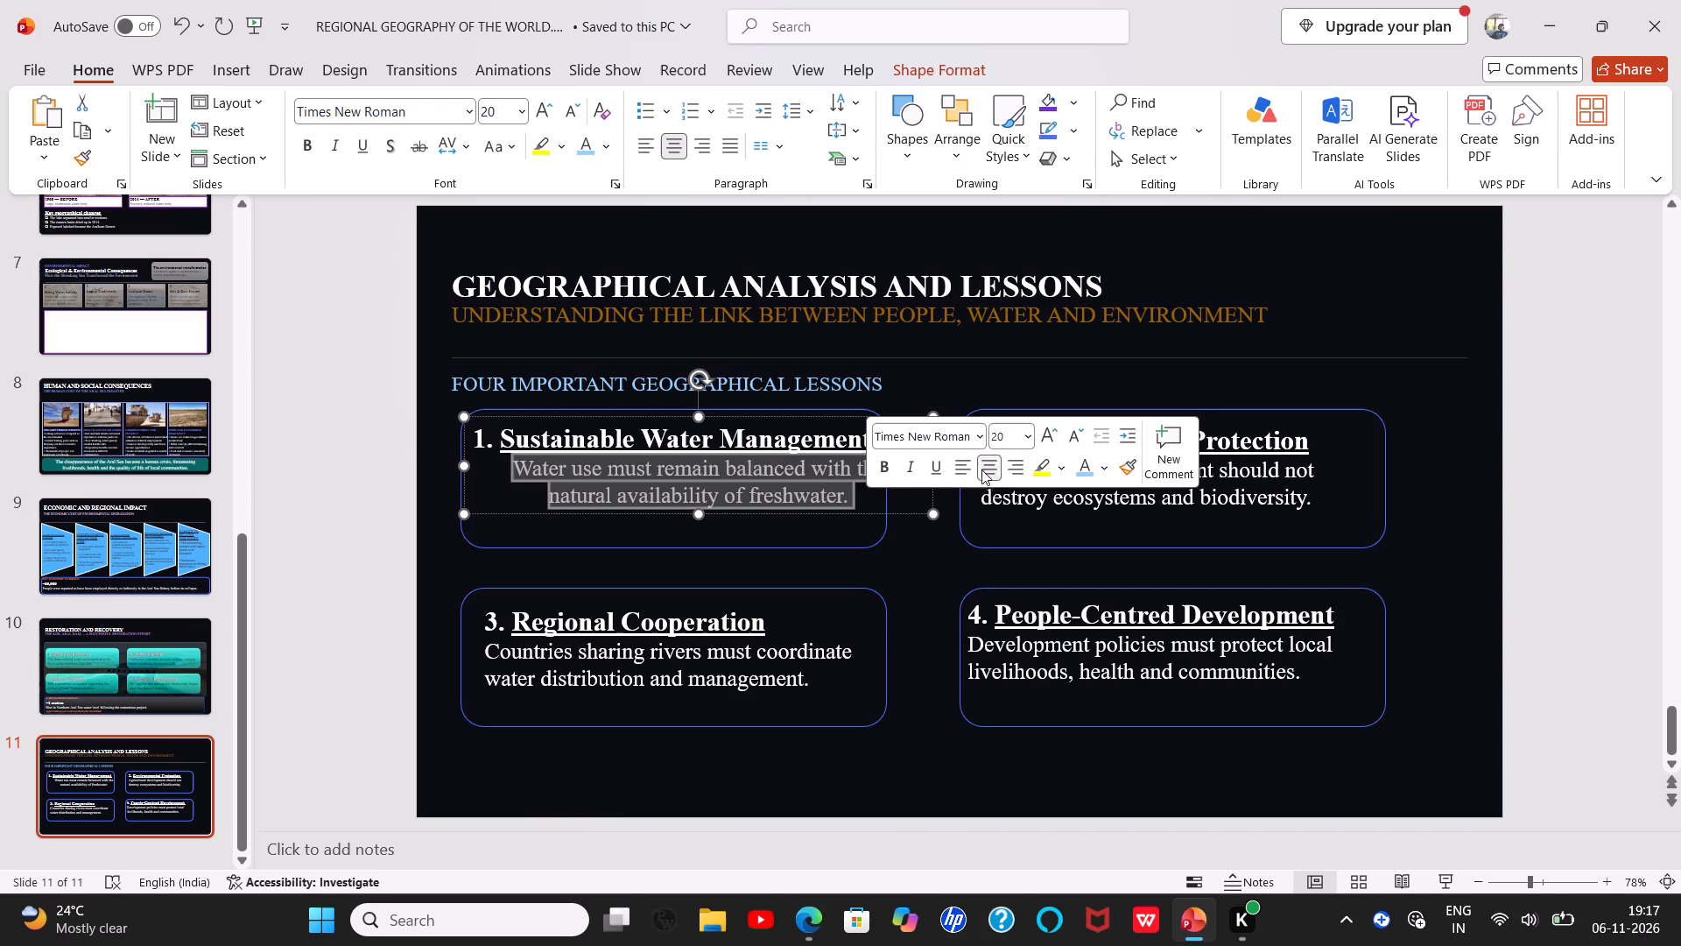
left_click(1023, 469)
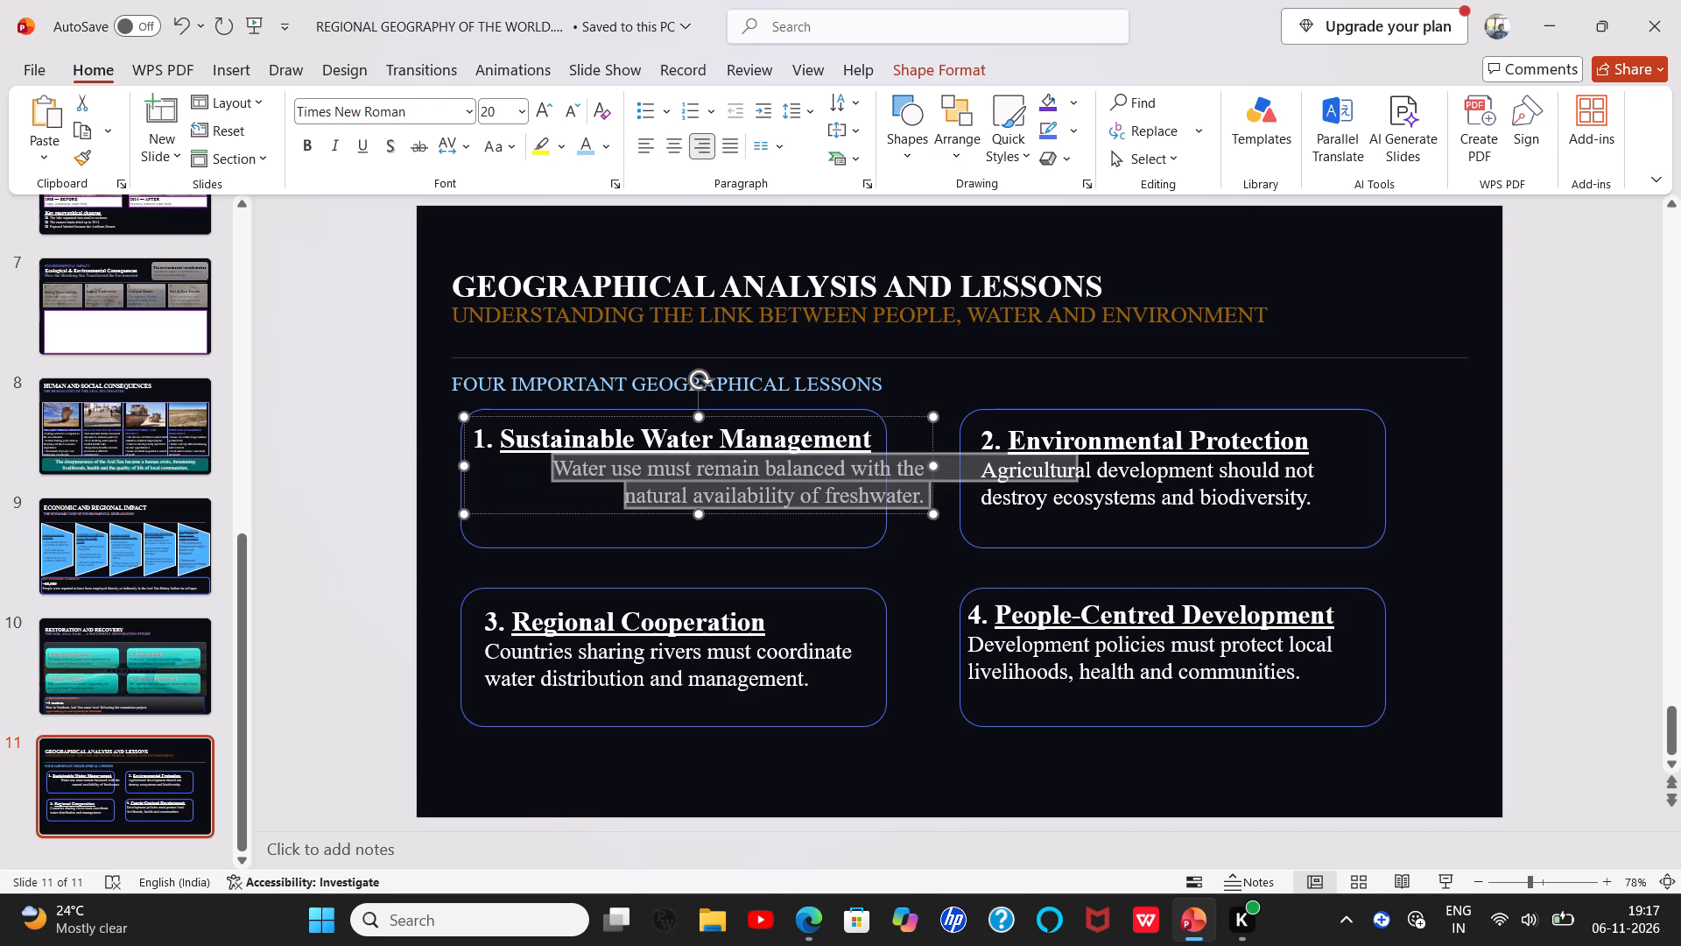
left_click(720, 138)
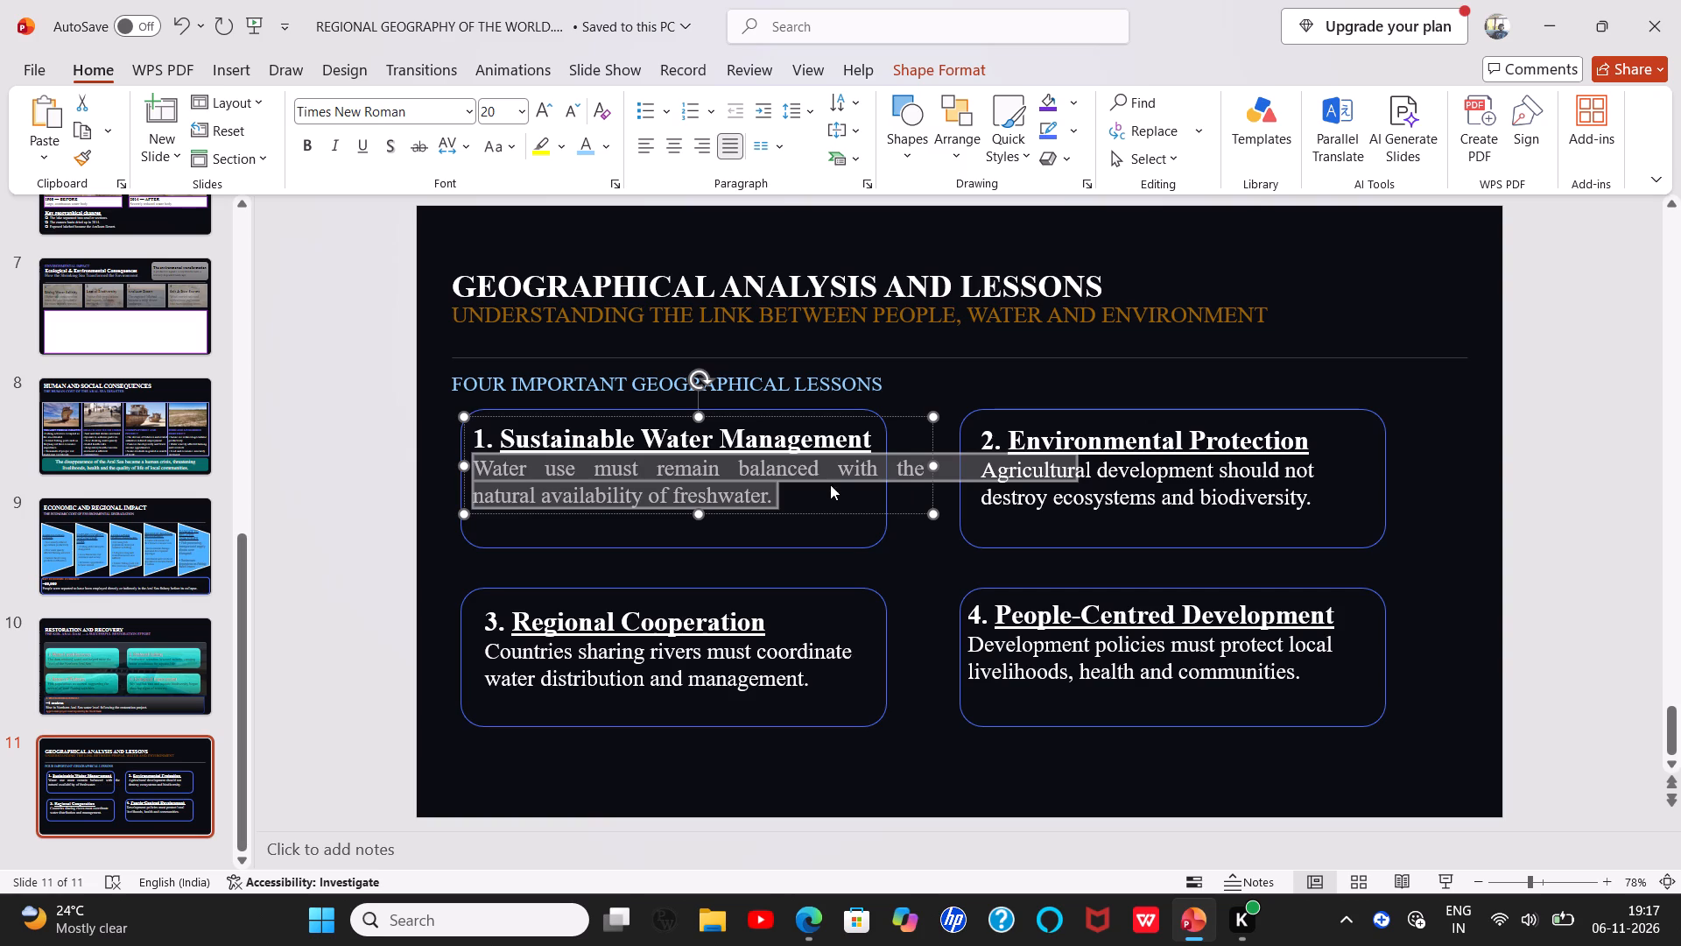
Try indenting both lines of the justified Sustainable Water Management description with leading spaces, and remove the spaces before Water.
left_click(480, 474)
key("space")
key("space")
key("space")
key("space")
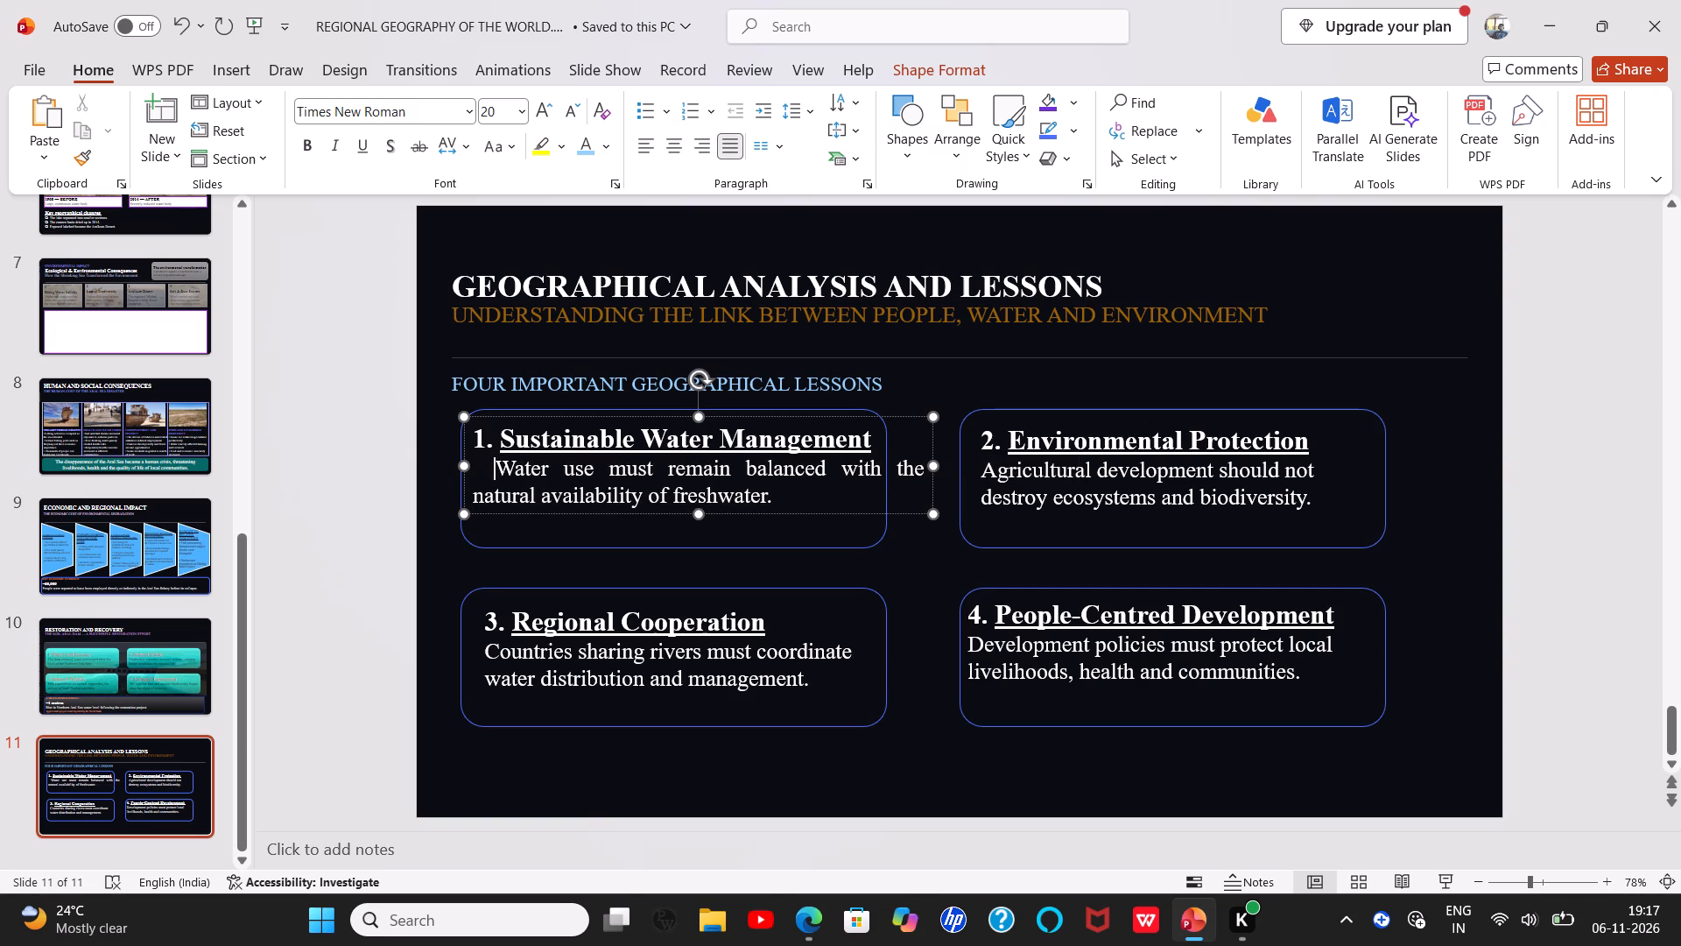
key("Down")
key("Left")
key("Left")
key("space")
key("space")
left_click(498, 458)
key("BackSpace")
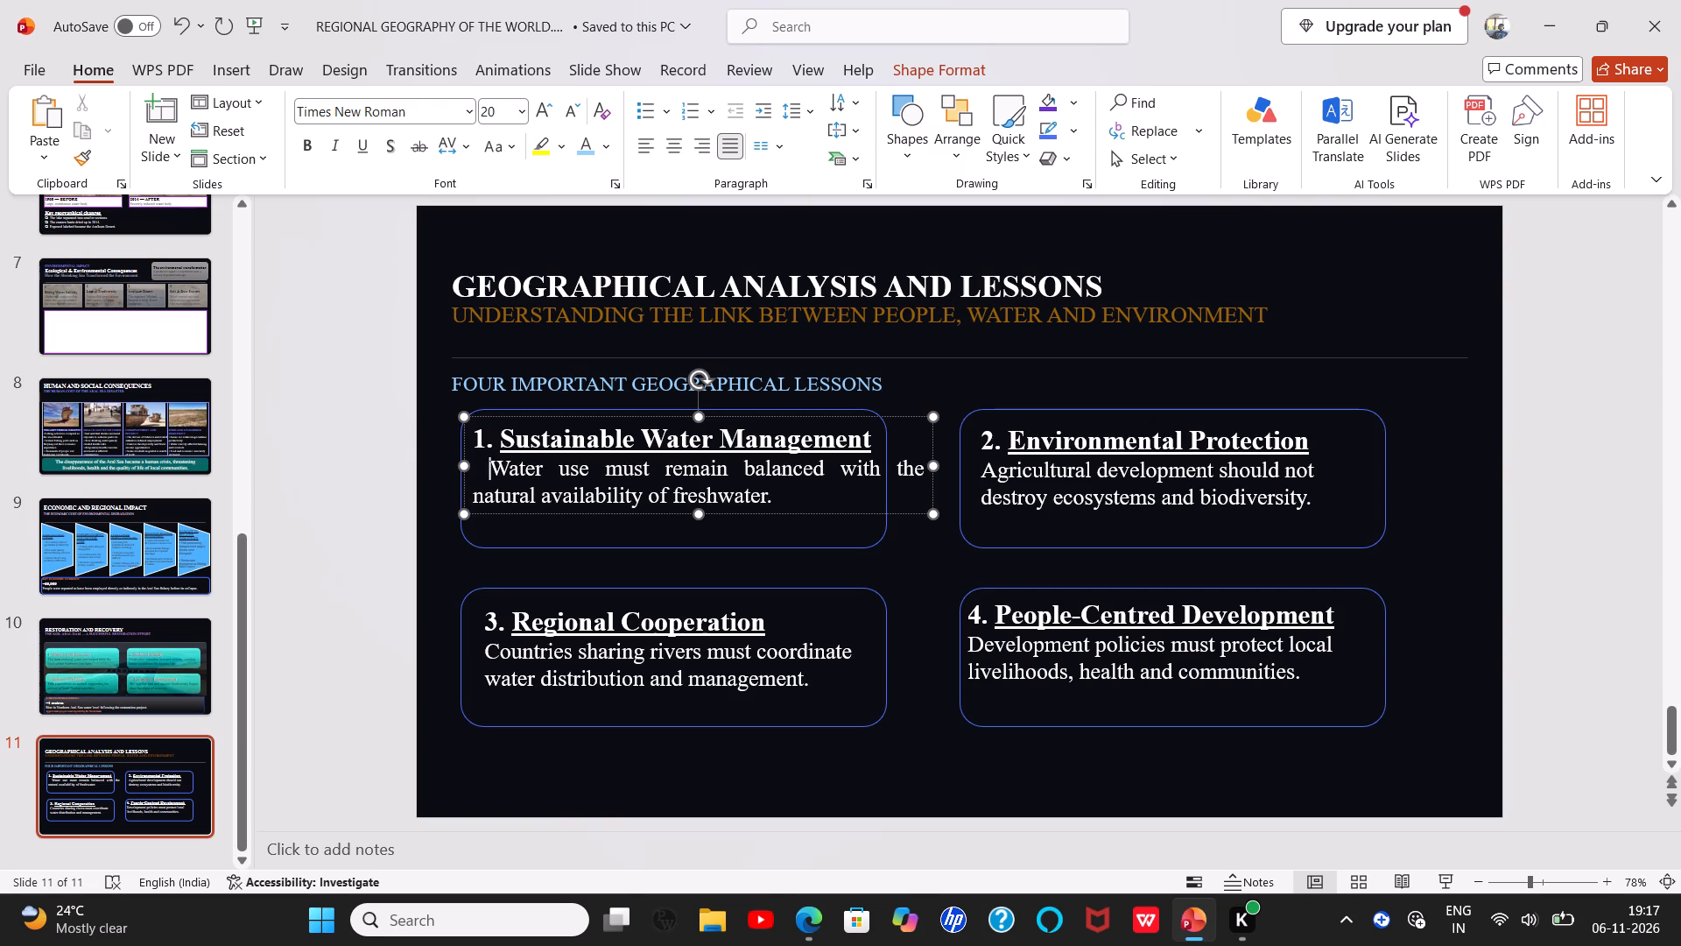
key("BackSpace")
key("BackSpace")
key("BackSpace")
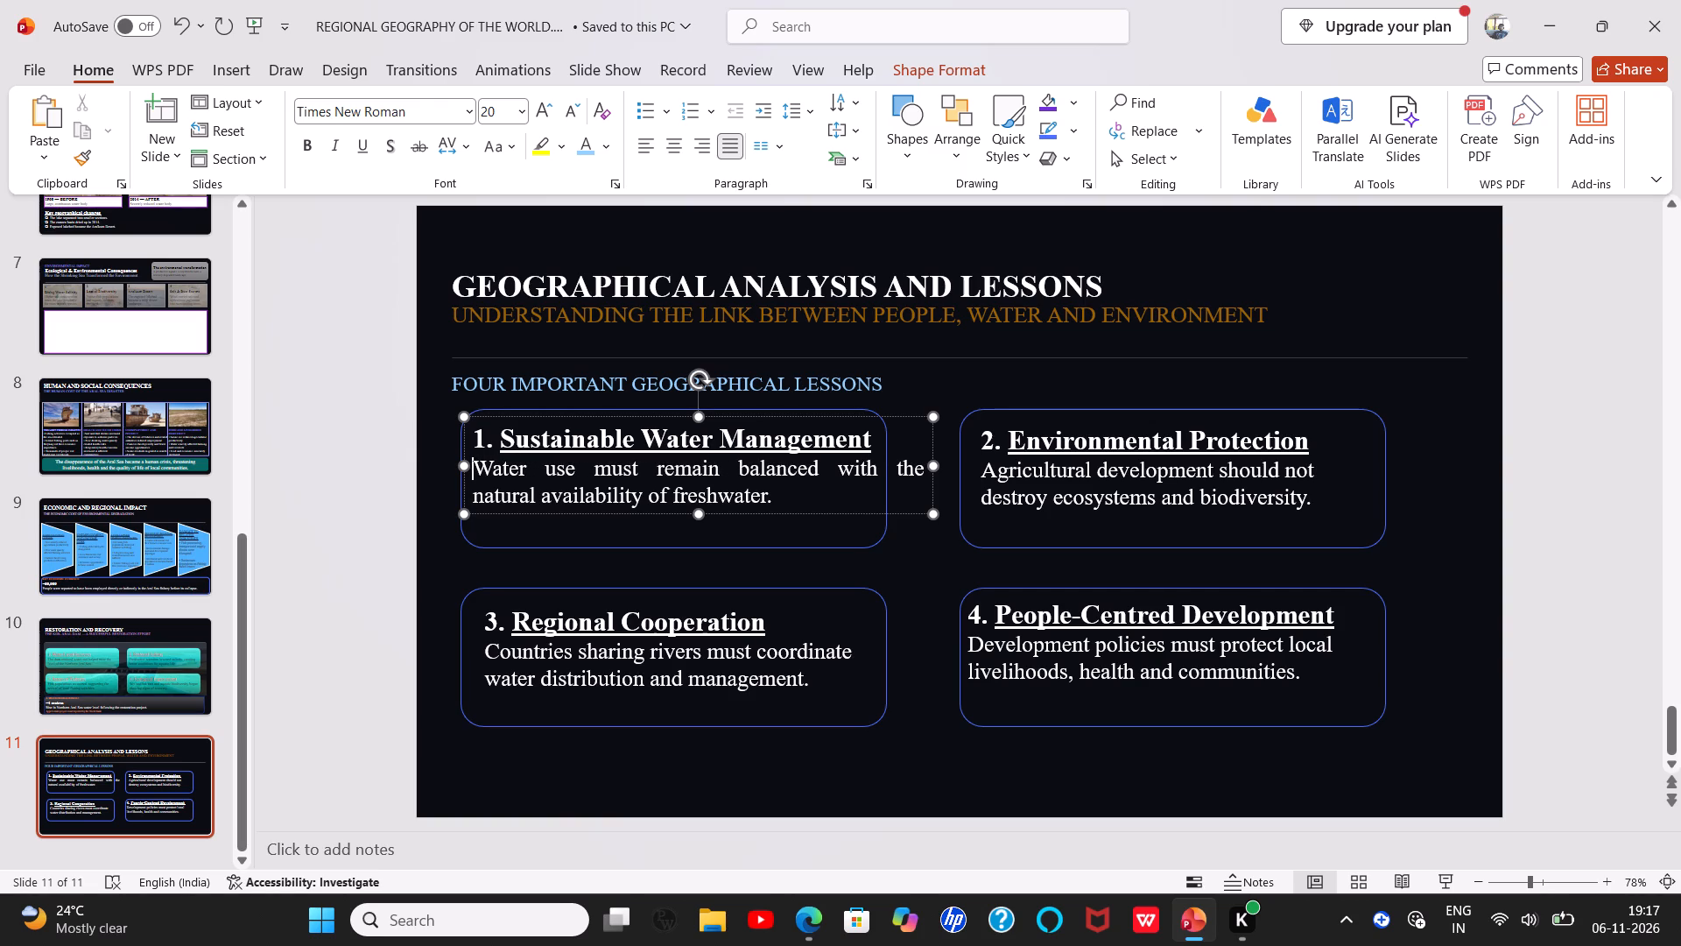
Narrow the Sustainable Water Management text frame so its right edge lines up with the outlined box's right edge.
left_click_drag(927, 470, 883, 479)
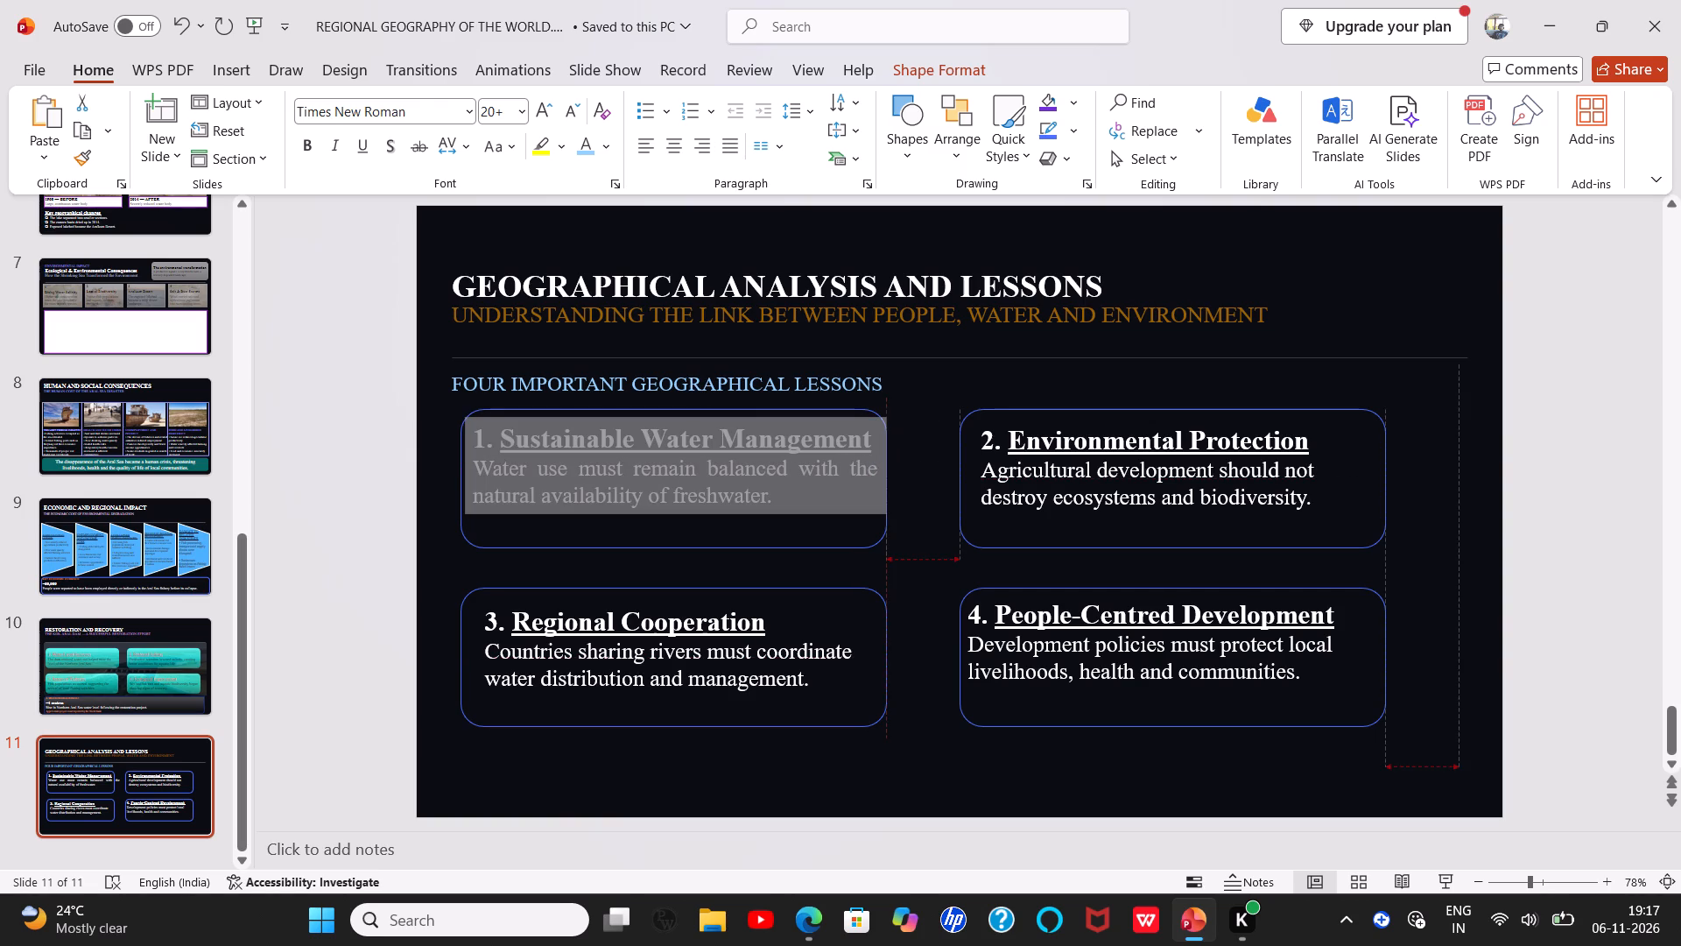
left_click_drag(883, 479, 886, 477)
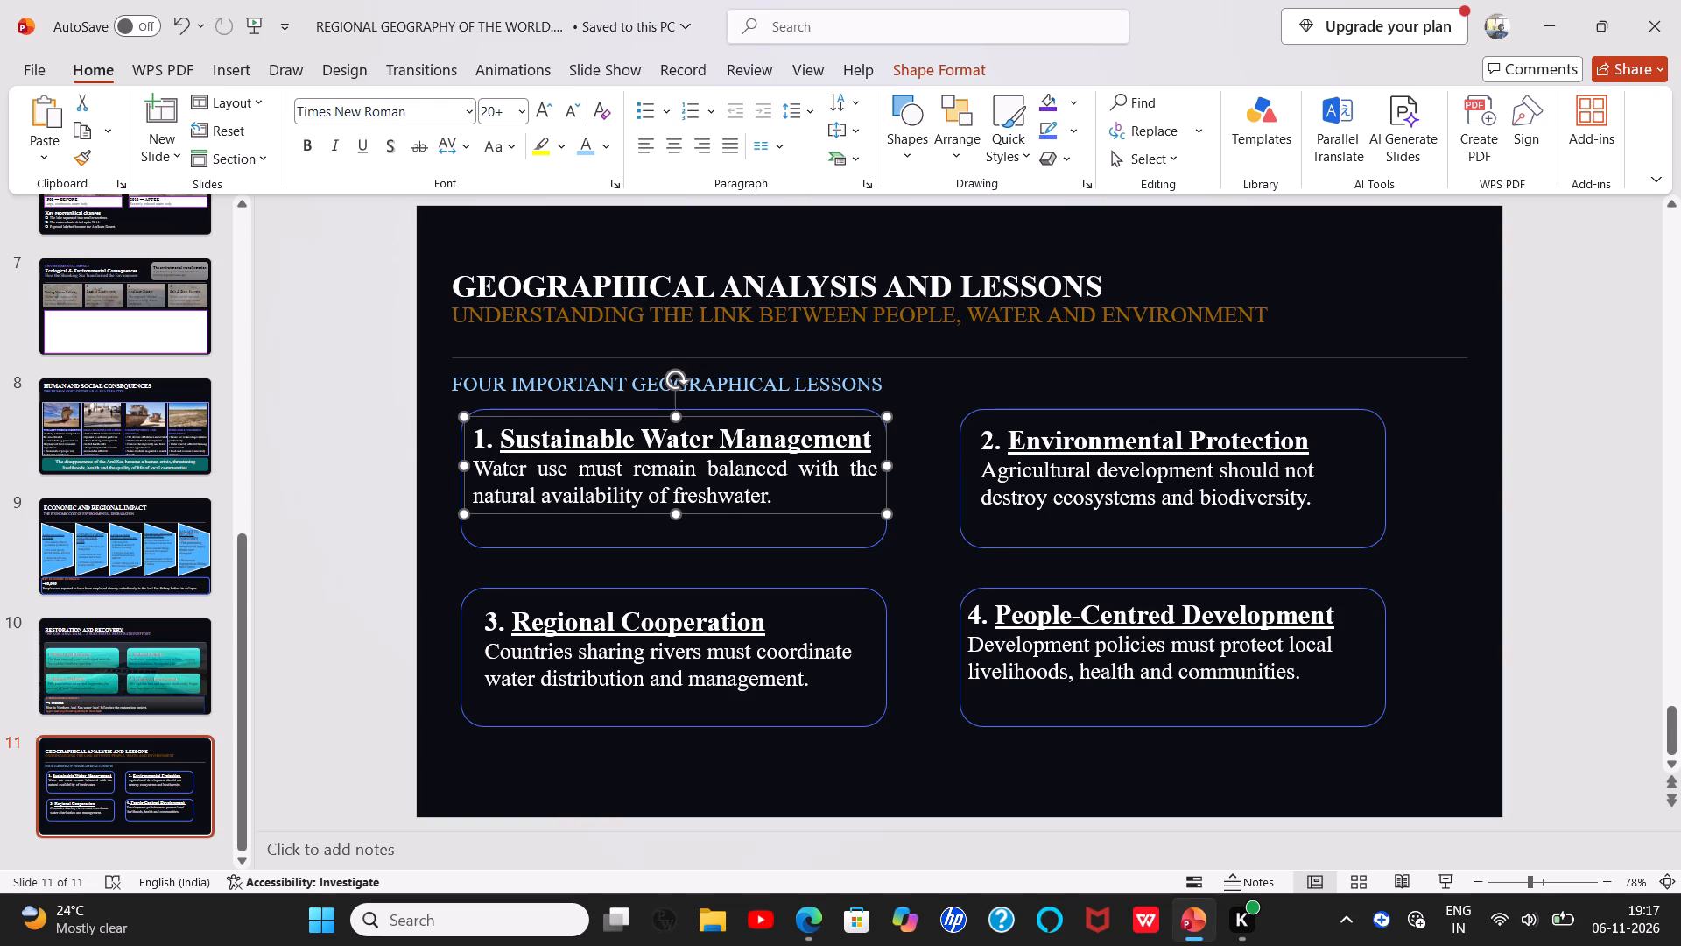
Change the font colour of the title 1. Sustainable Water Management to the lightest shade of Black, Background 1.
left_click_drag(475, 441, 855, 437)
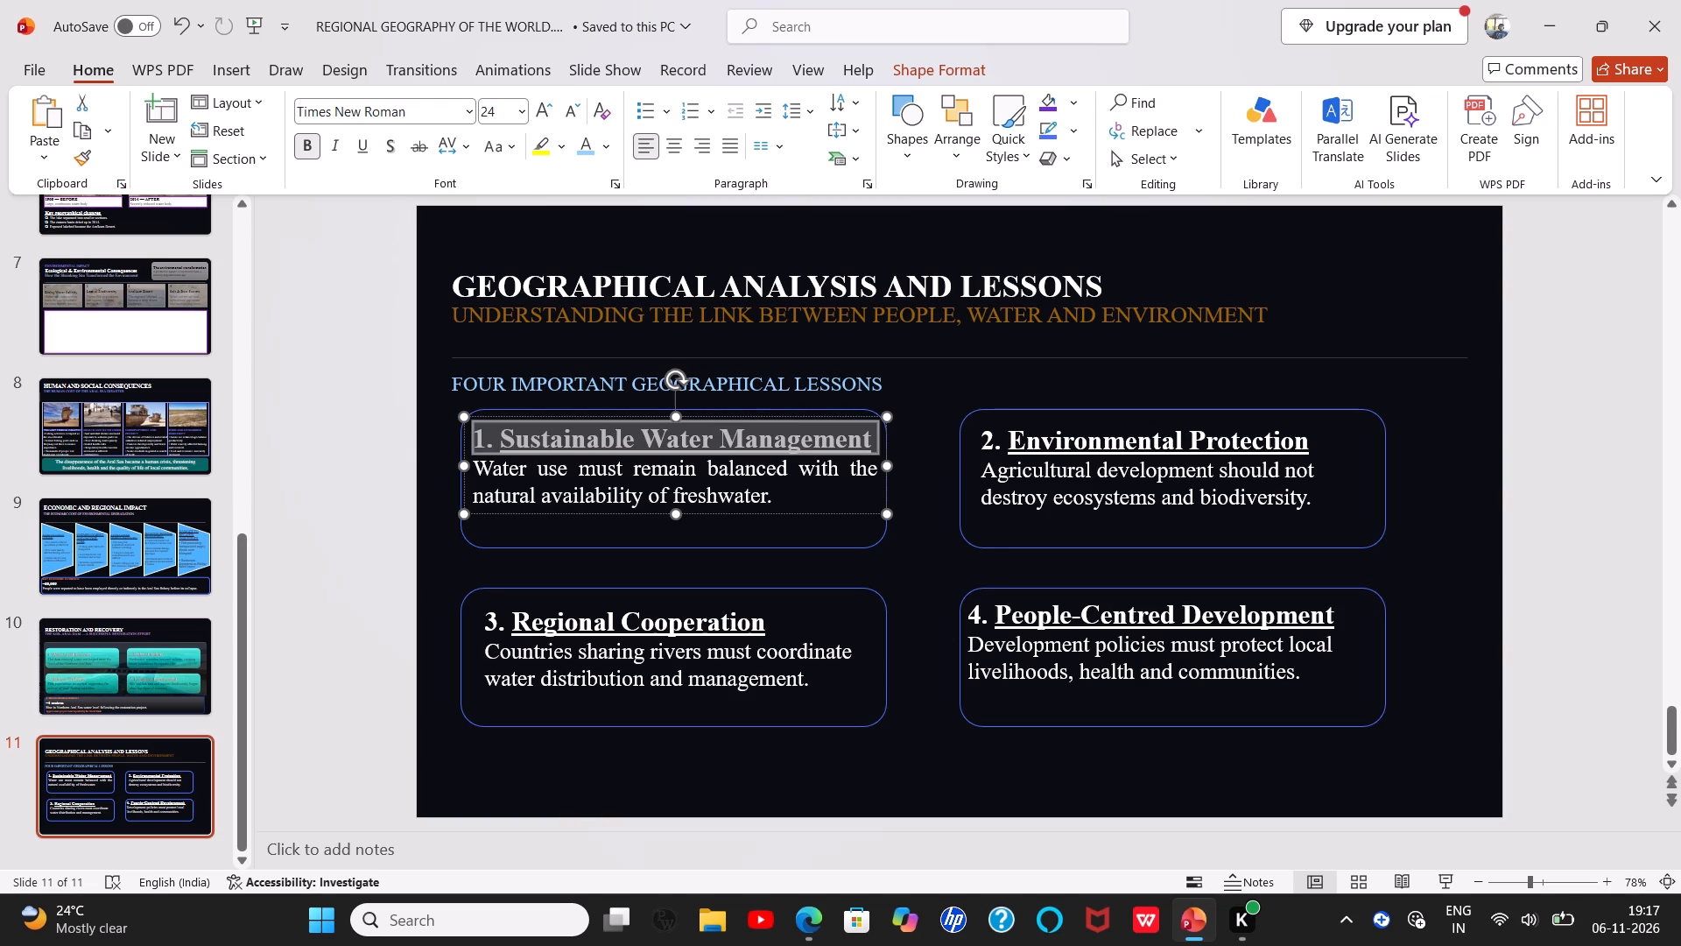
left_click_drag(855, 437, 867, 435)
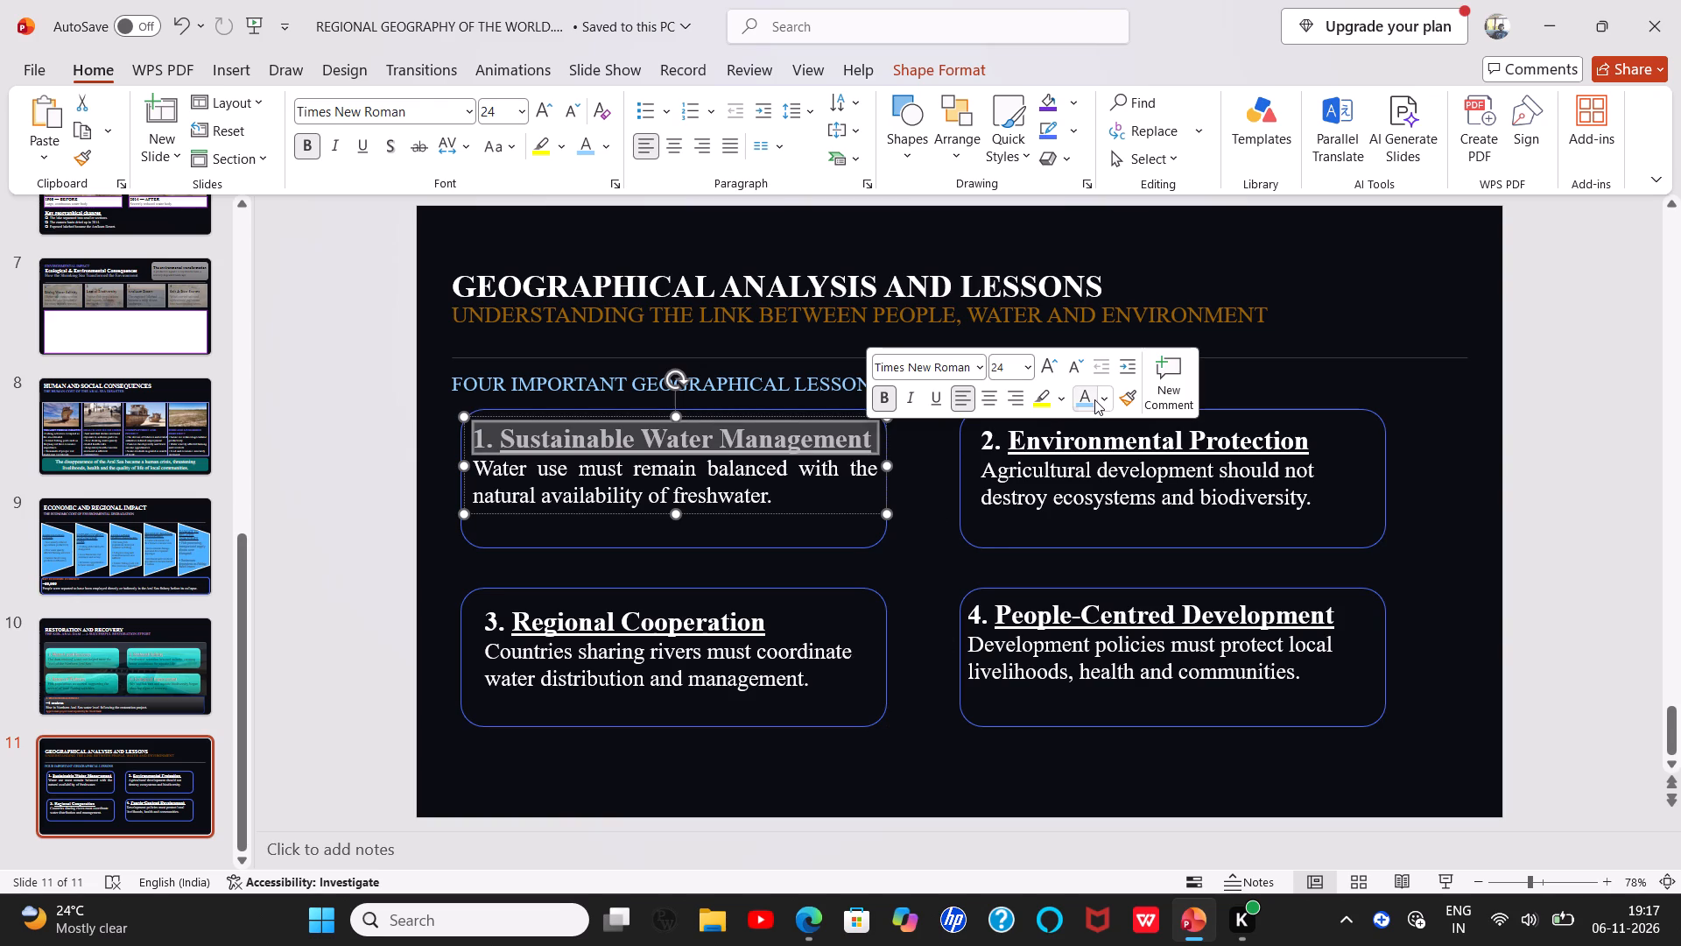
left_click(1094, 399)
left_click(1107, 403)
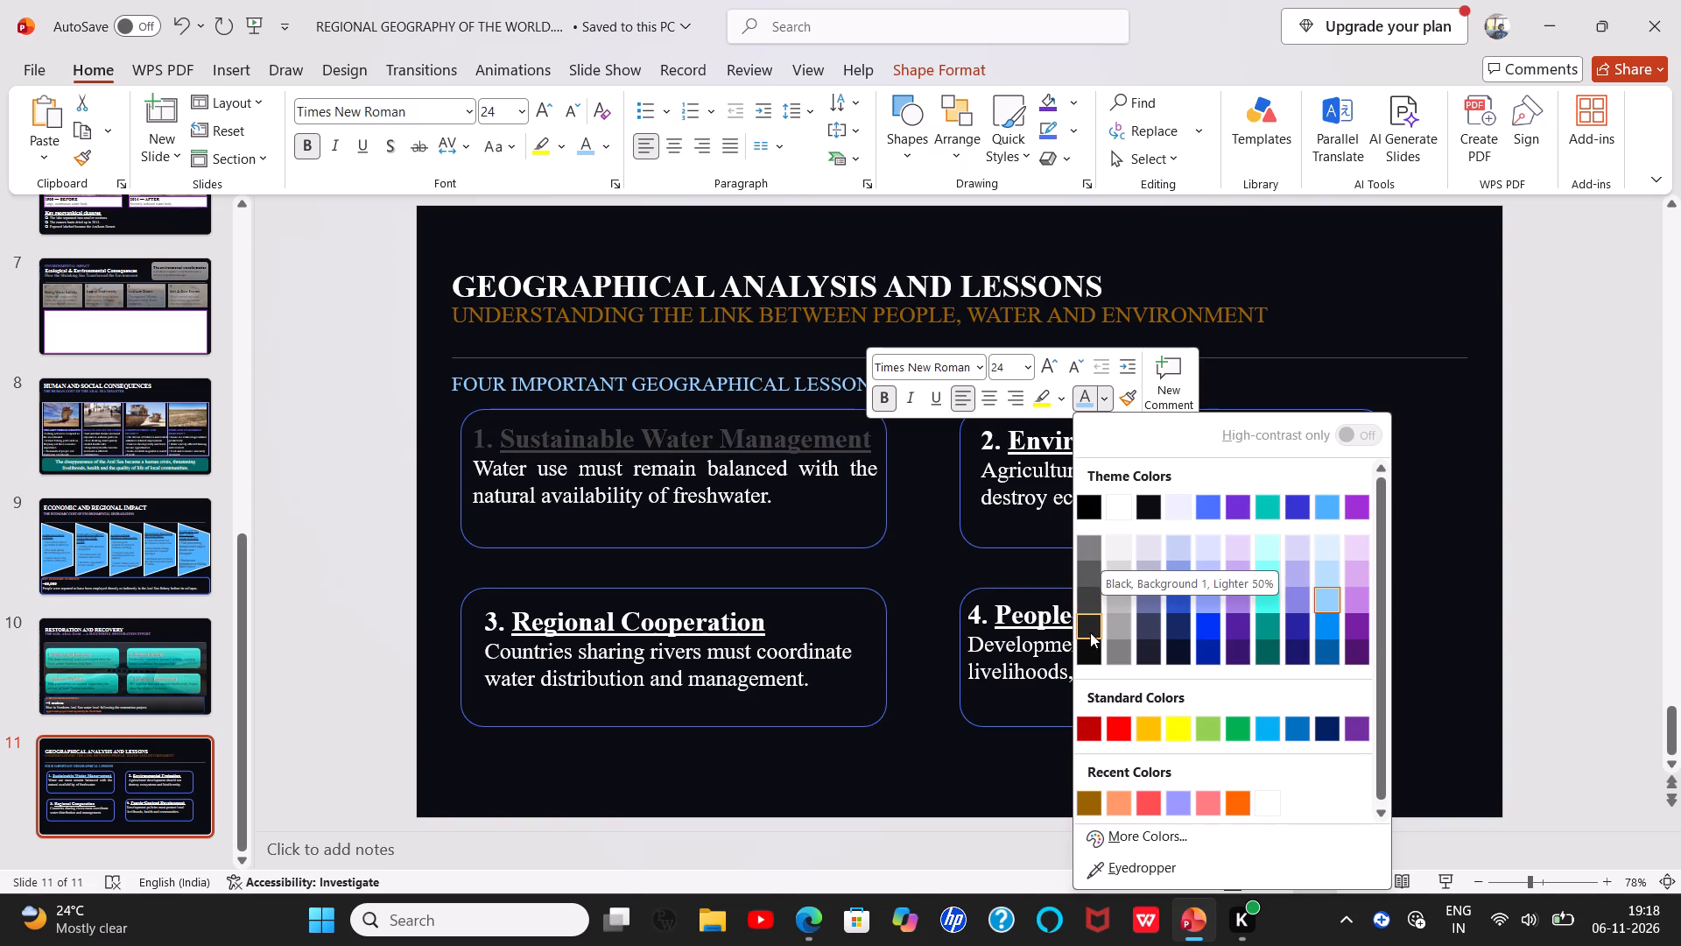
left_click(1087, 548)
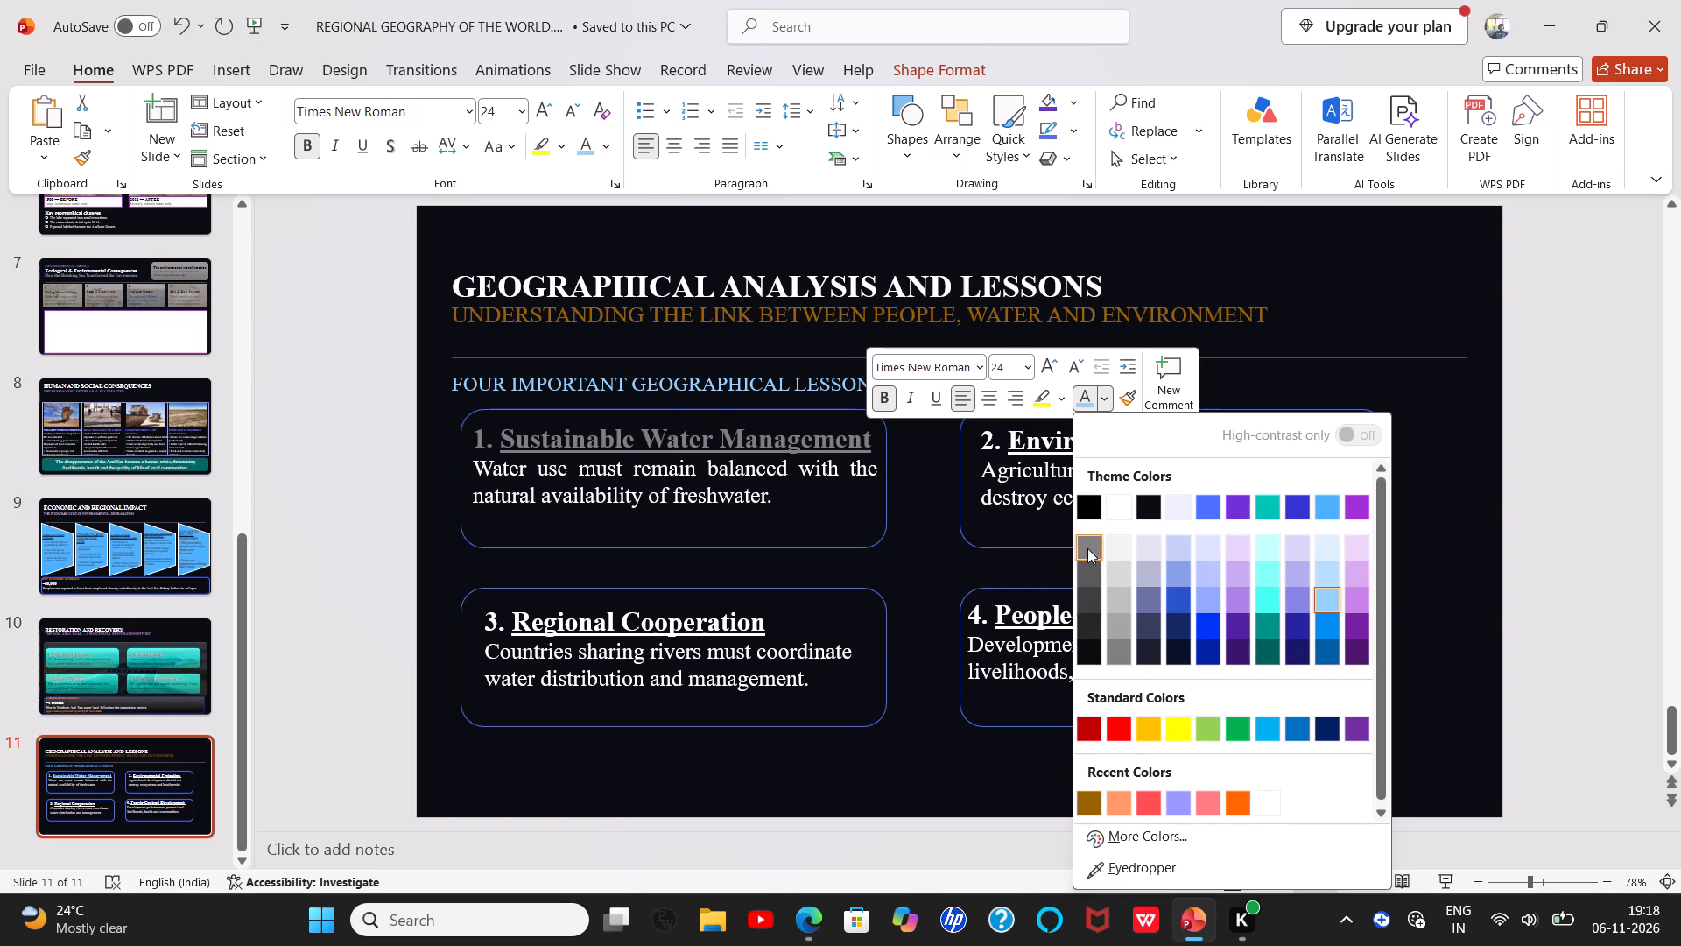
Apply the same grey font colour to the Environmental Protection, Regional Cooperation and People-Centred Development titles, including their numbers.
left_click_drag(984, 439, 1350, 427)
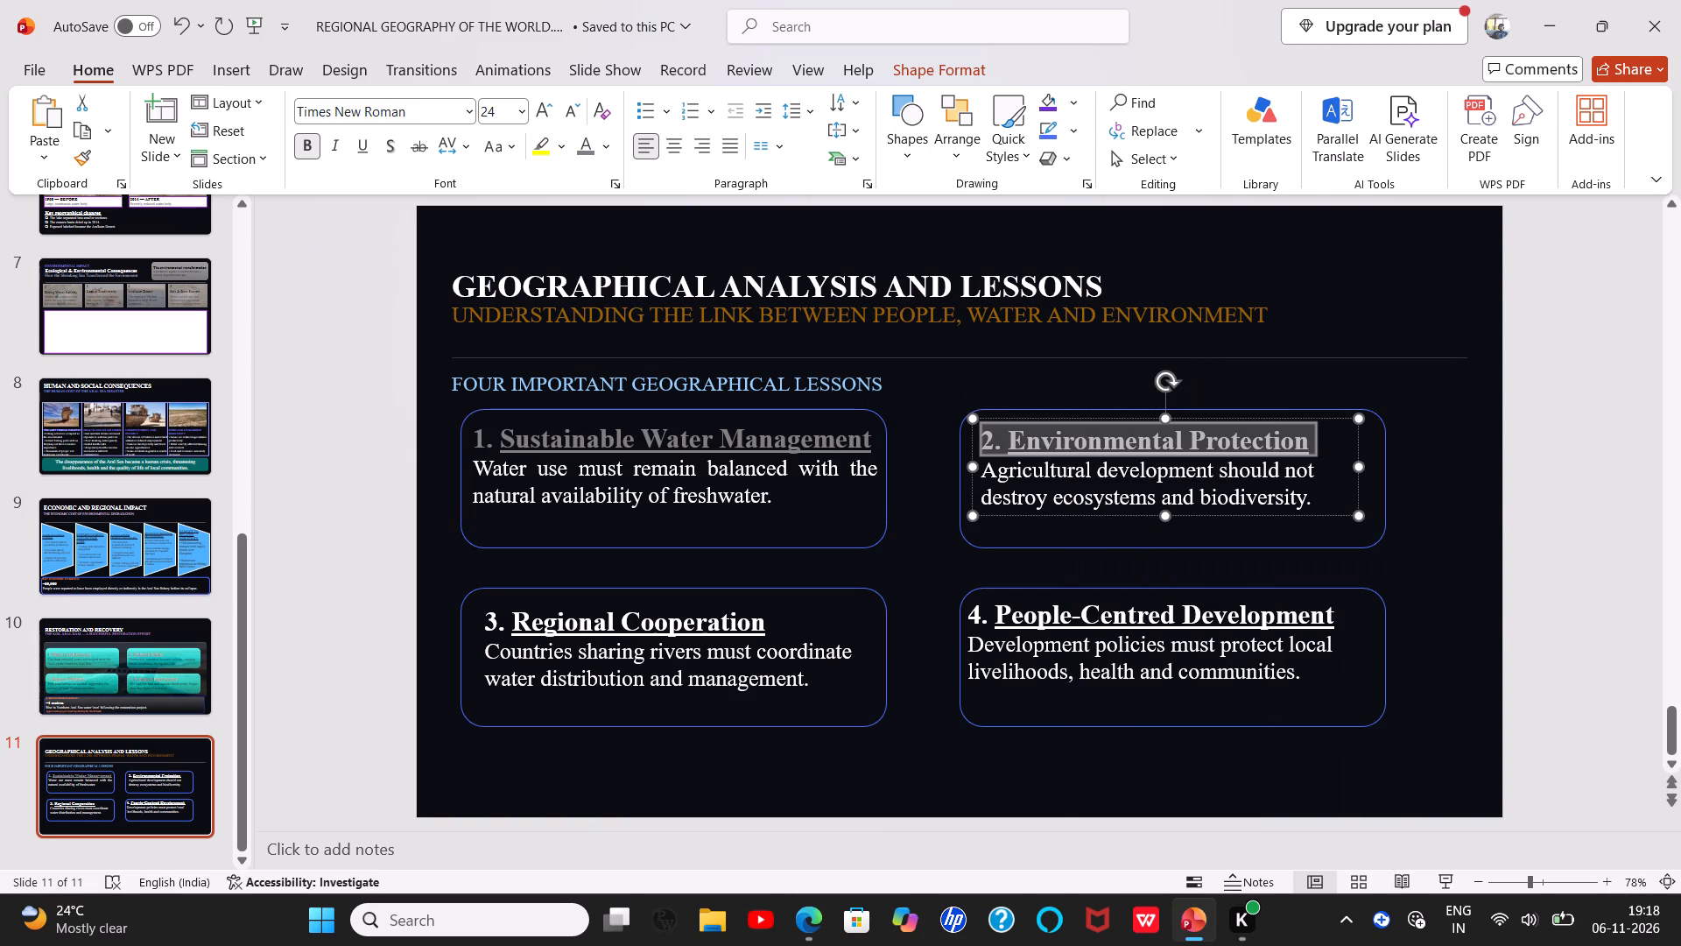
left_click_drag(1350, 427, 1351, 427)
left_click(1561, 391)
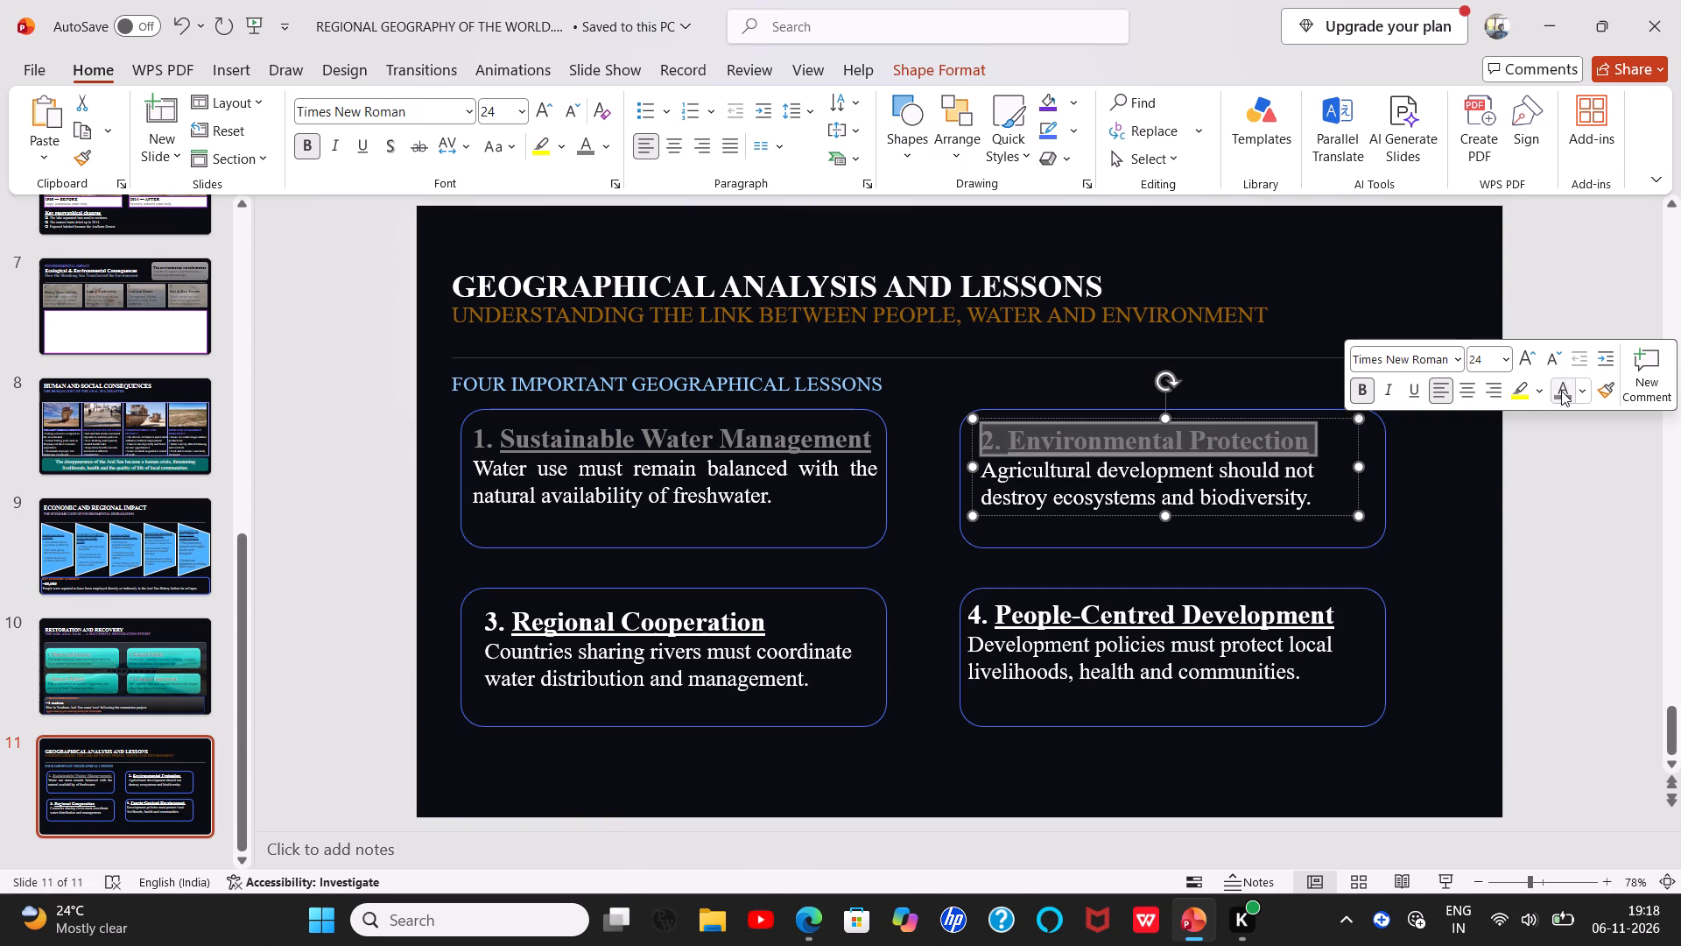
left_click_drag(488, 618, 779, 627)
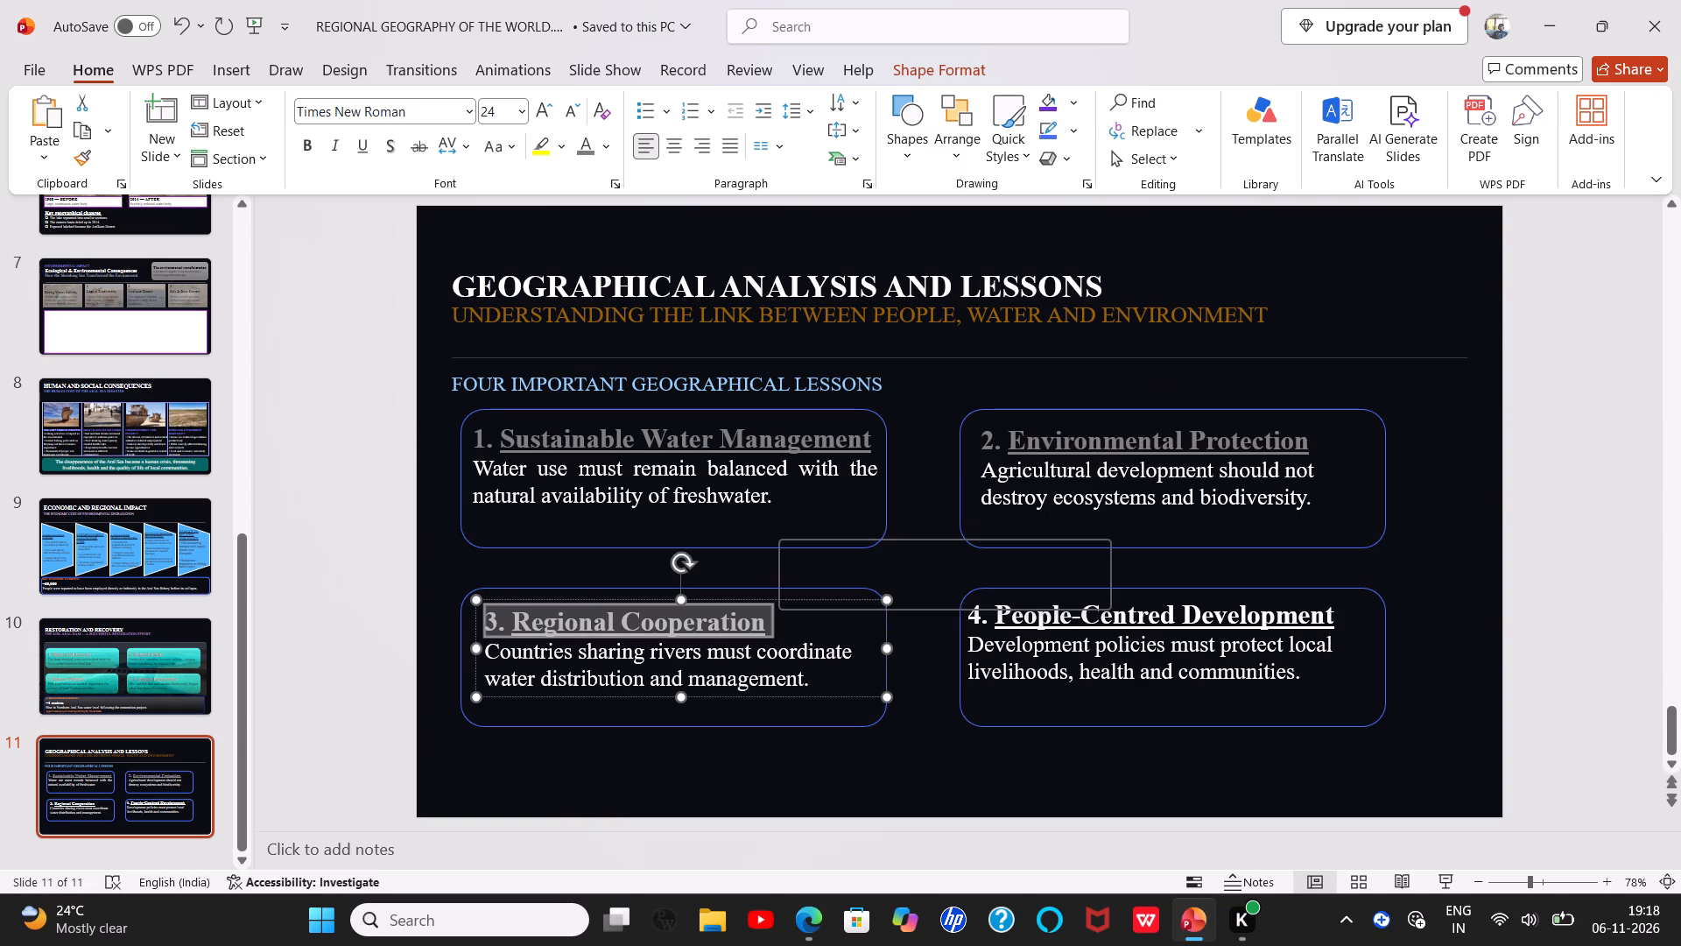
left_click(996, 590)
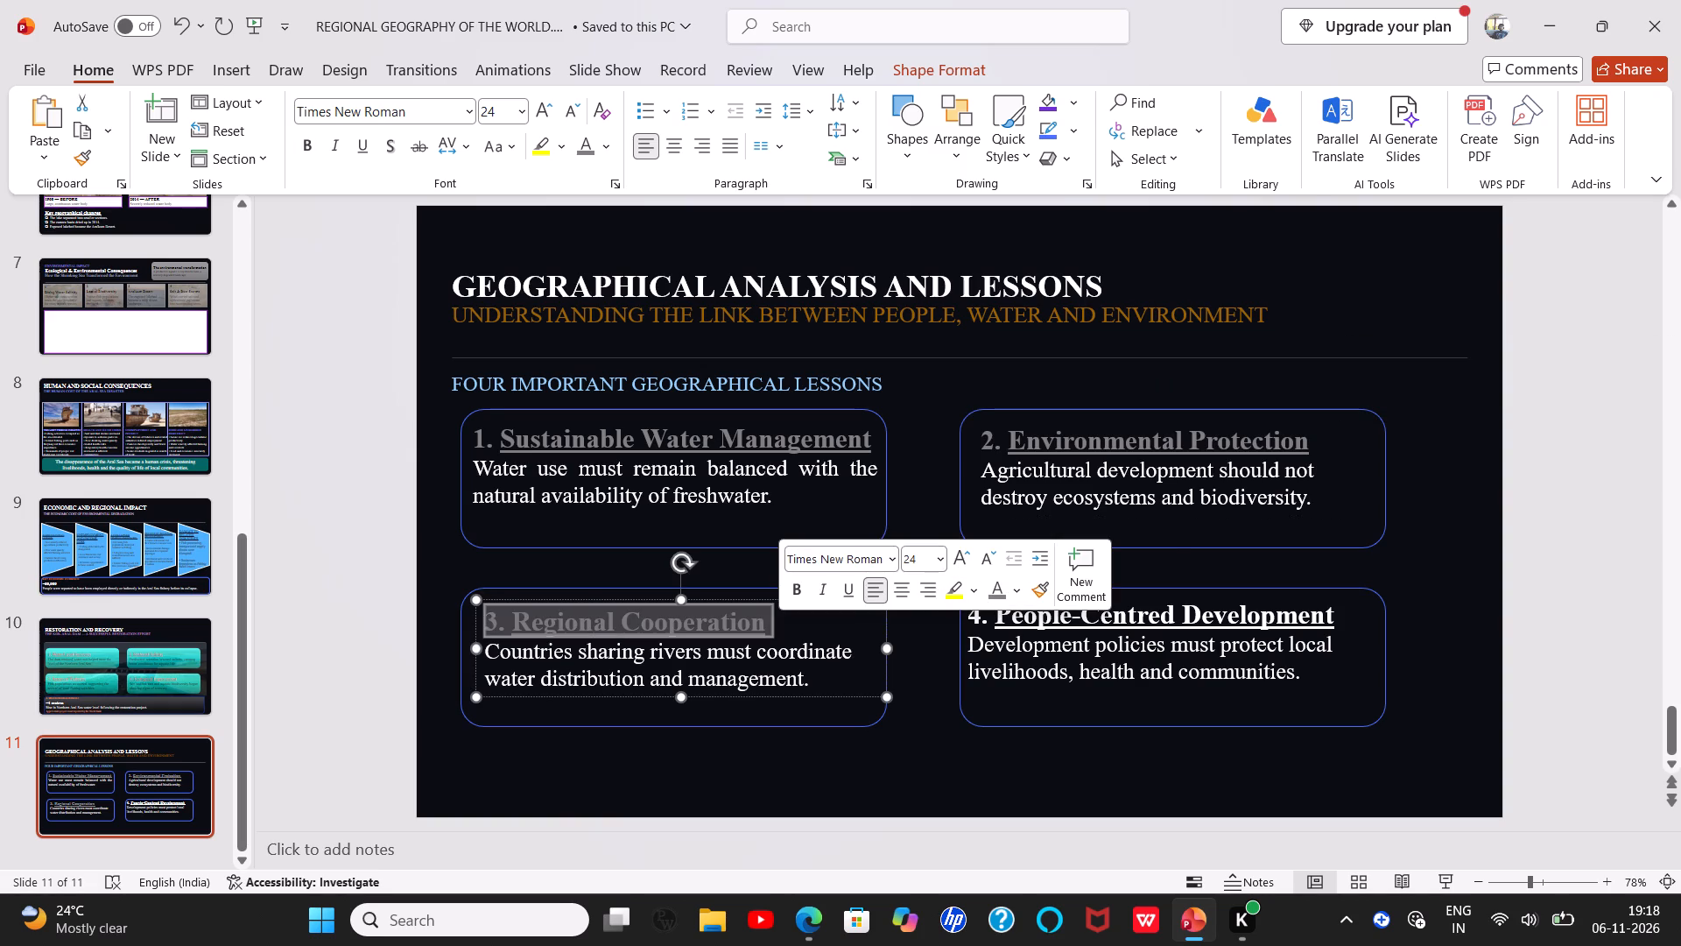
left_click_drag(972, 616, 1312, 611)
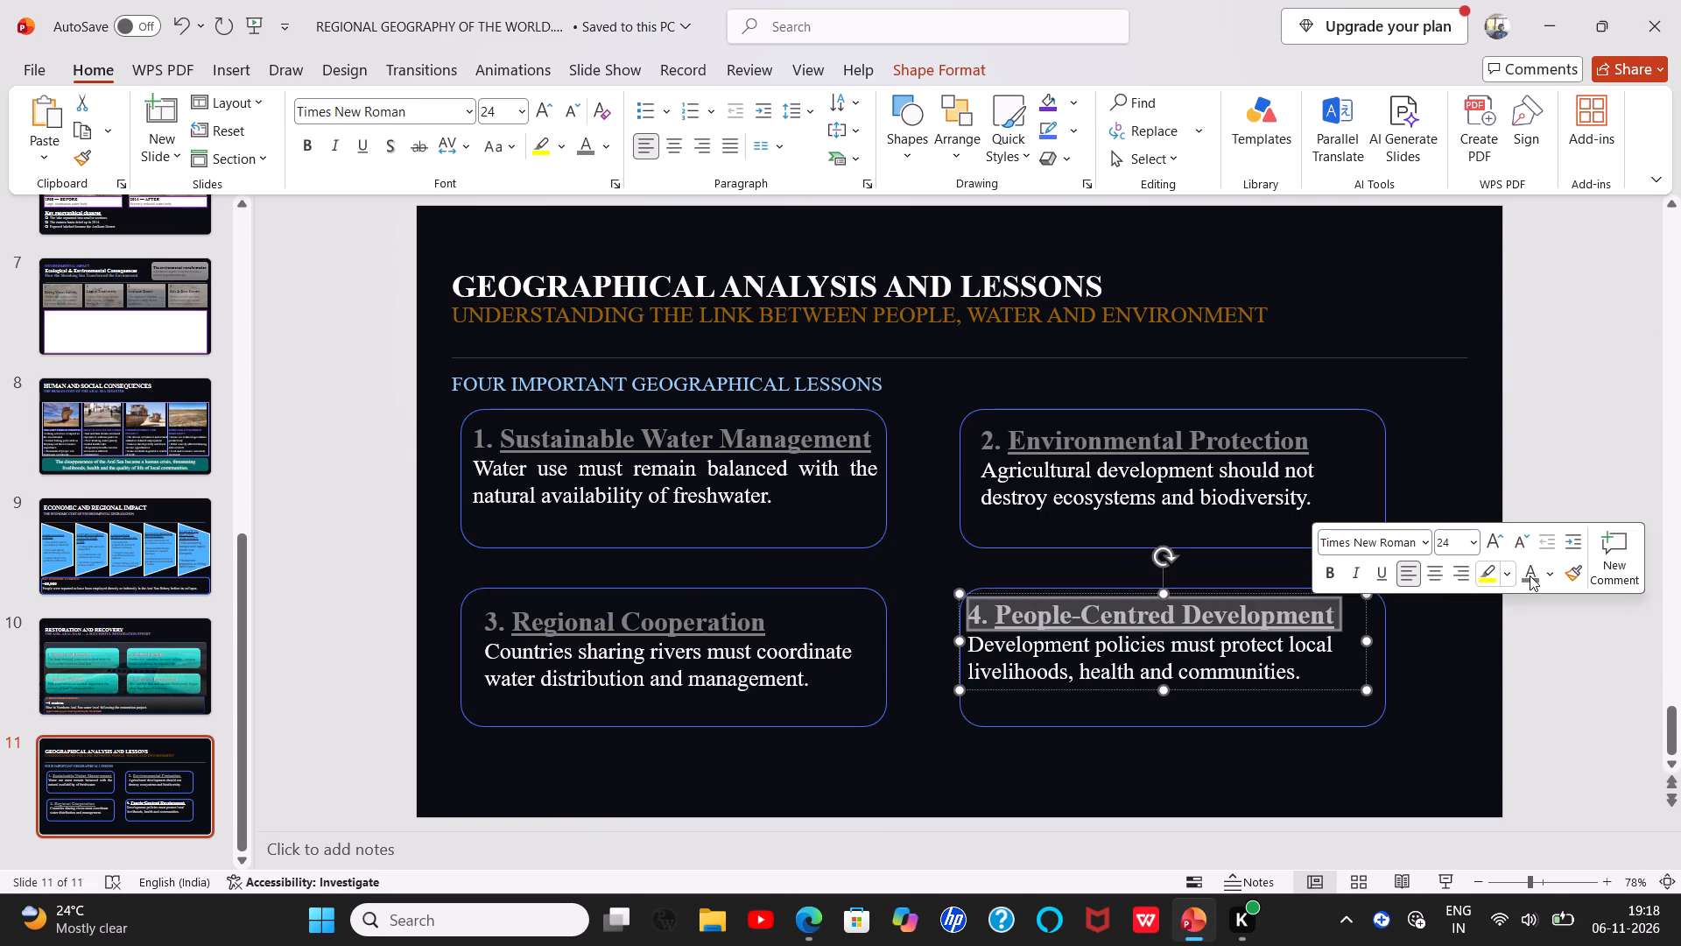
left_click(1530, 575)
left_click(904, 533)
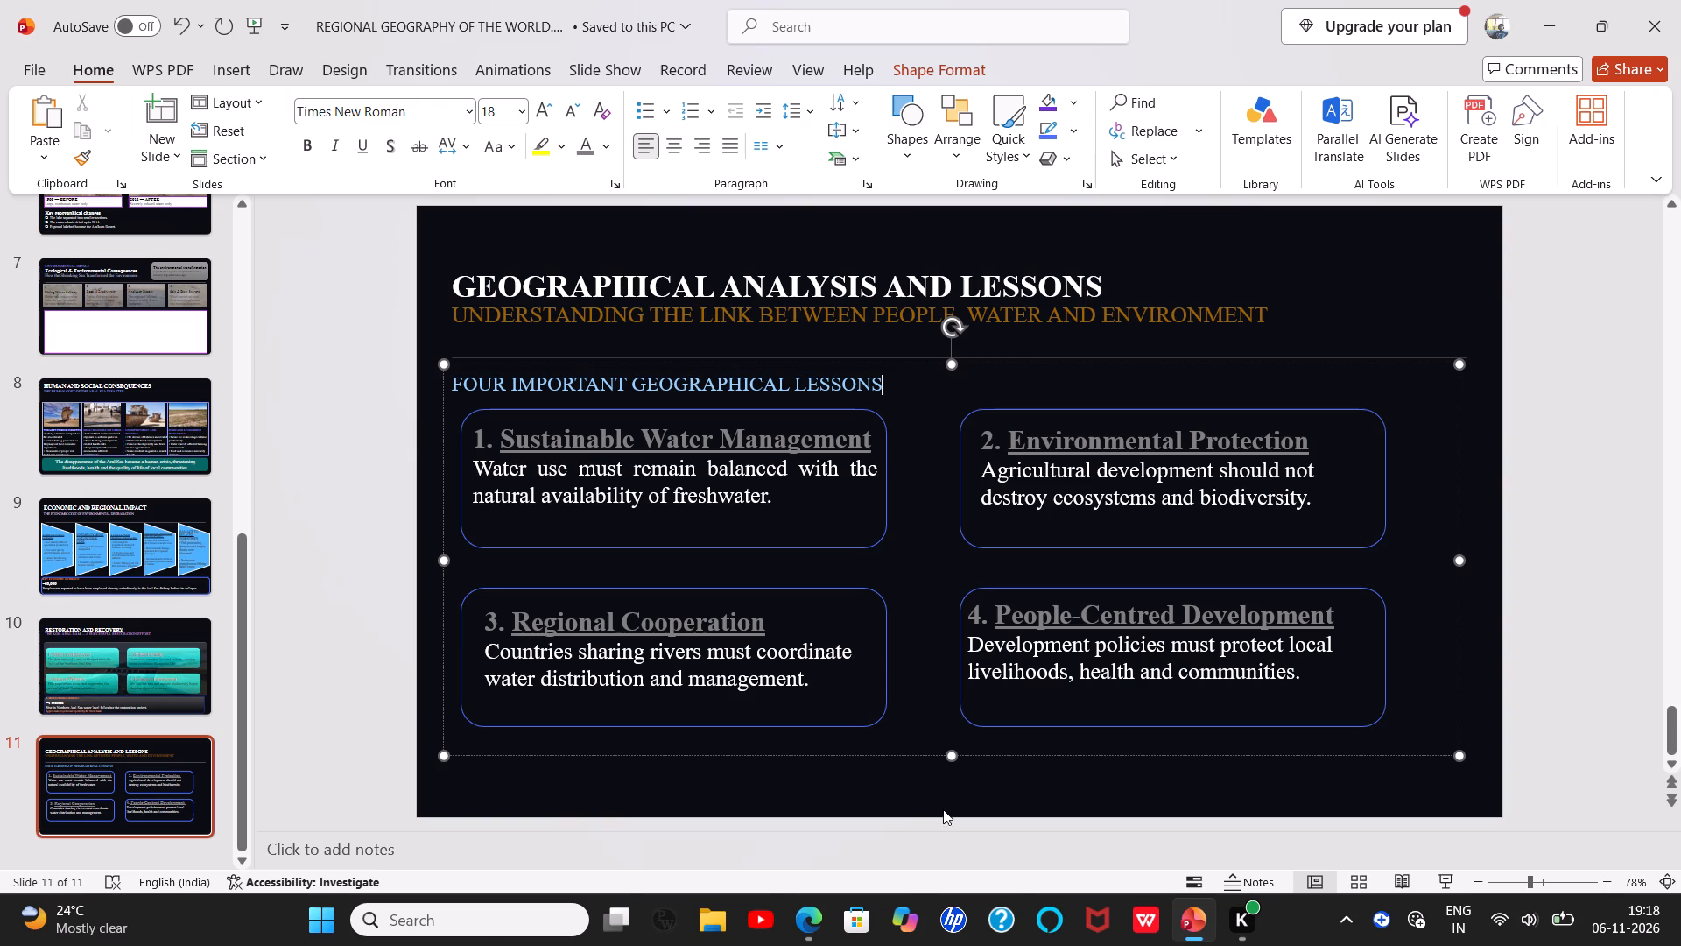
Move the outlined boxes behind Regional Cooperation and People-Centred Development up towards the top row, keeping them level and aligned with the boxes above.
left_click(659, 596)
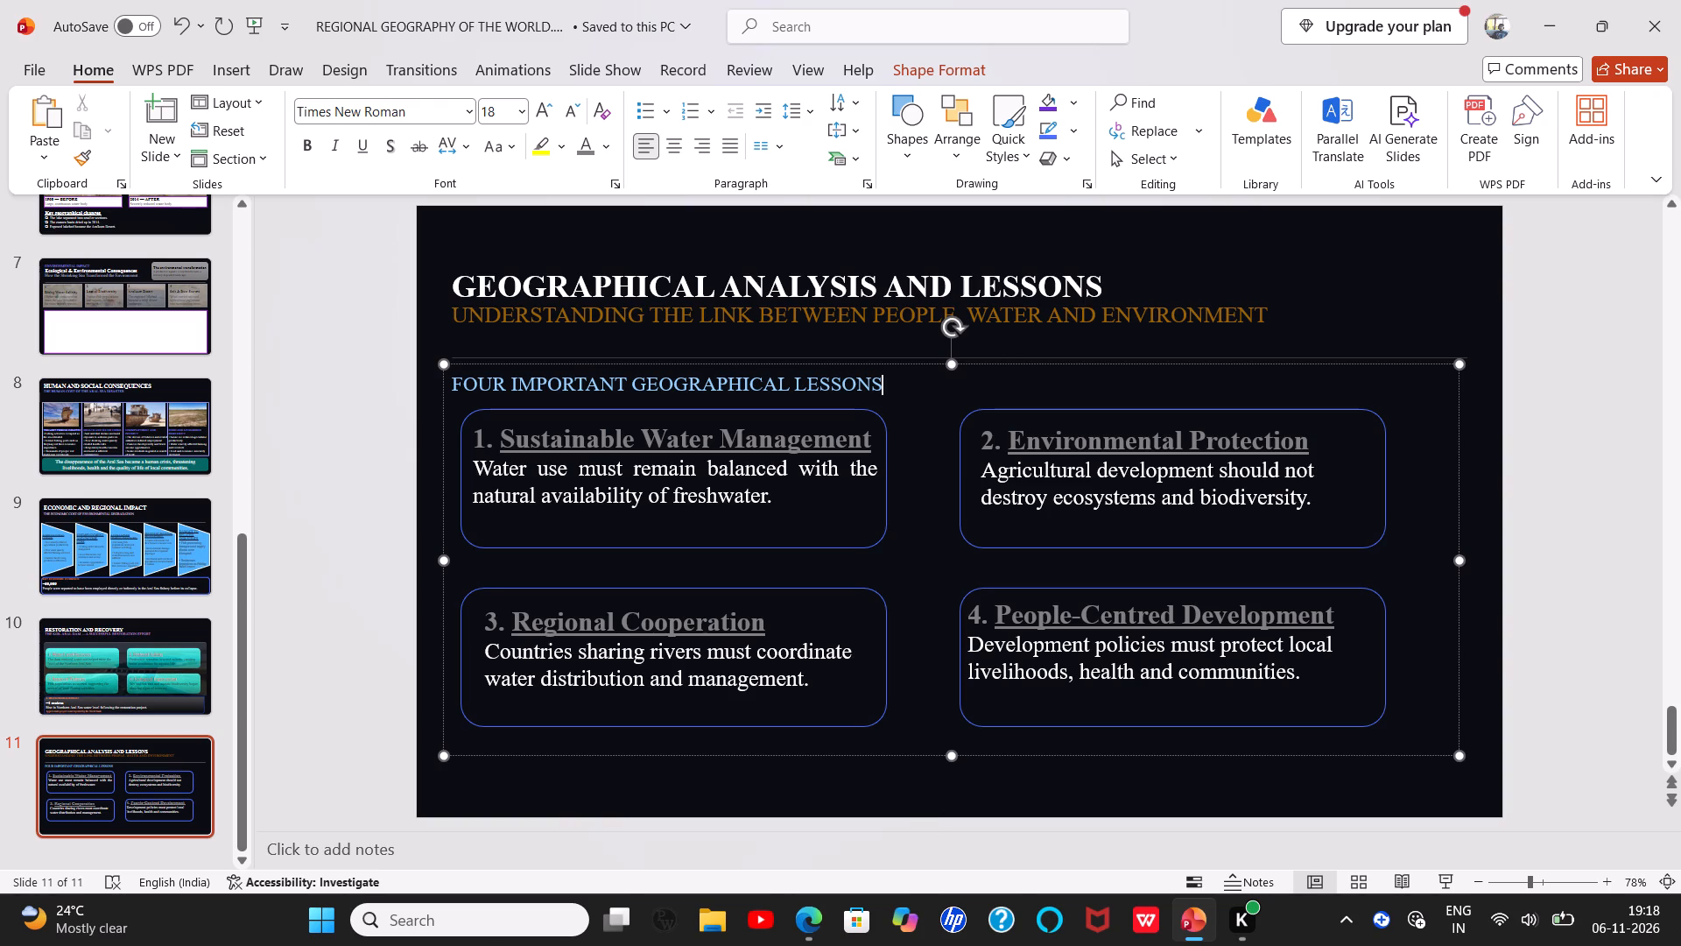
left_click(660, 587)
left_click(663, 589)
left_click_drag(663, 589, 661, 565)
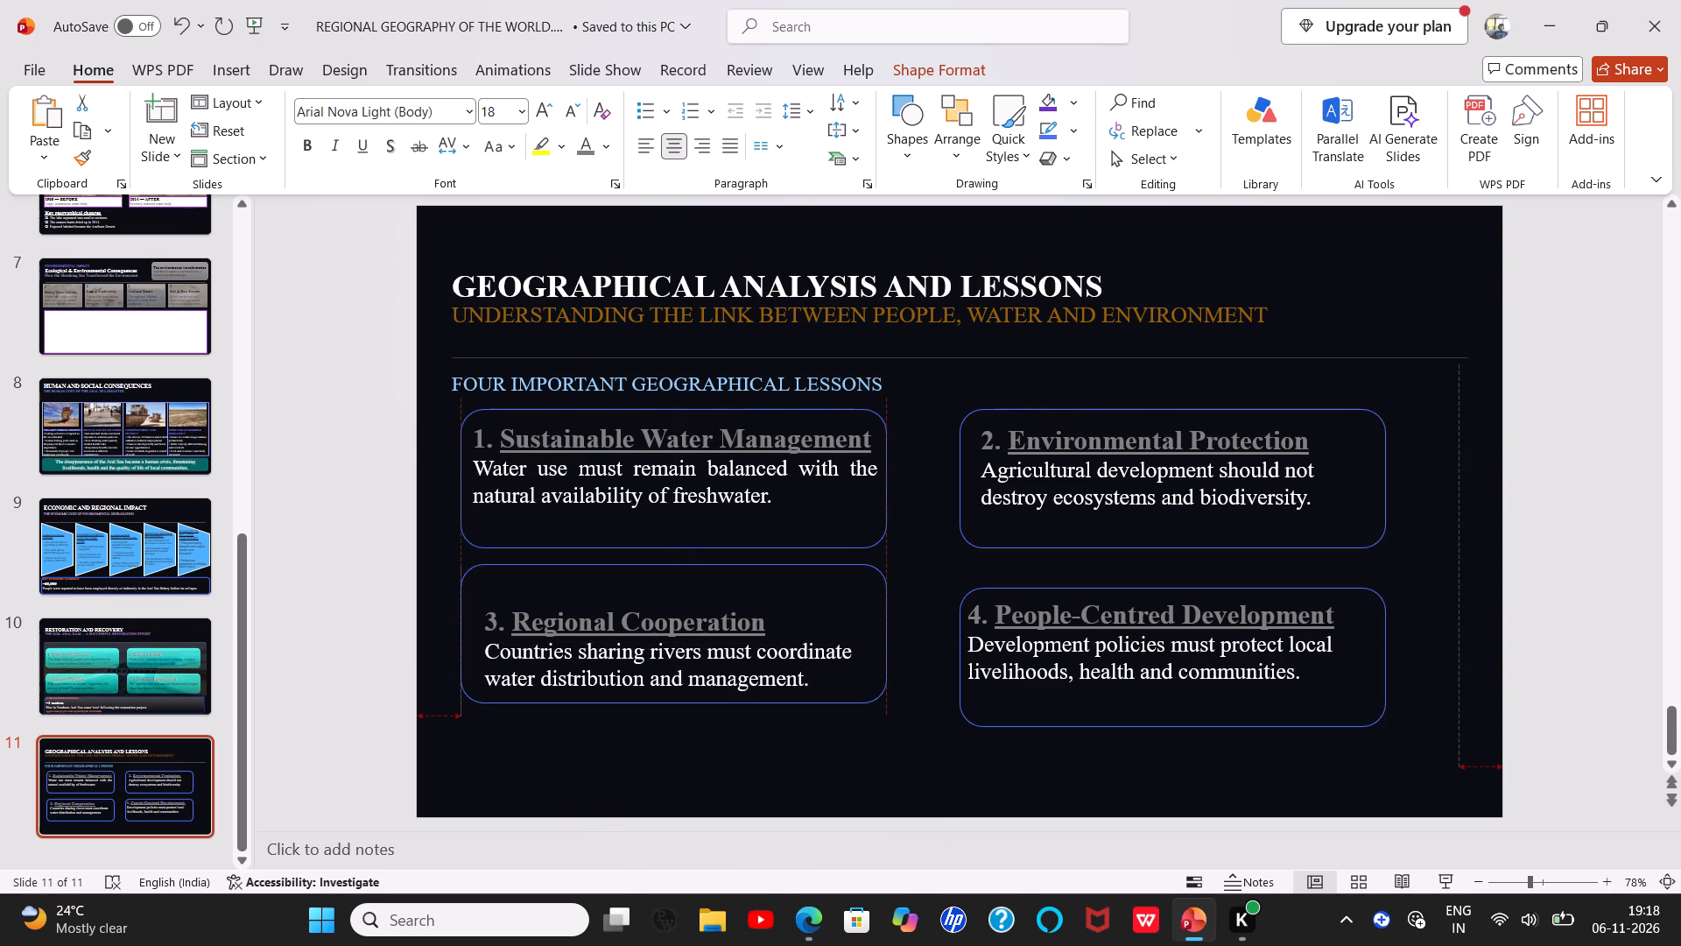
left_click_drag(661, 565, 661, 568)
left_click(1055, 602)
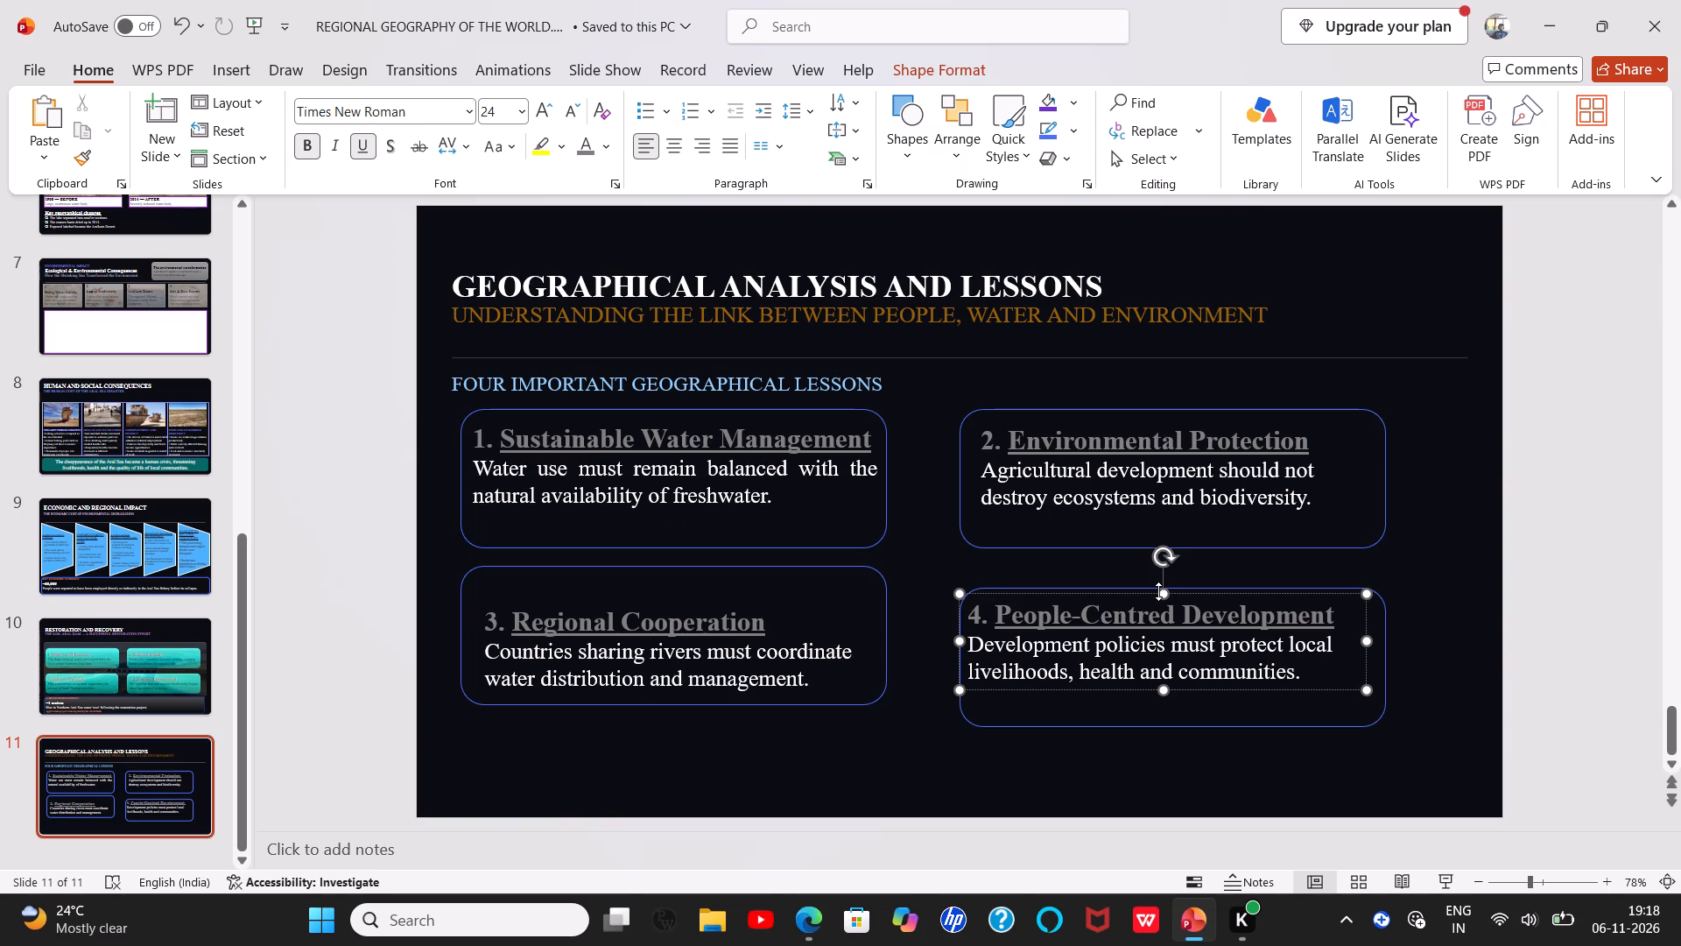
left_click_drag(1157, 589, 1152, 569)
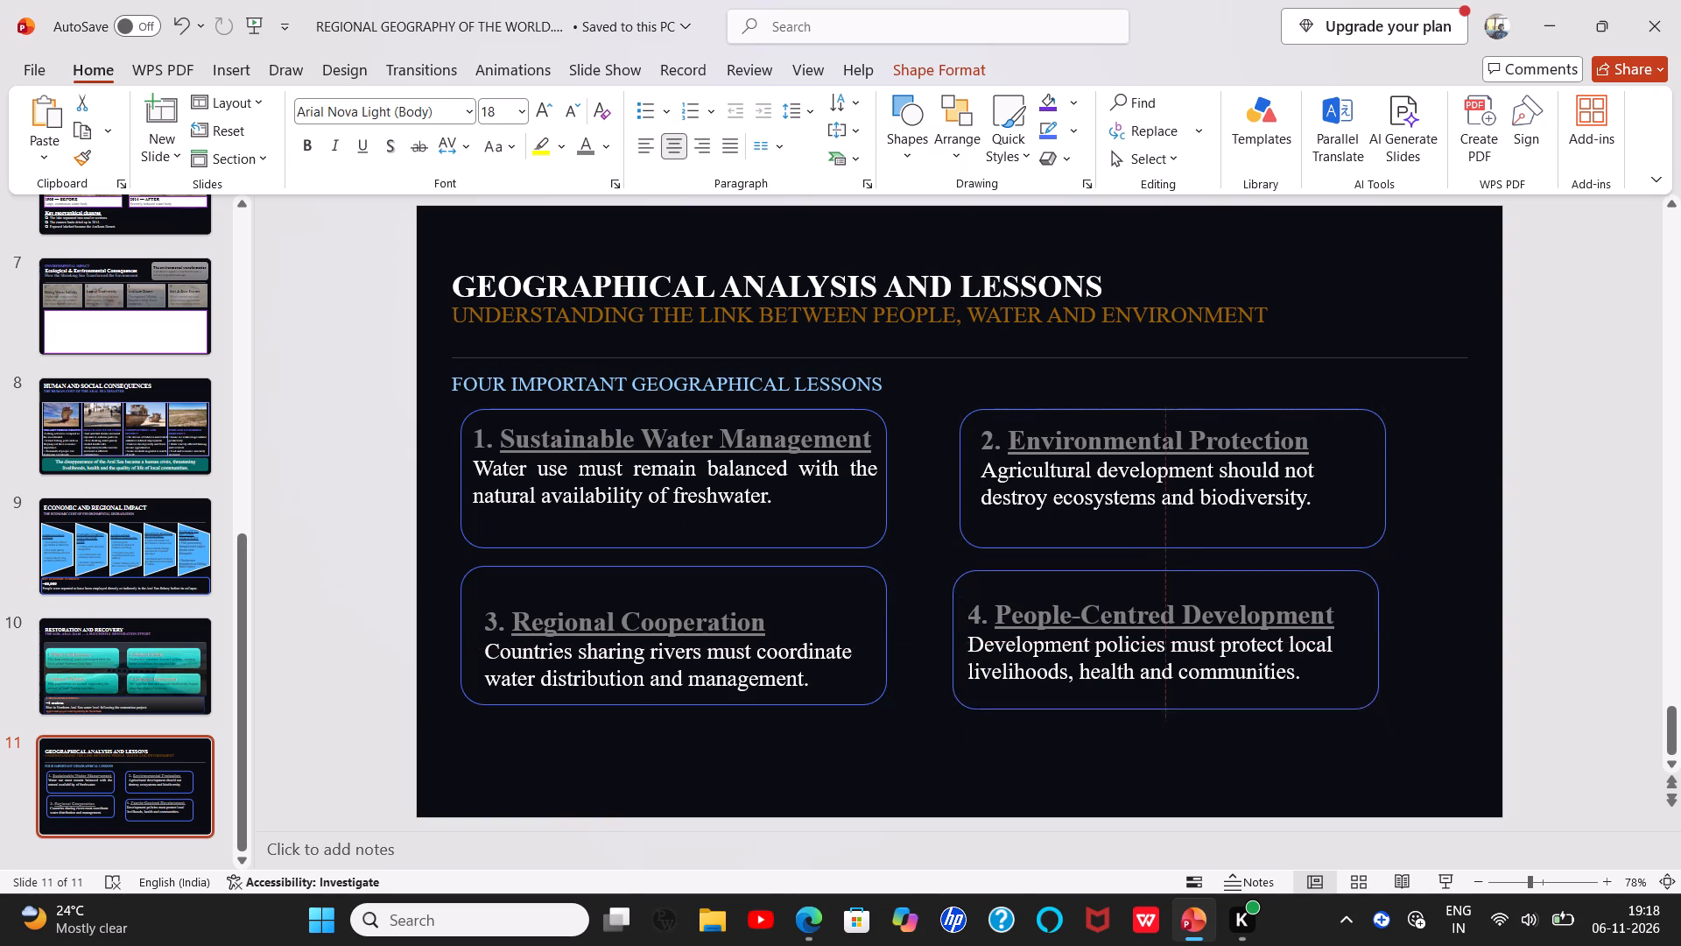
left_click_drag(1152, 569, 1159, 568)
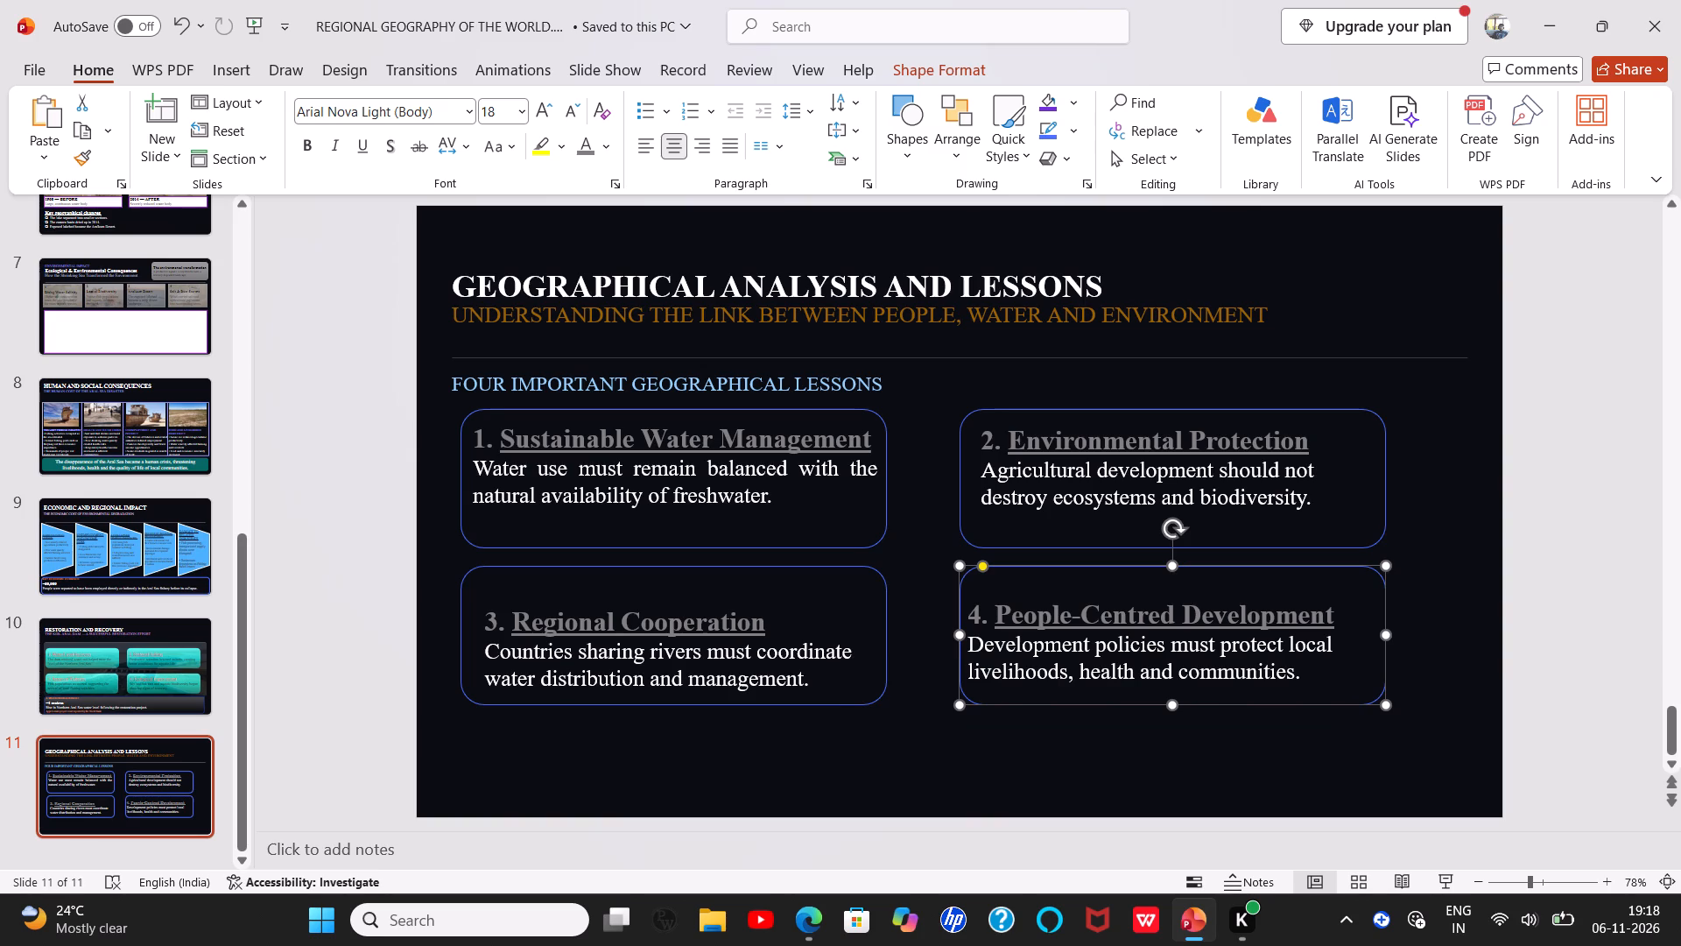
Make the heading FOUR IMPORTANT GEOGRAPHICAL LESSONS bold and centre it above the four boxes.
left_click_drag(454, 381, 774, 376)
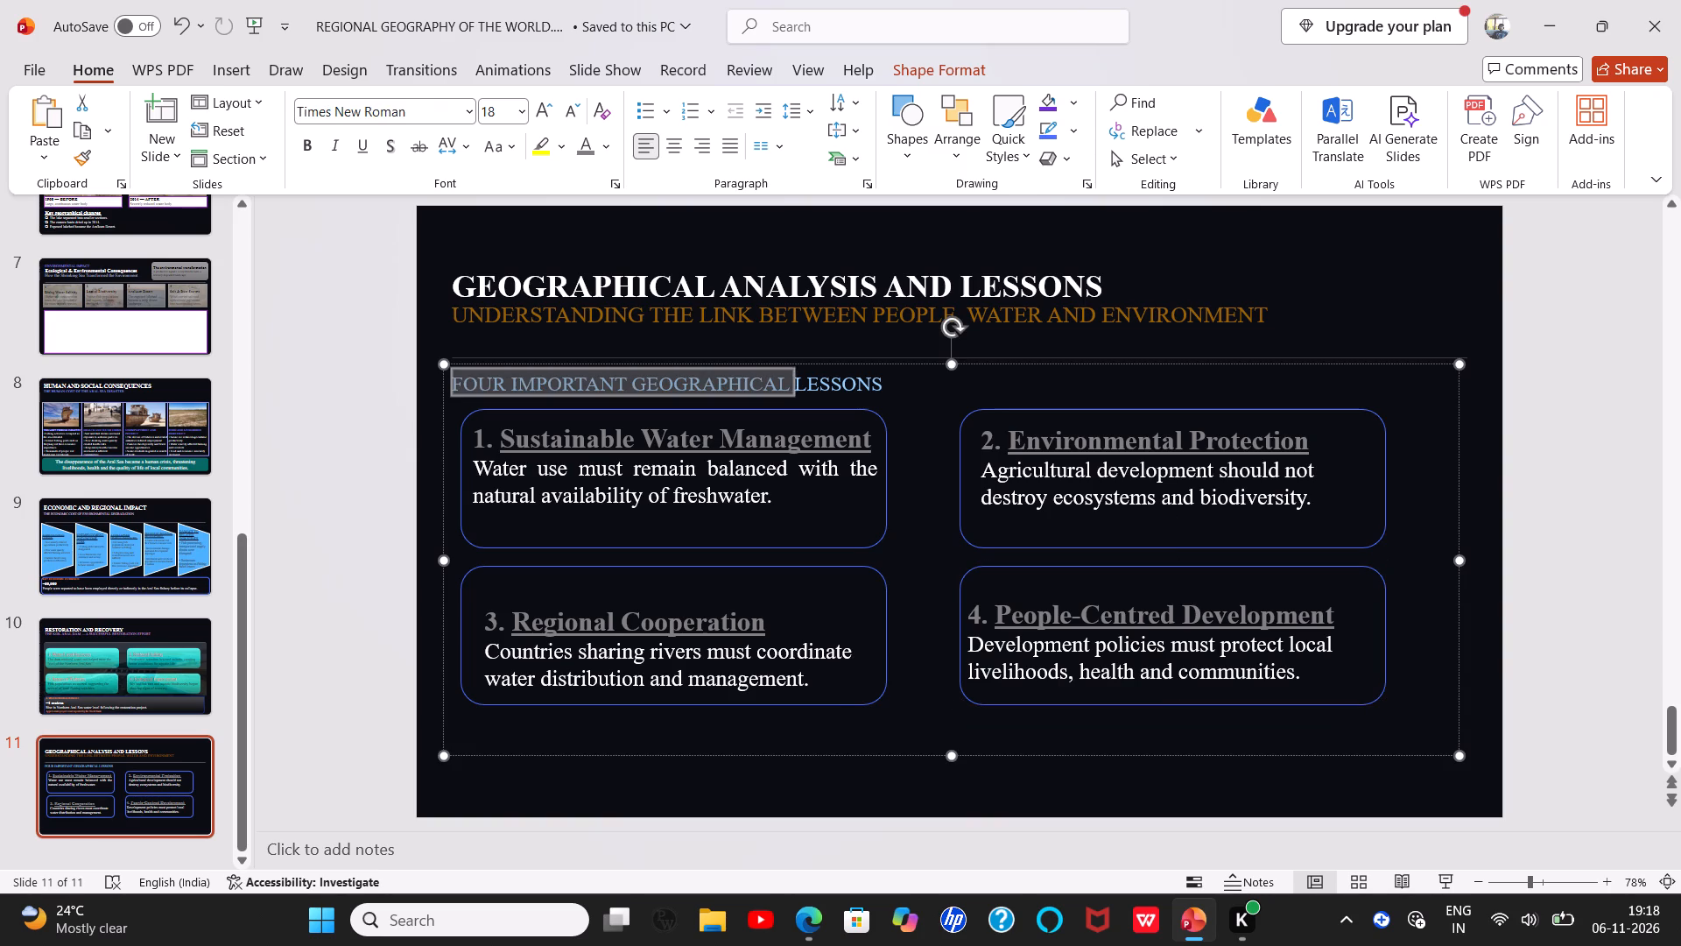
left_click_drag(774, 376, 932, 386)
left_click(953, 357)
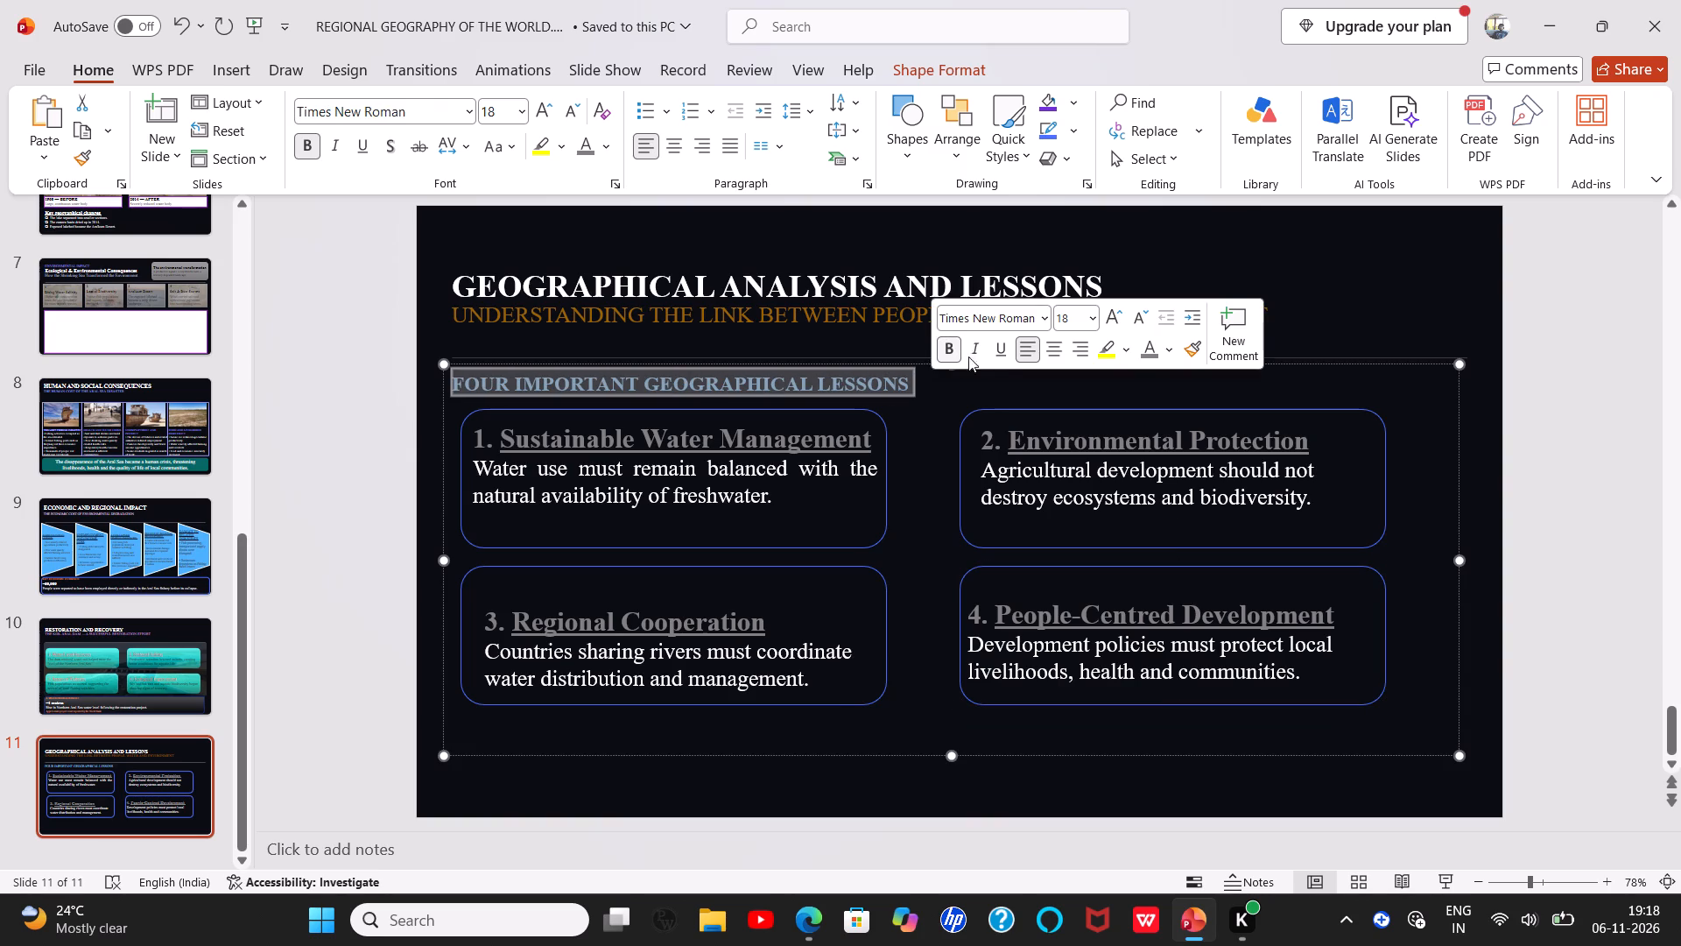
left_click(1063, 345)
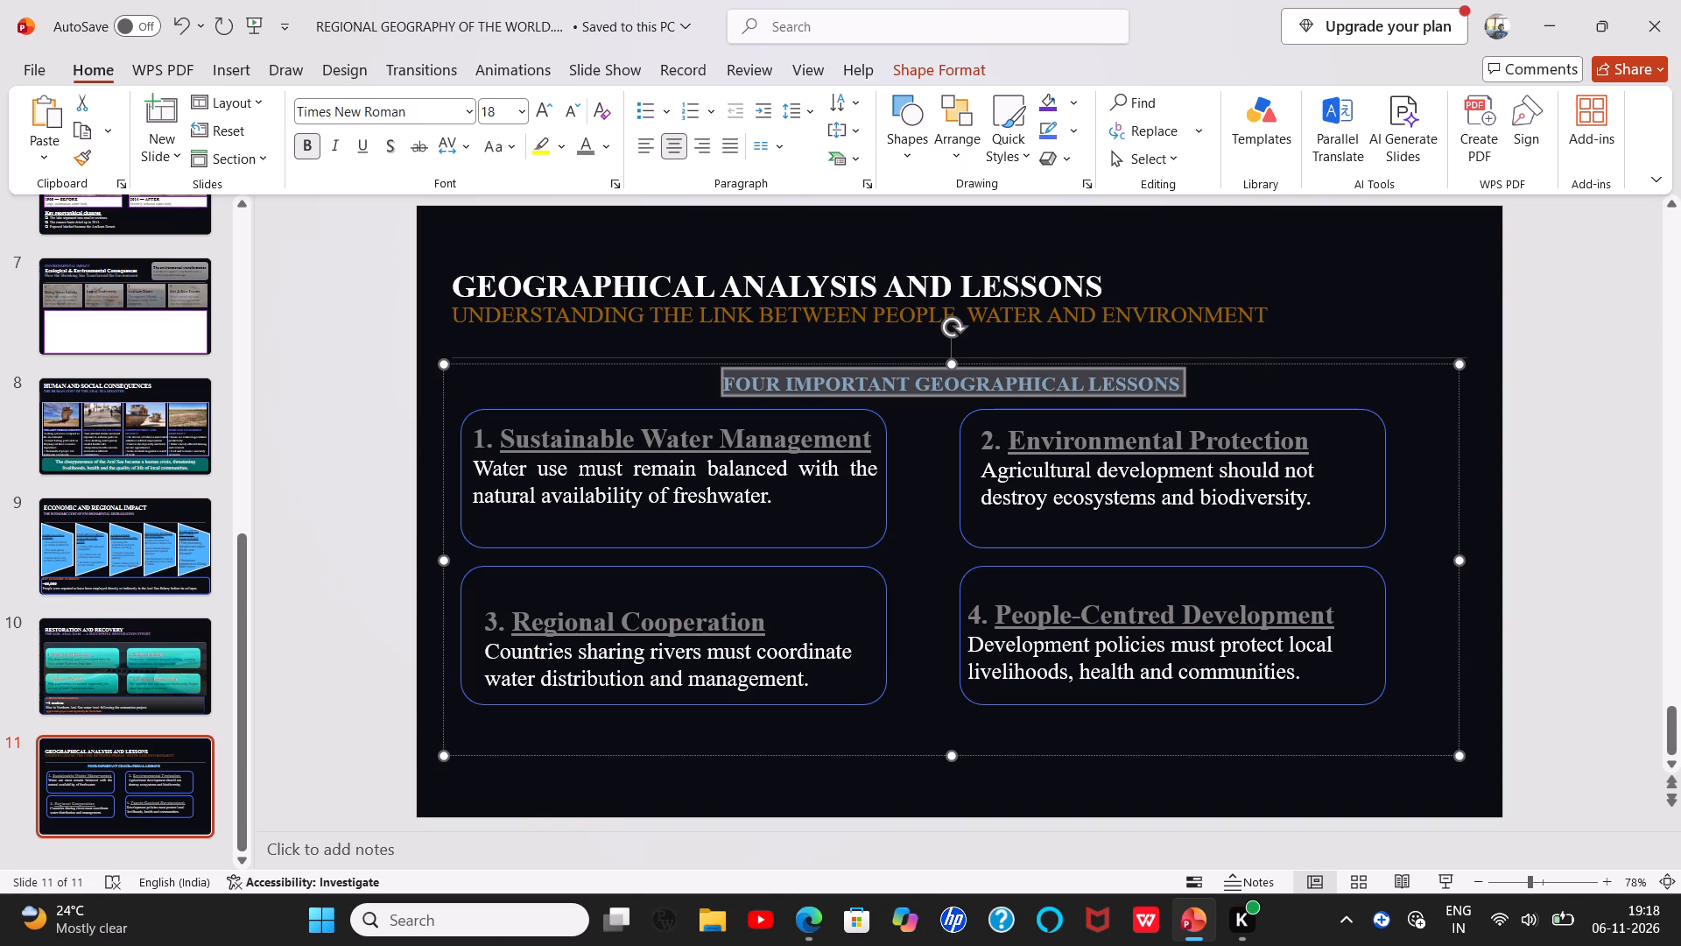
left_click(670, 801)
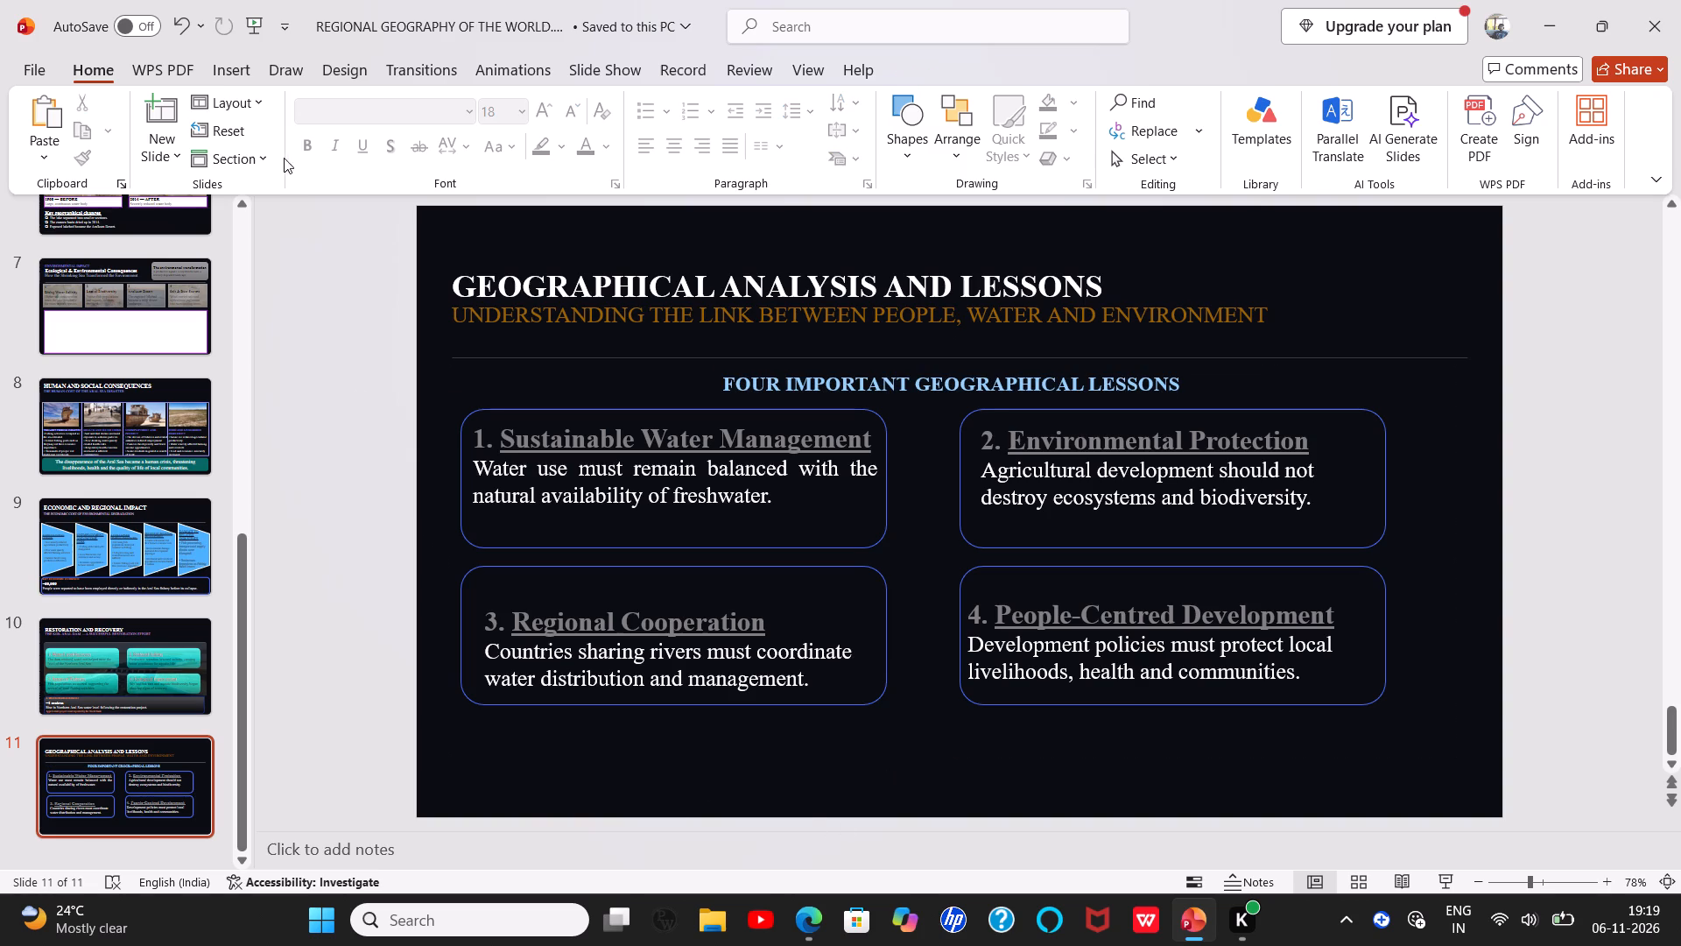
left_click(229, 79)
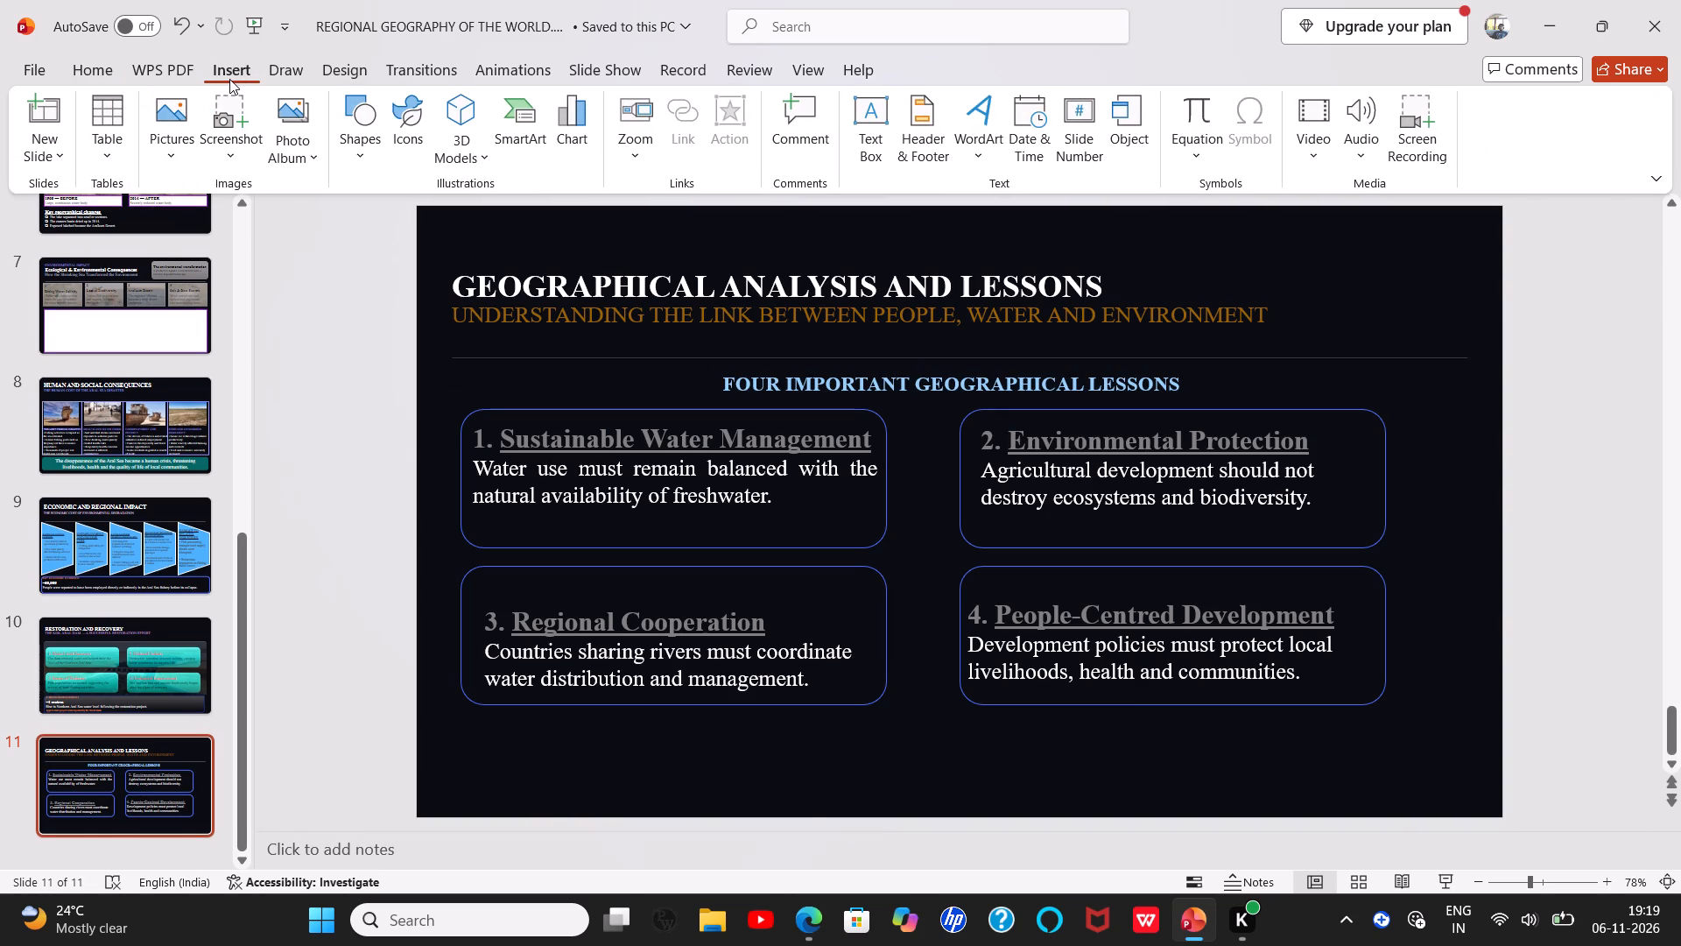
left_click(380, 159)
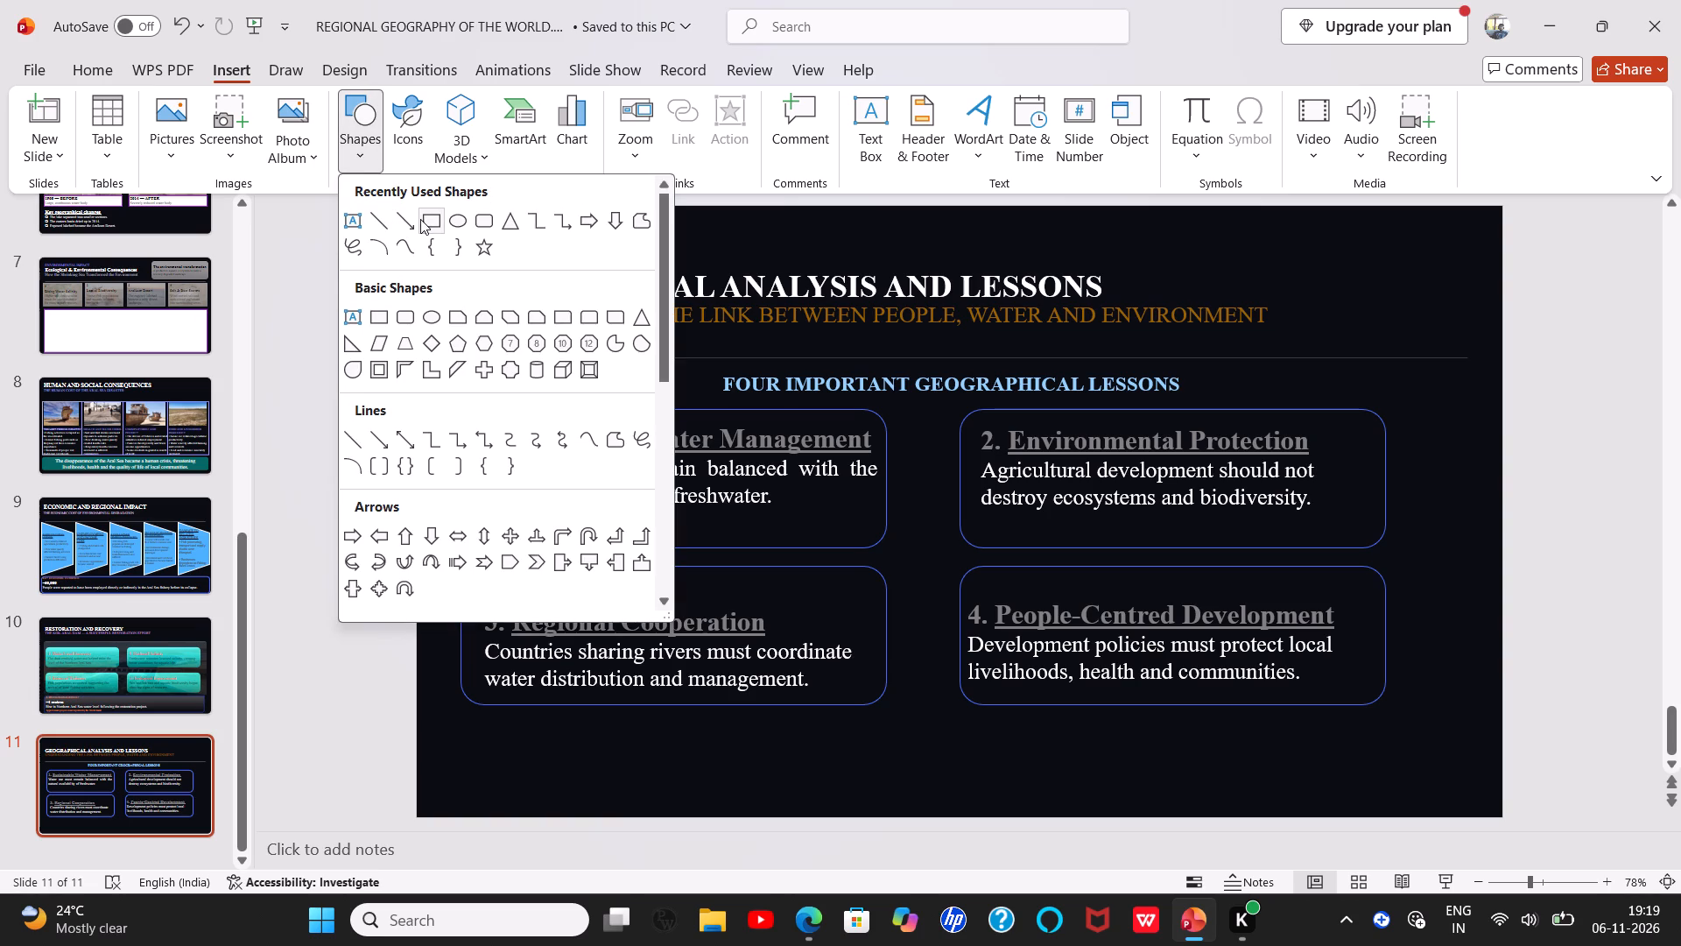
left_click(487, 215)
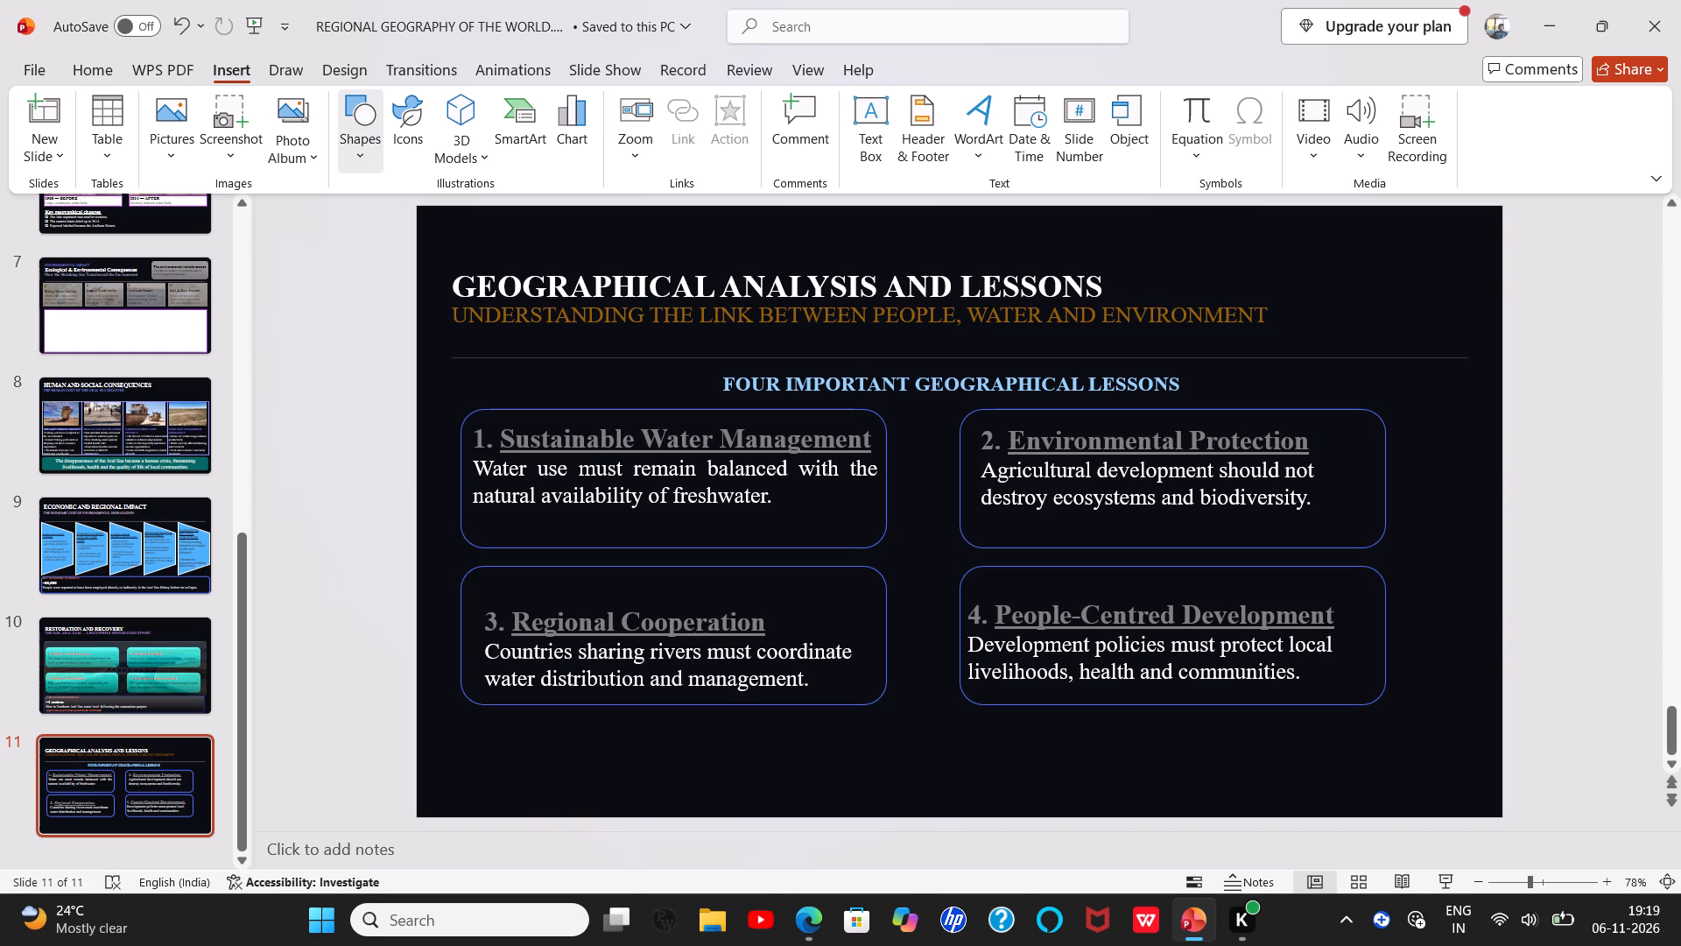
left_click_drag(442, 722, 505, 732)
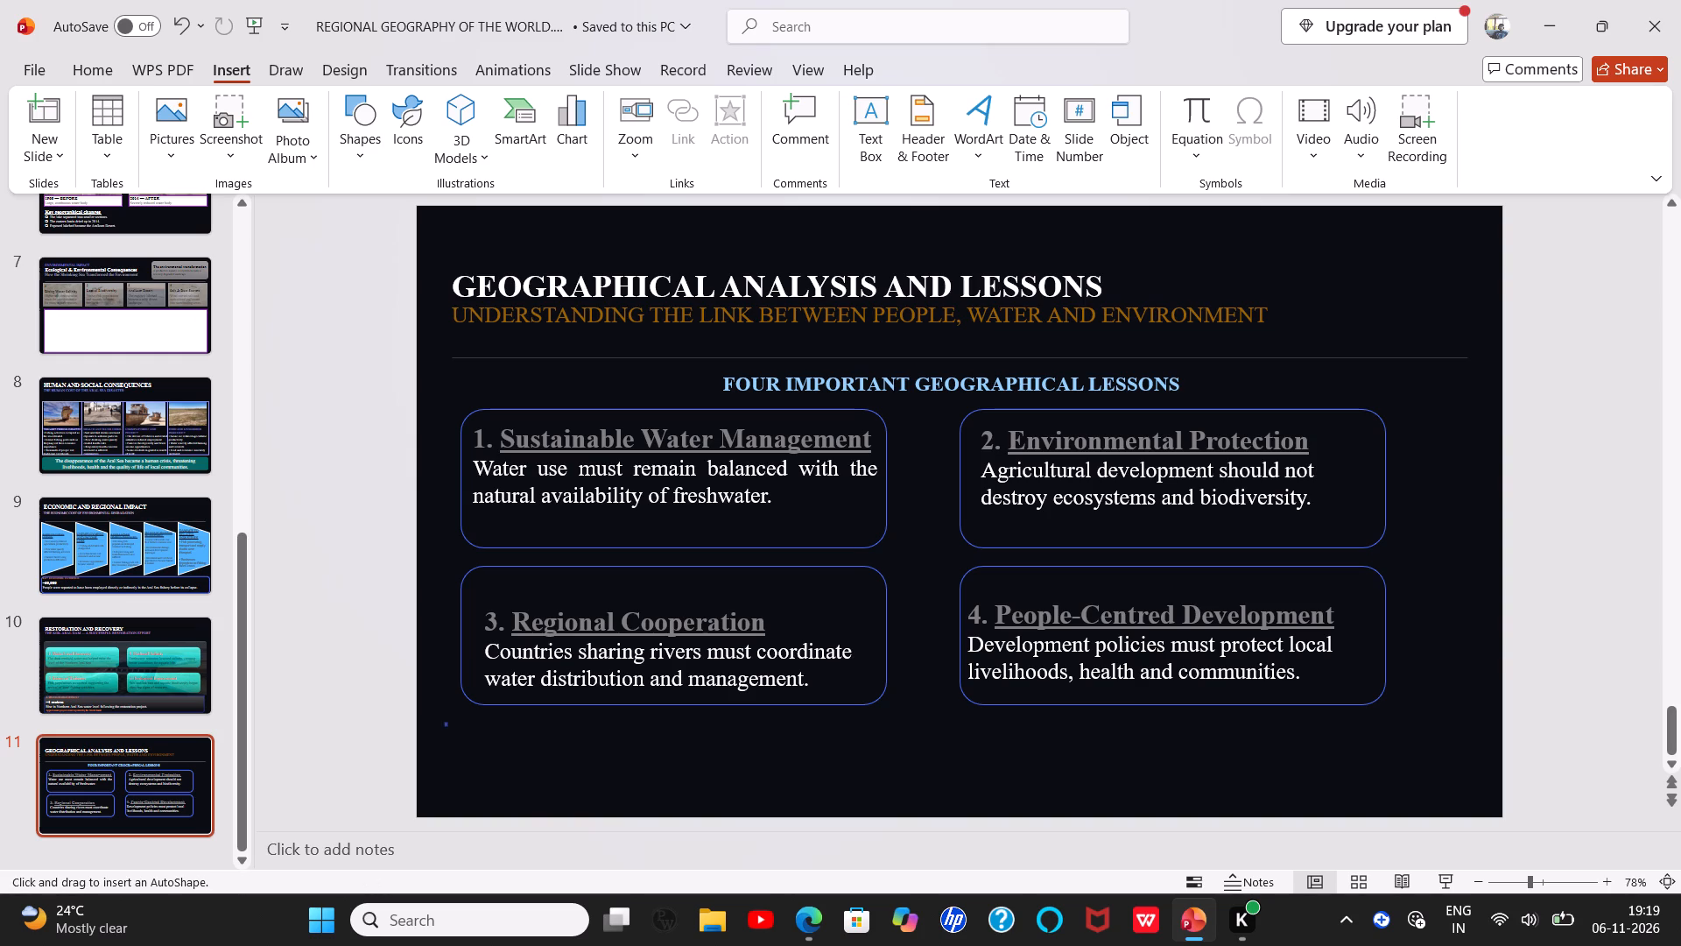
left_click_drag(505, 732, 1474, 801)
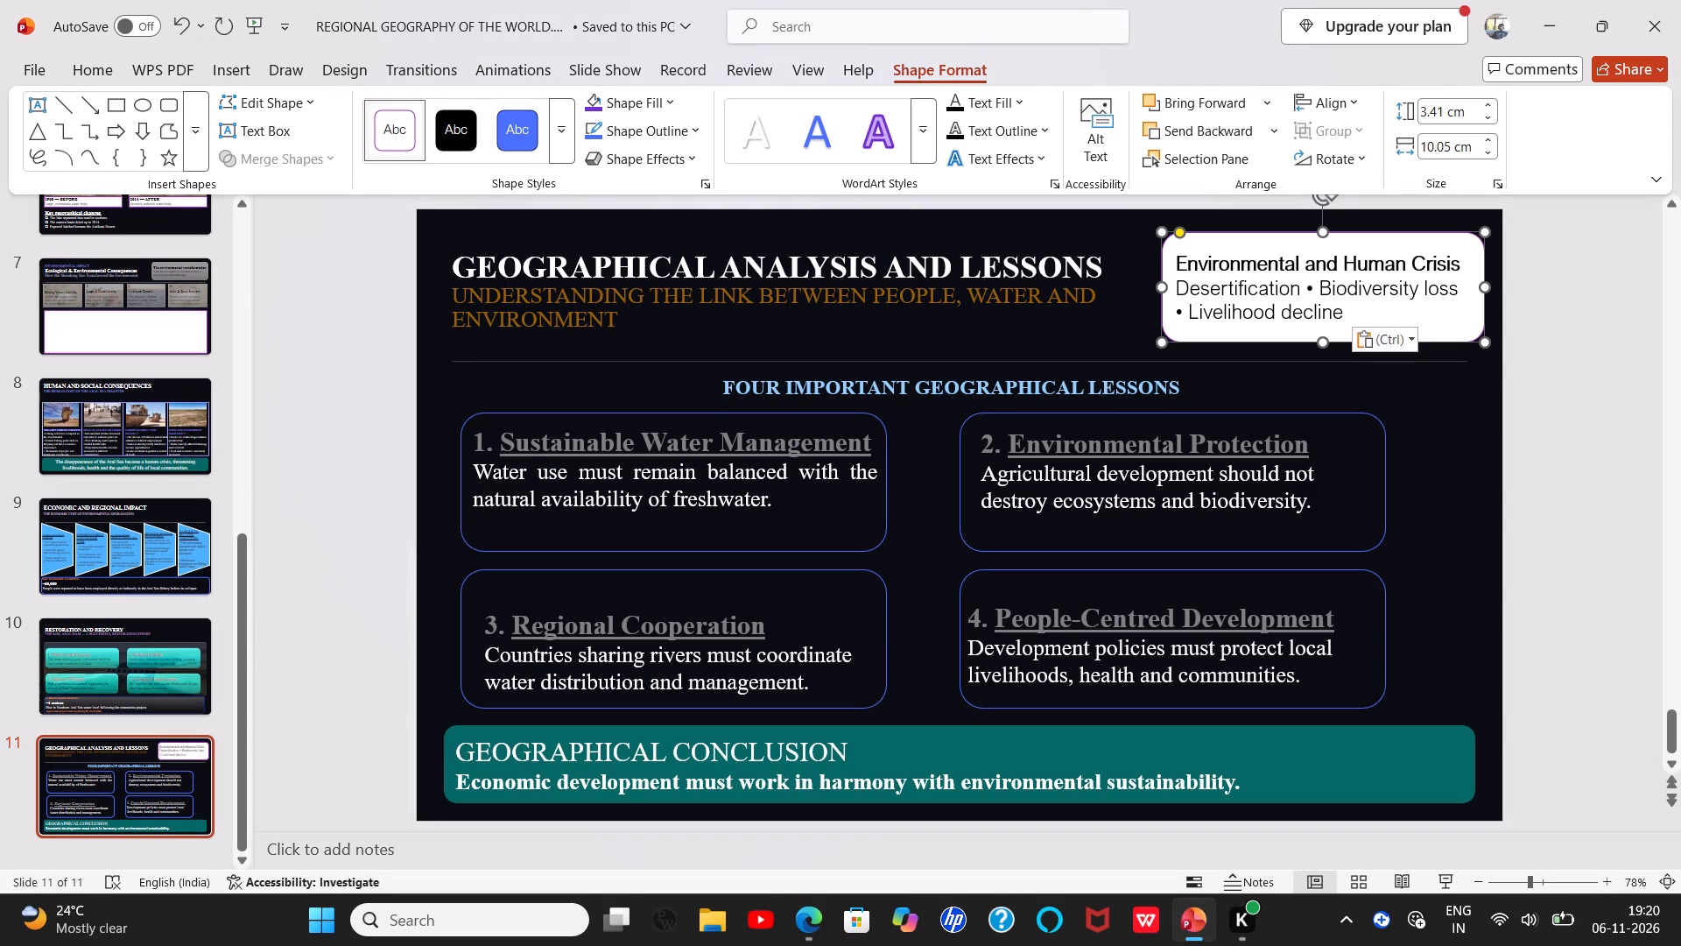
Enlarge the heading Environmental and Human Crisis by one font size.
left_click_drag(1180, 258, 1186, 258)
left_click_drag(1186, 258, 1470, 258)
left_click(1537, 198)
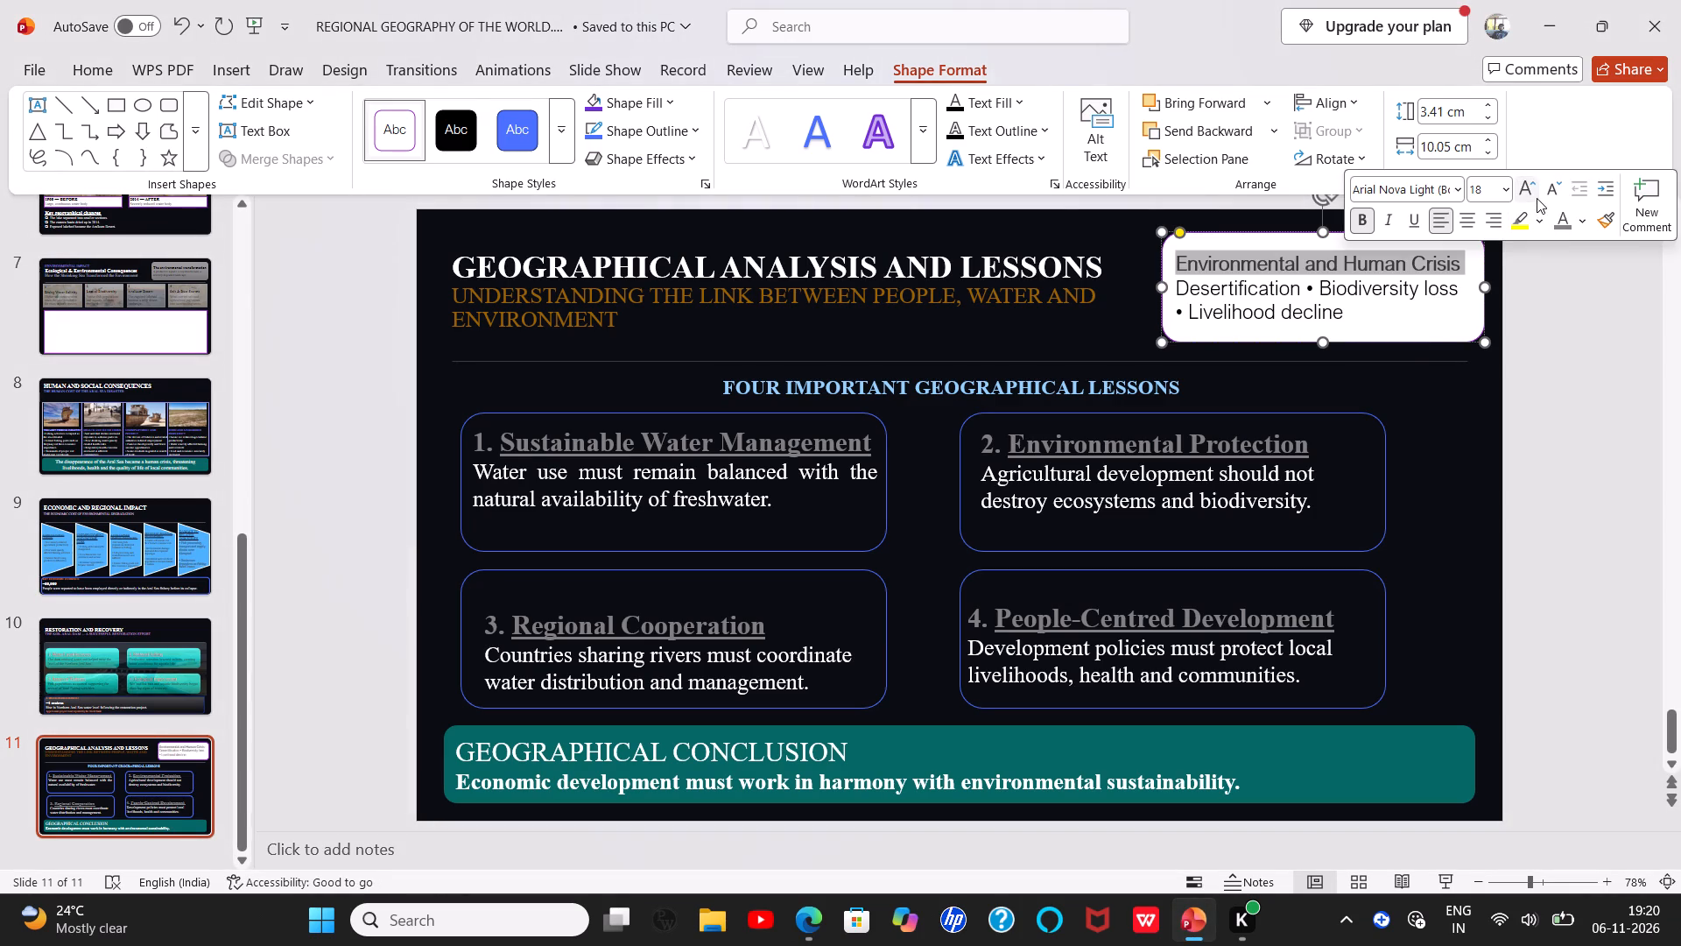
Set all text in the white box to Times New Roman, briefly trying a larger size before reverting it.
left_click(1358, 324)
key("ctrl+a")
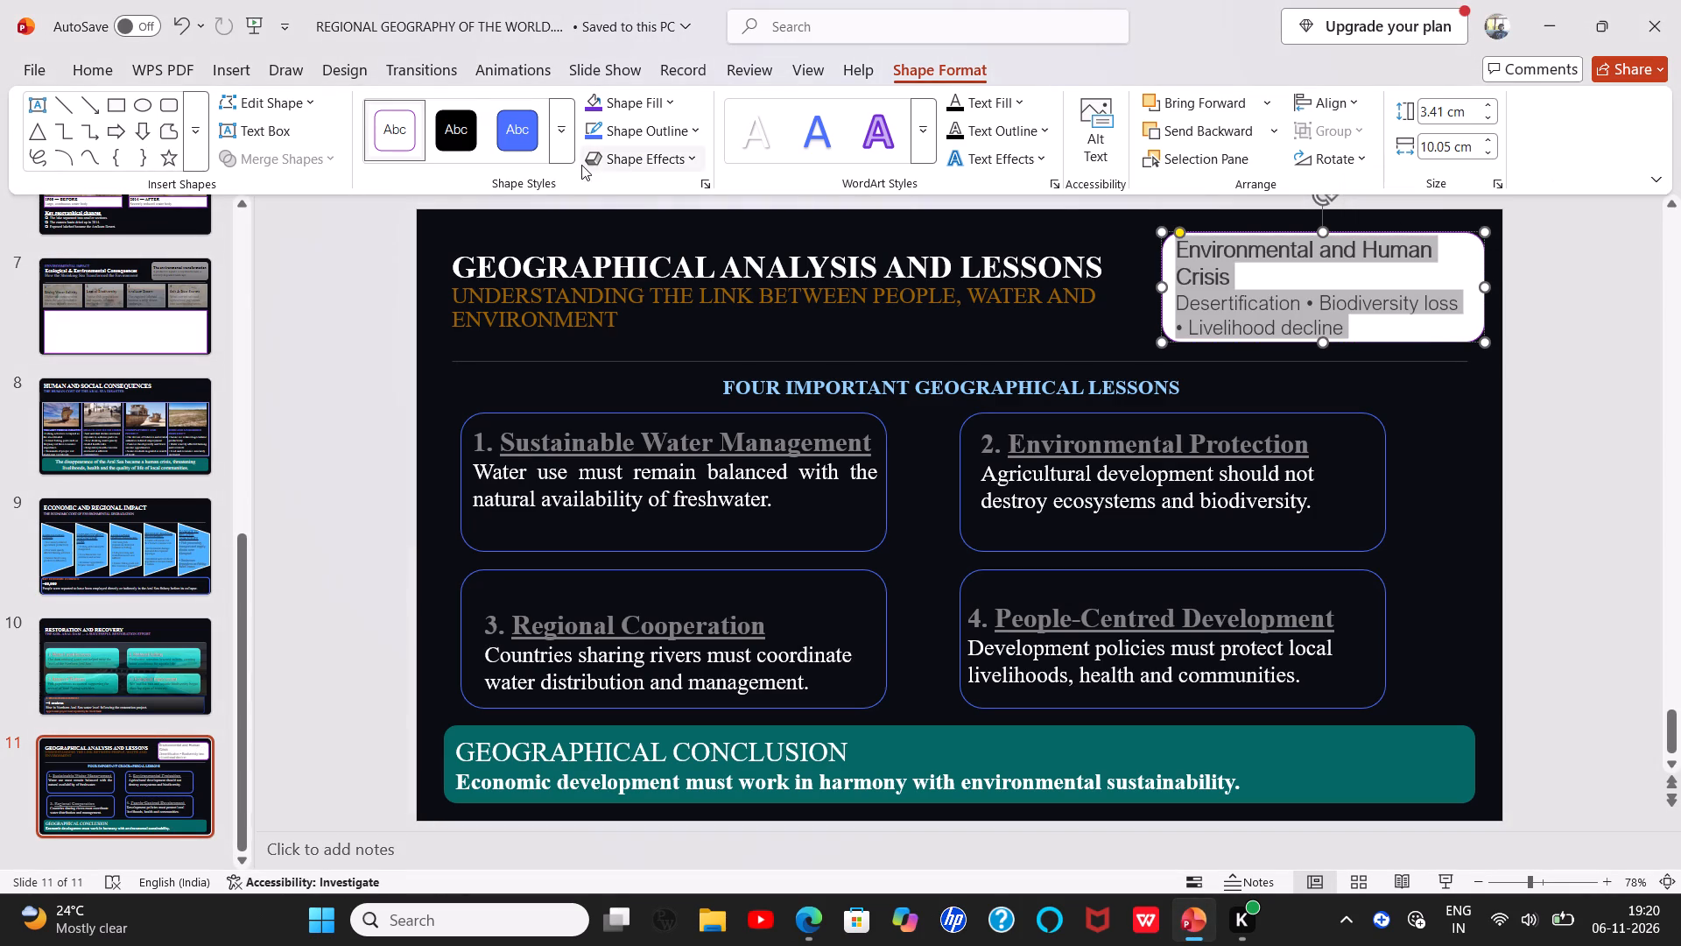
left_click(102, 69)
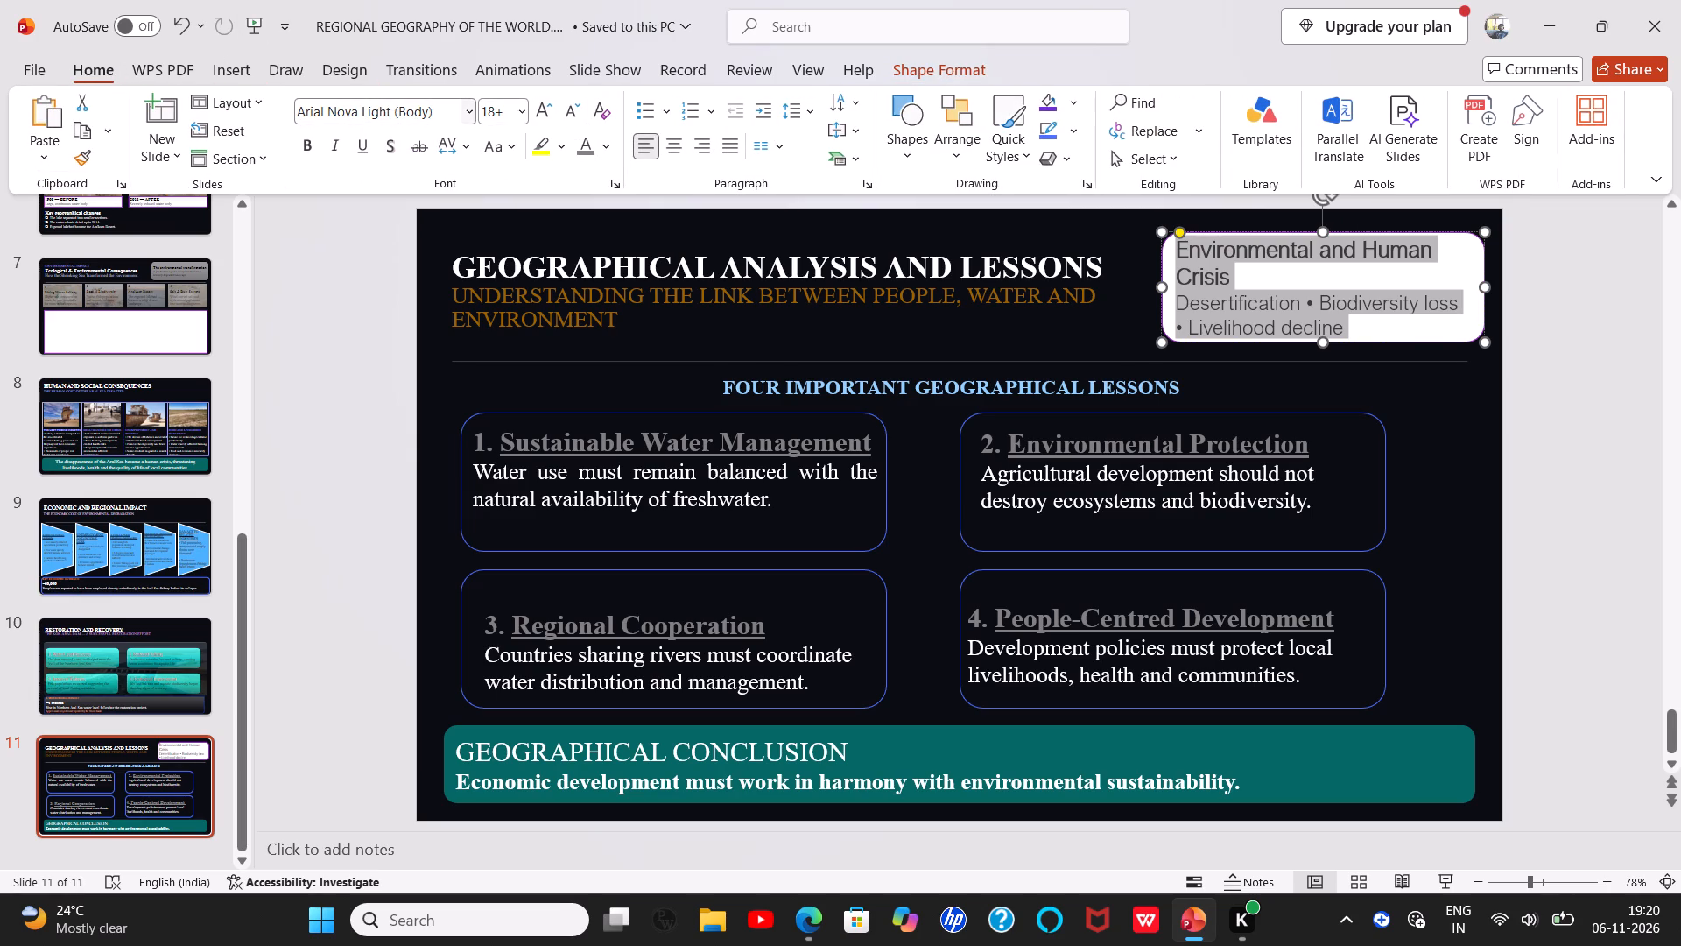
left_click(469, 116)
left_click(517, 264)
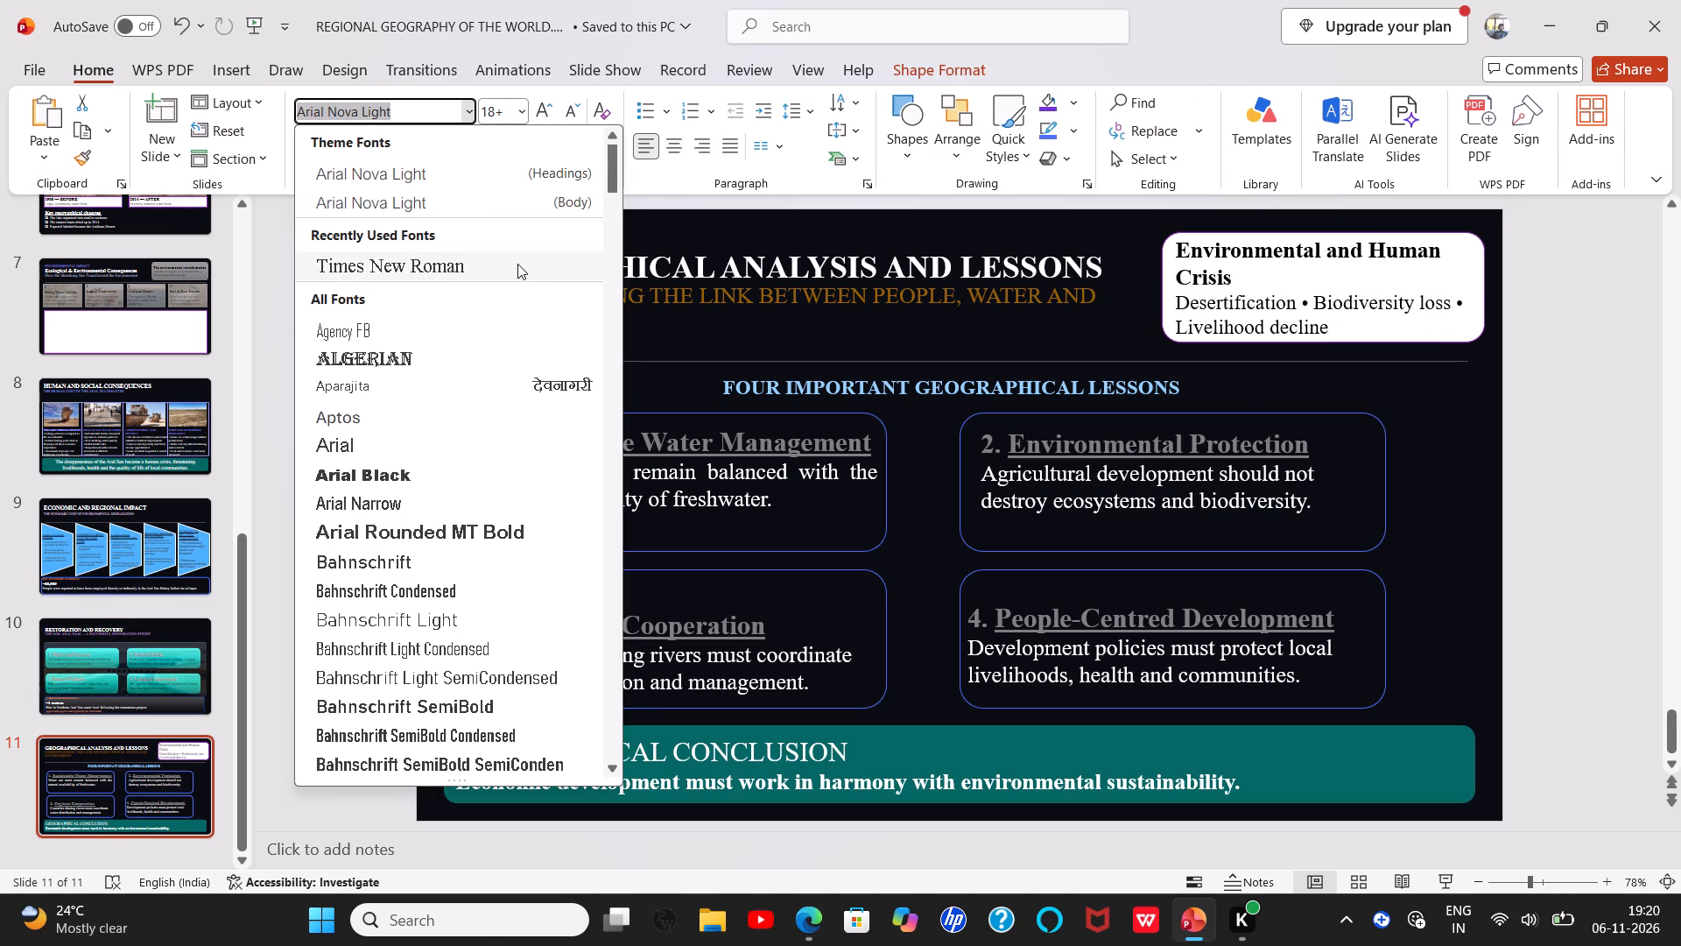
left_click(552, 120)
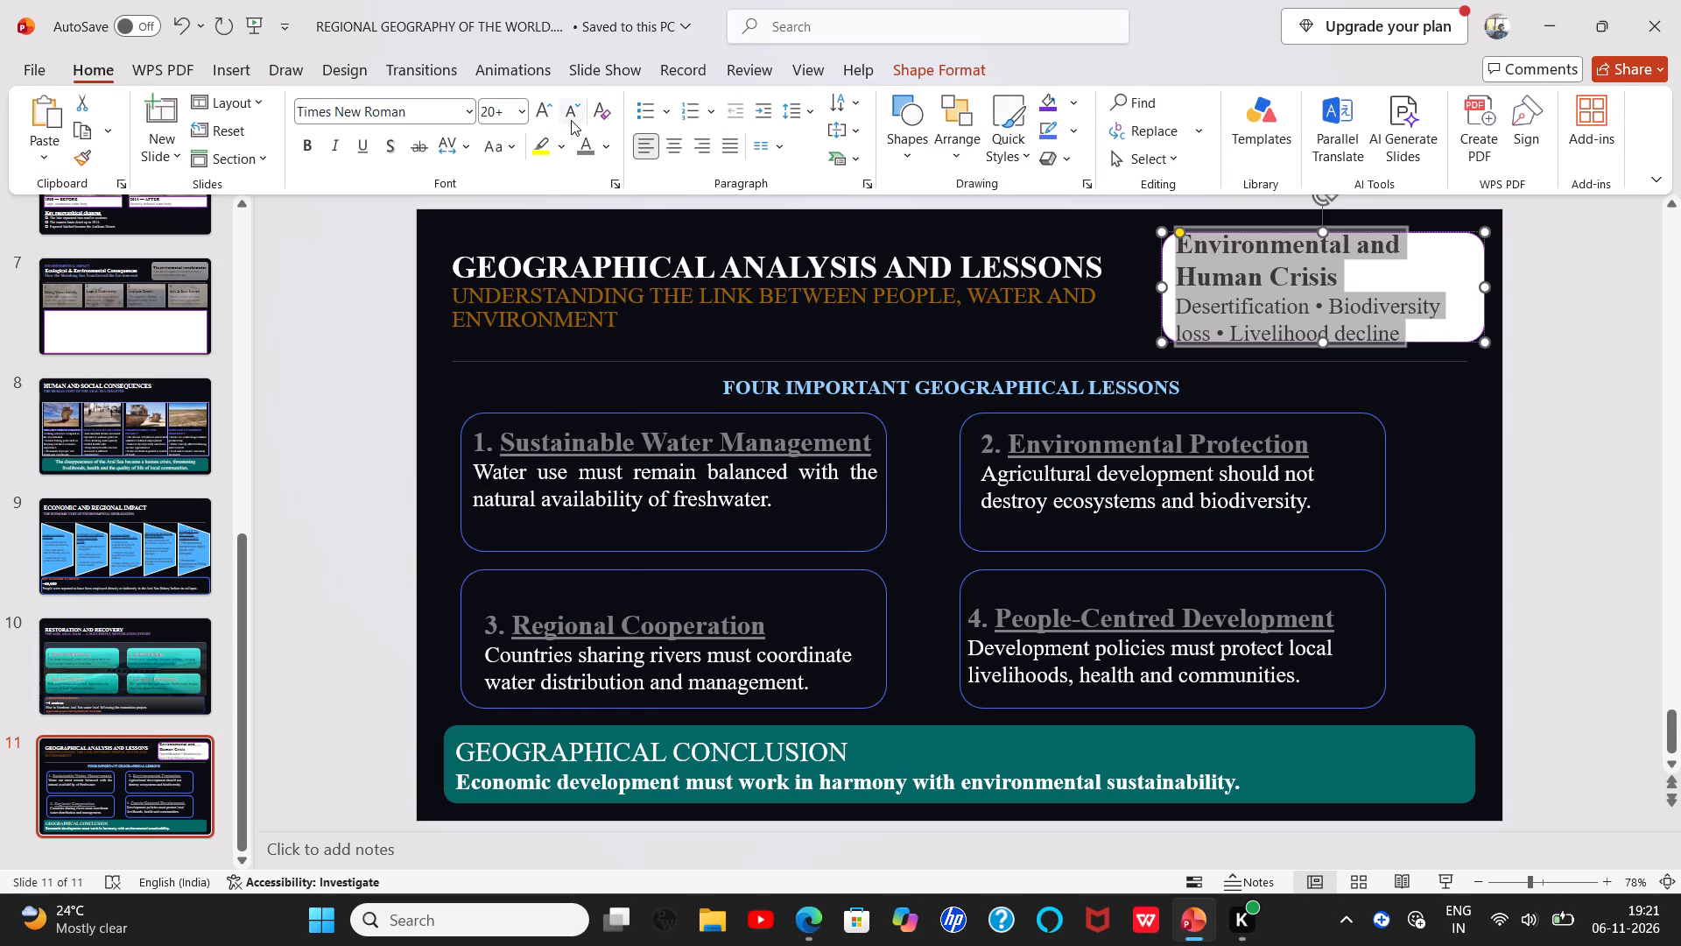
left_click(573, 120)
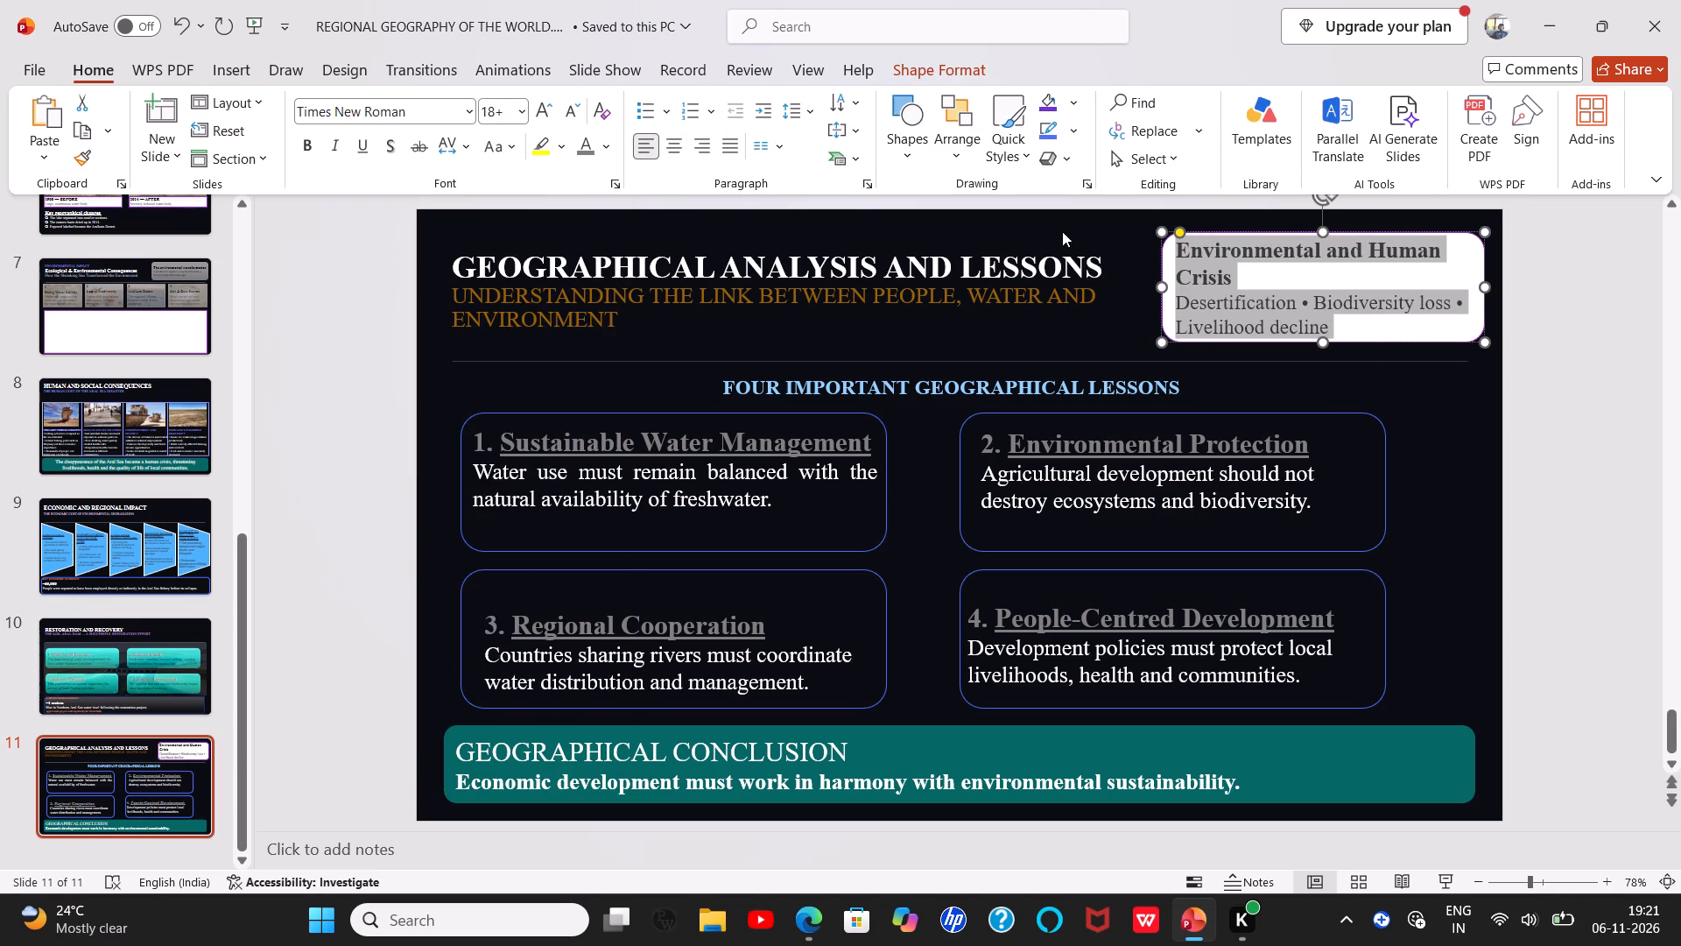
Widen the white box on both sides until the heading Environmental and Human Crisis fits on one line.
left_click(1161, 279)
left_click_drag(1161, 284, 1135, 284)
left_click_drag(1484, 286, 1486, 286)
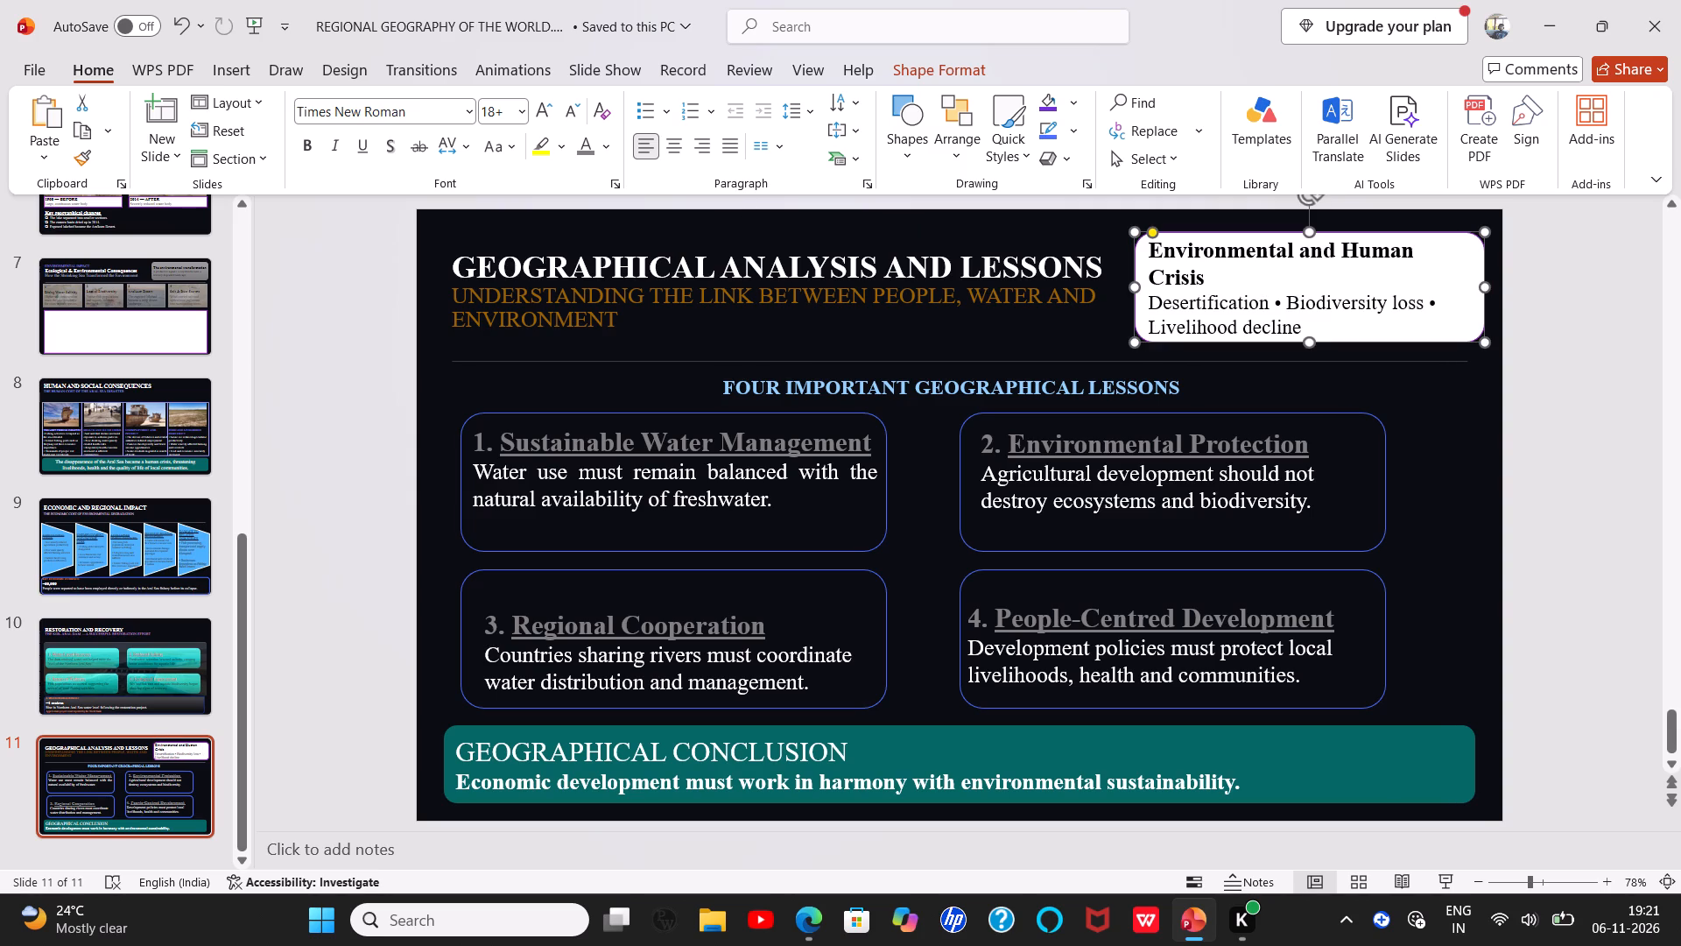
left_click_drag(1486, 286, 1495, 288)
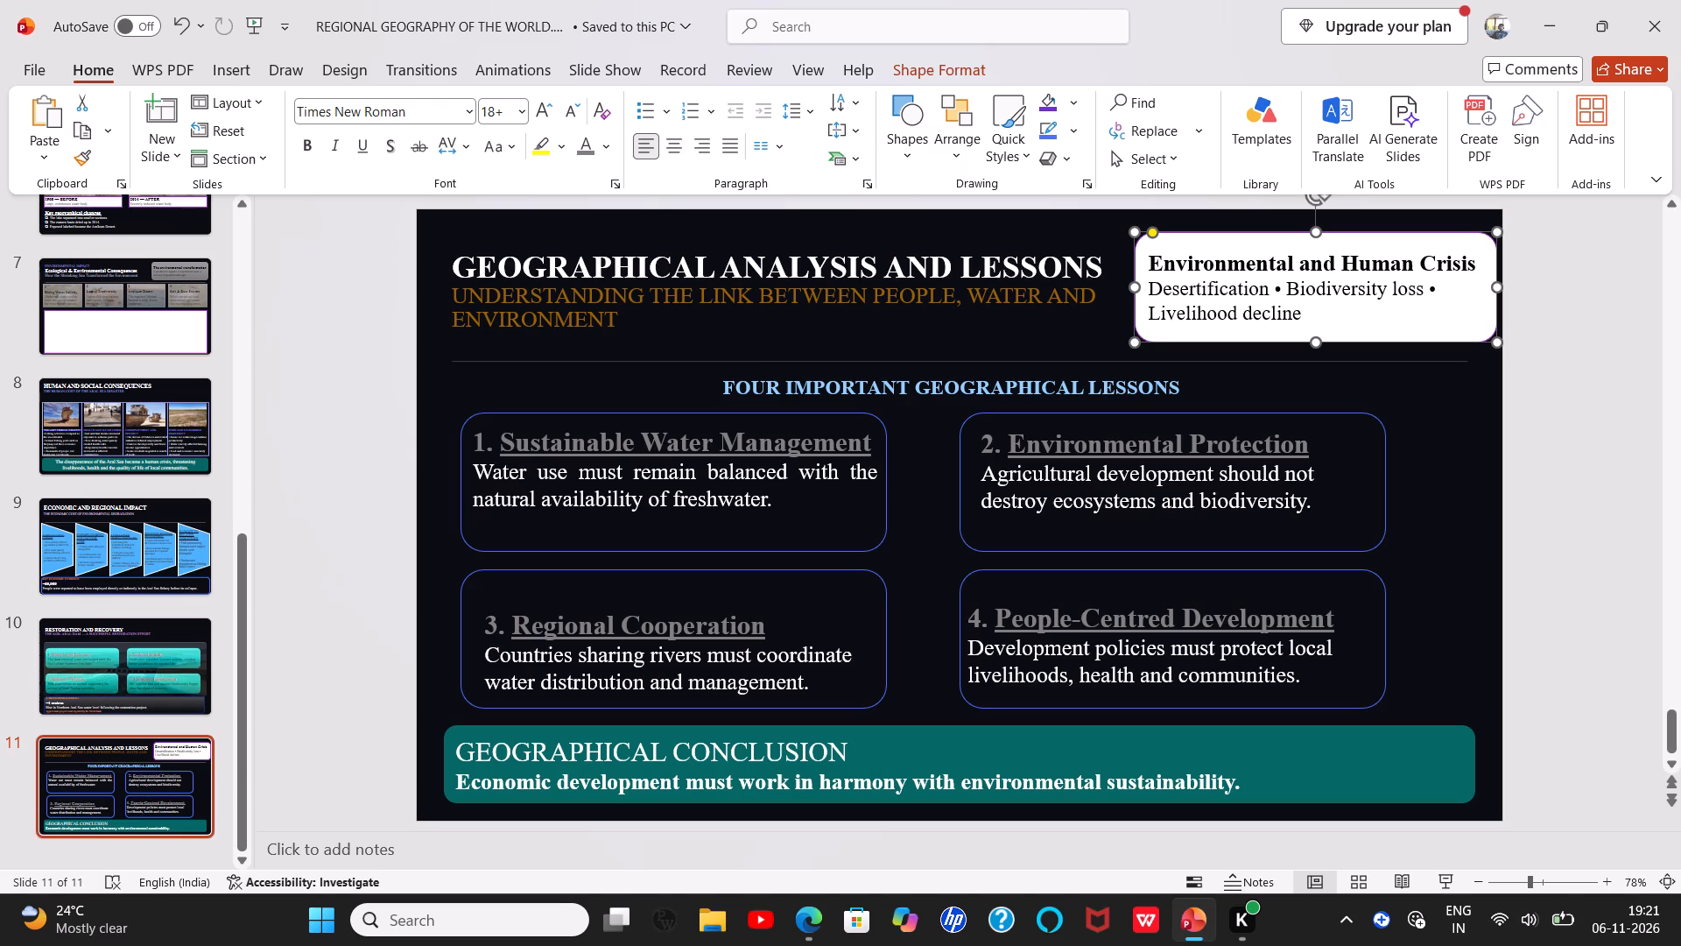
Move Livelihood decline with its bullet character onto its own line, without a leading space.
left_click_drag(1154, 287, 1244, 296)
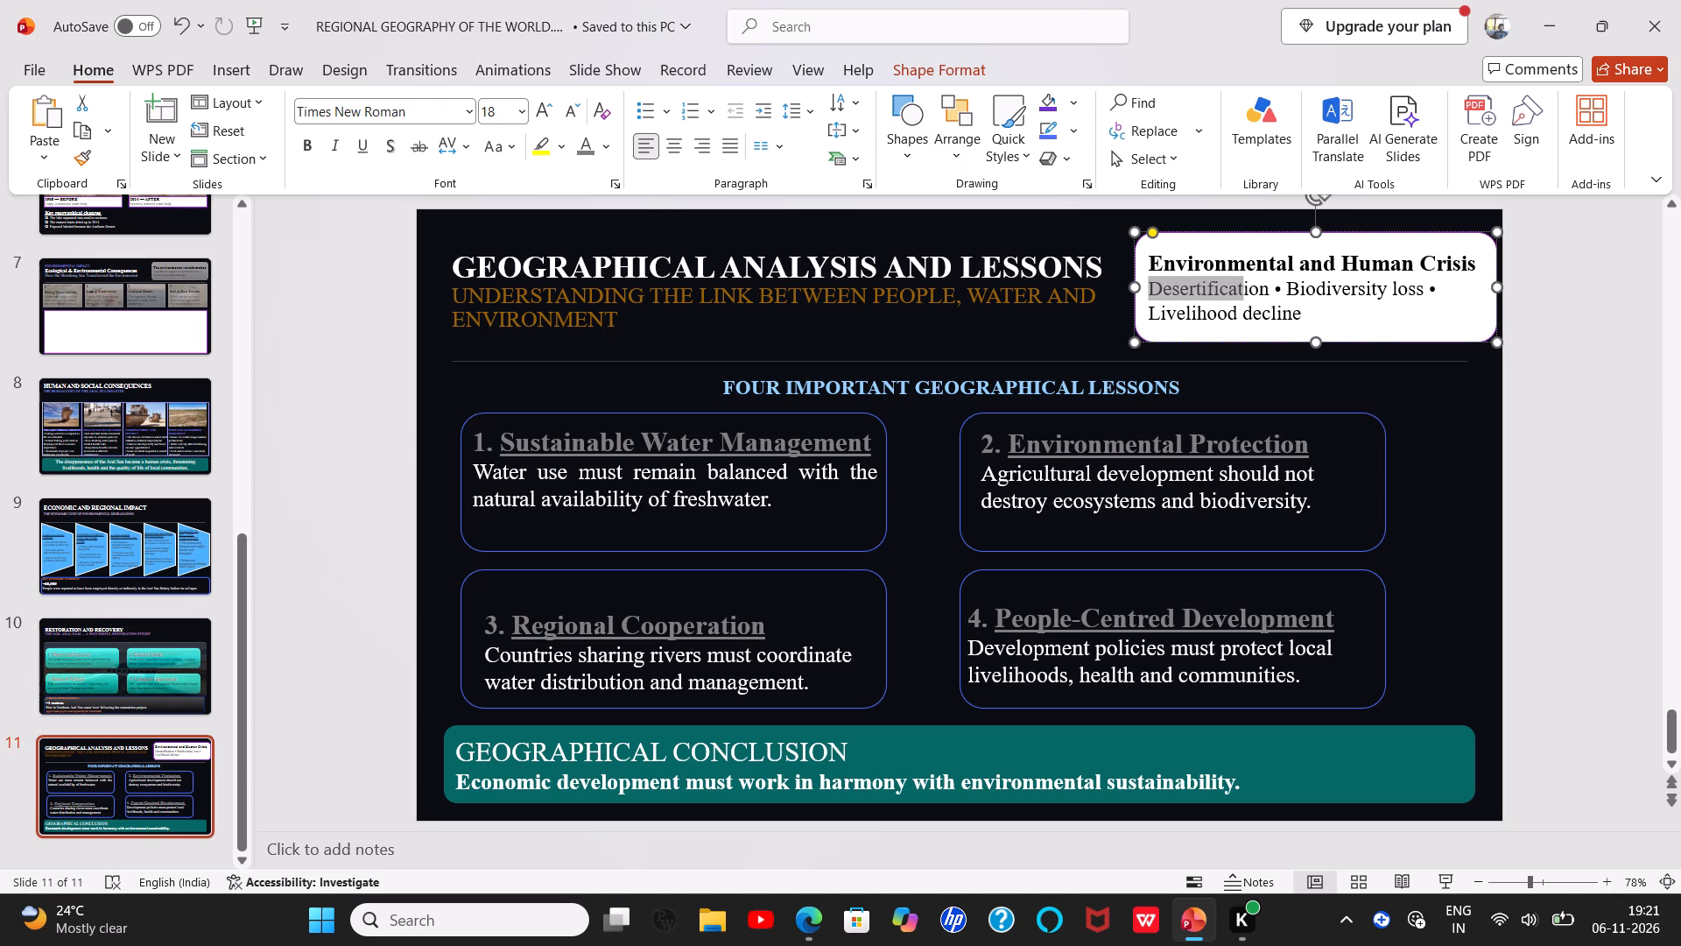
left_click_drag(1244, 296, 1276, 294)
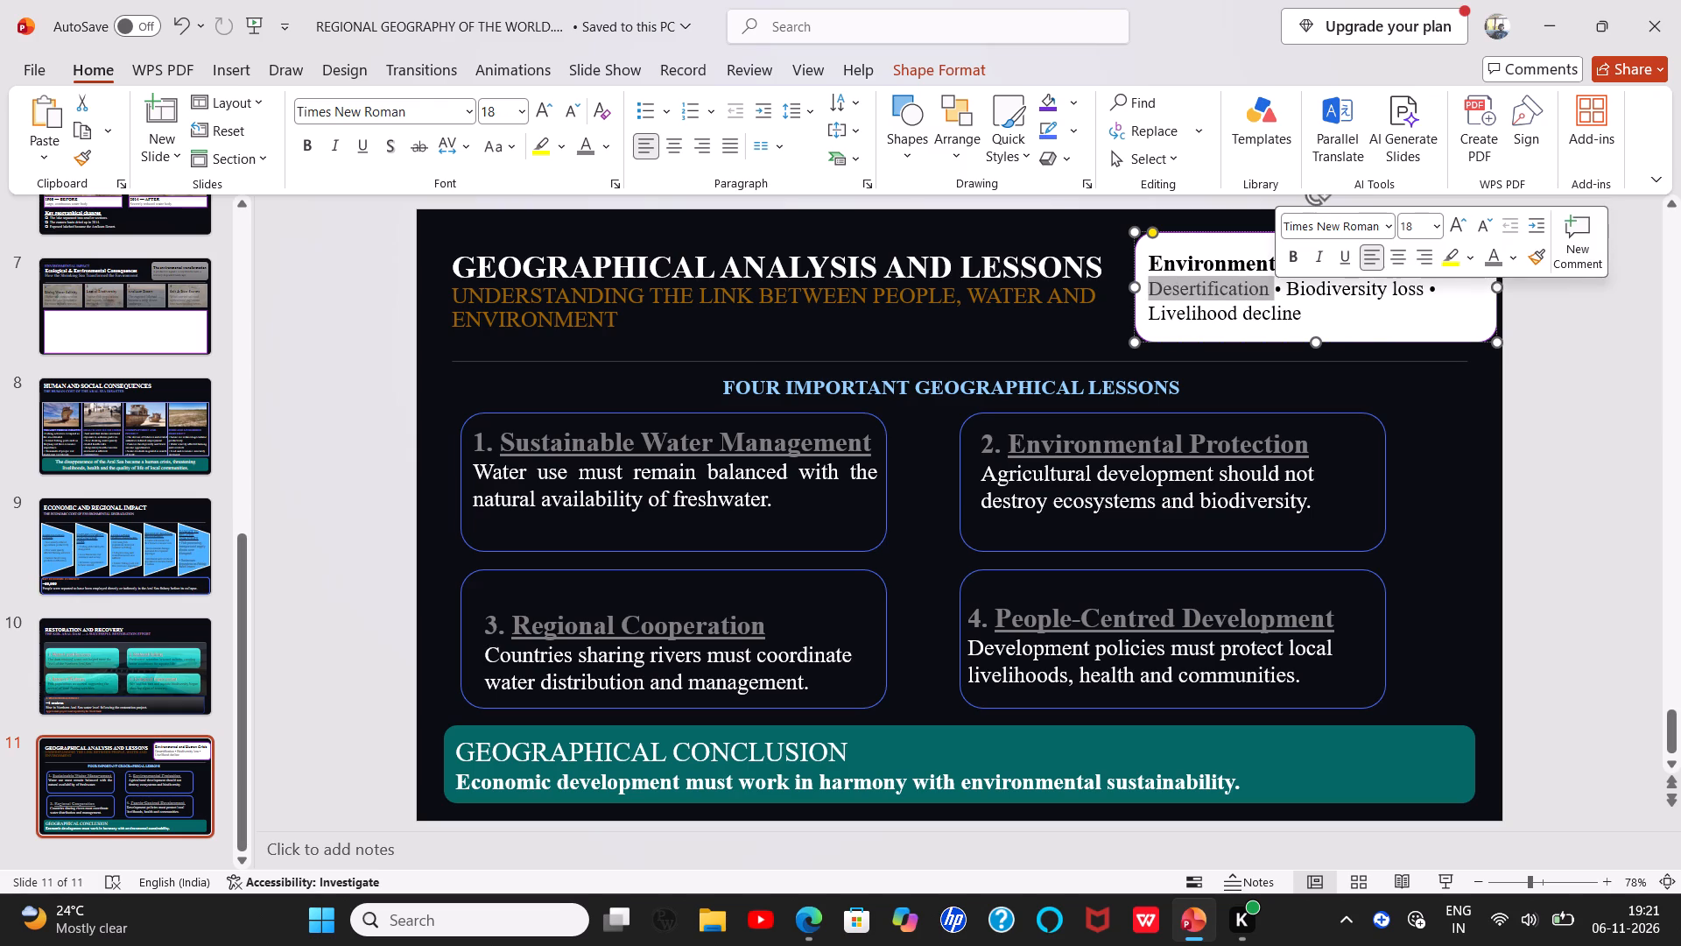
left_click(1419, 287)
key("Right")
key("Return")
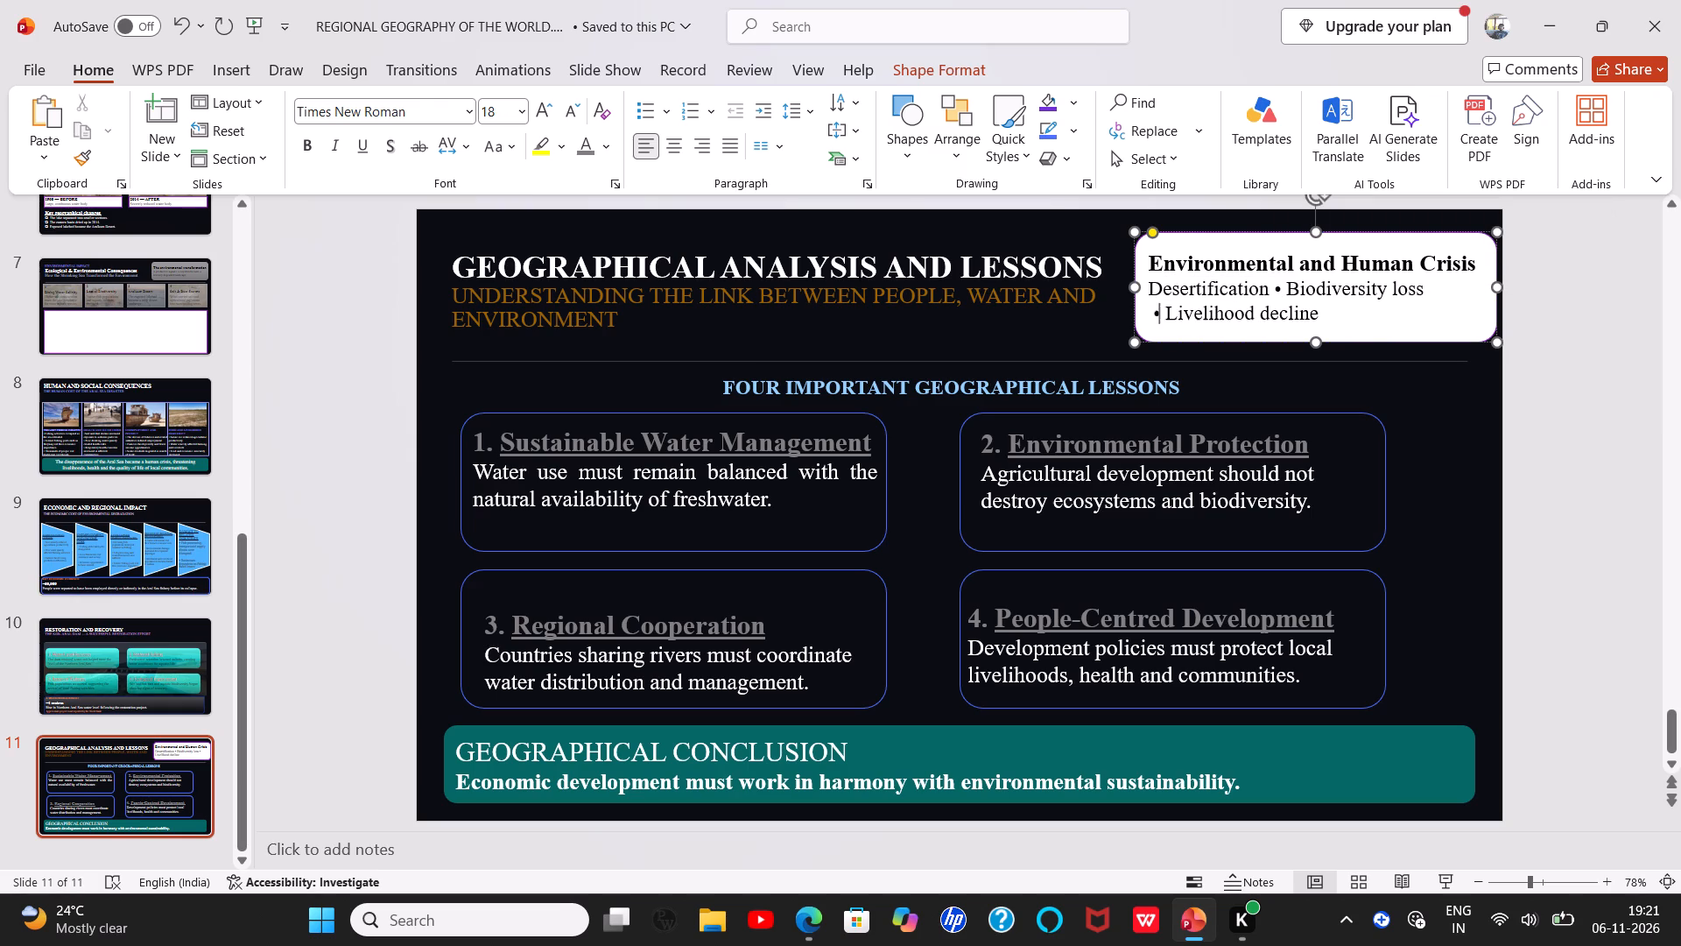
key("Right")
key("BackSpace")
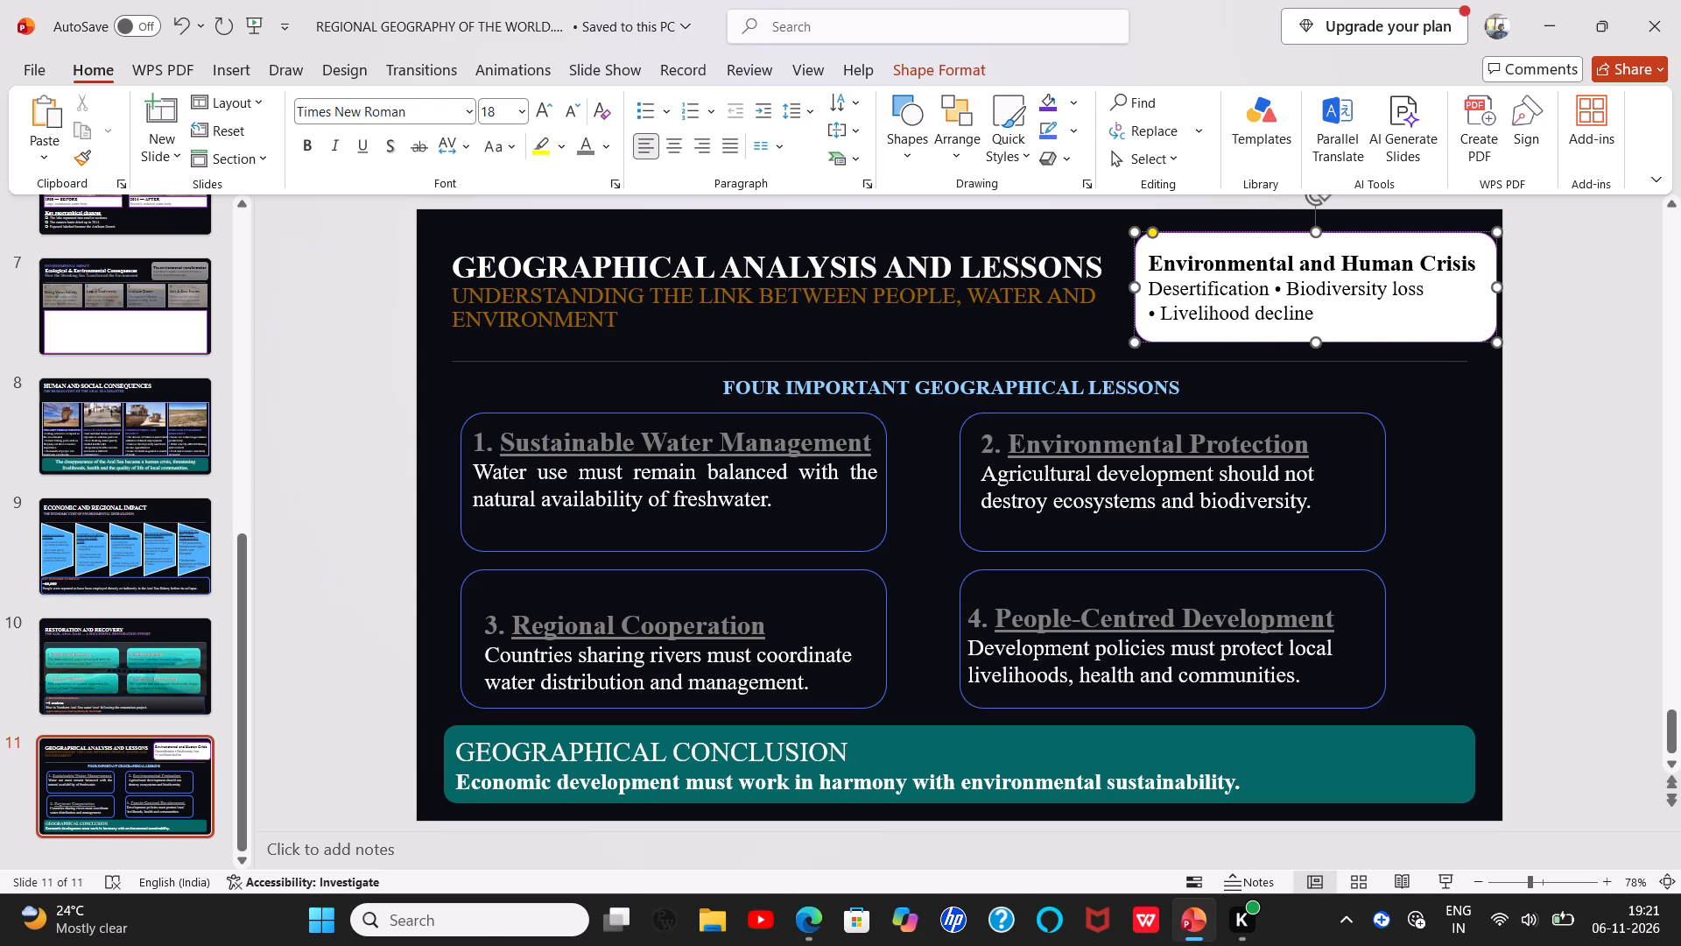
Put Biodiversity loss on its own line and remove the inline bullet characters from the three consequences.
left_click(1275, 286)
key("space")
key("Right")
key("Return")
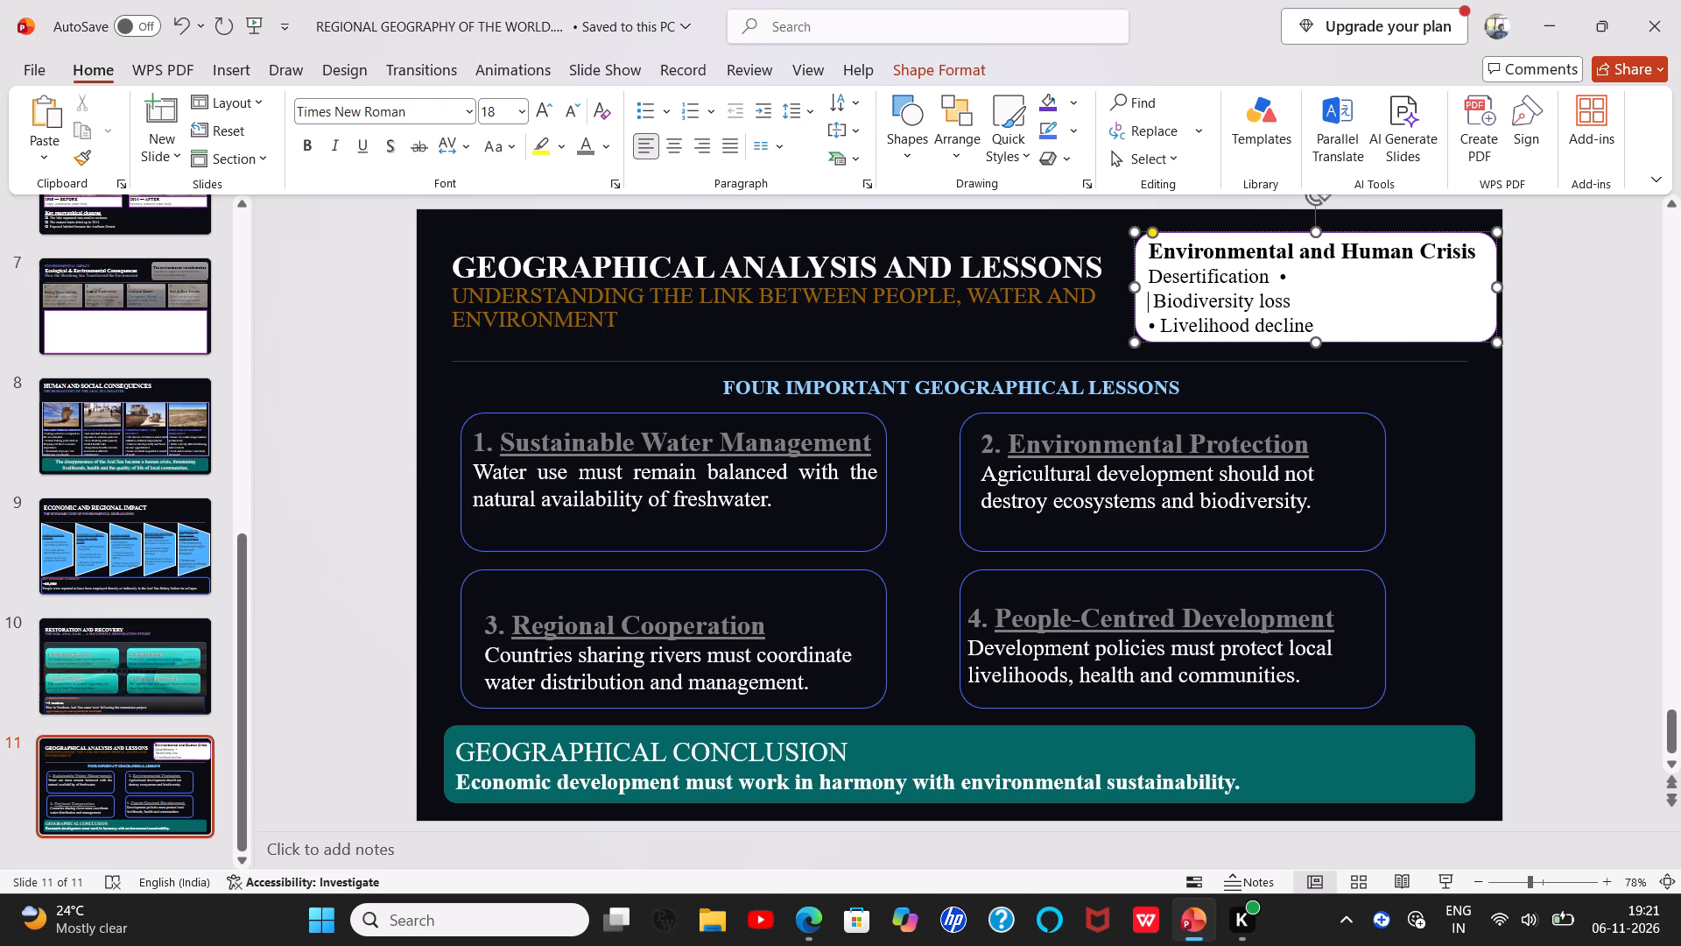
key("Down")
key("Right")
key("BackSpace")
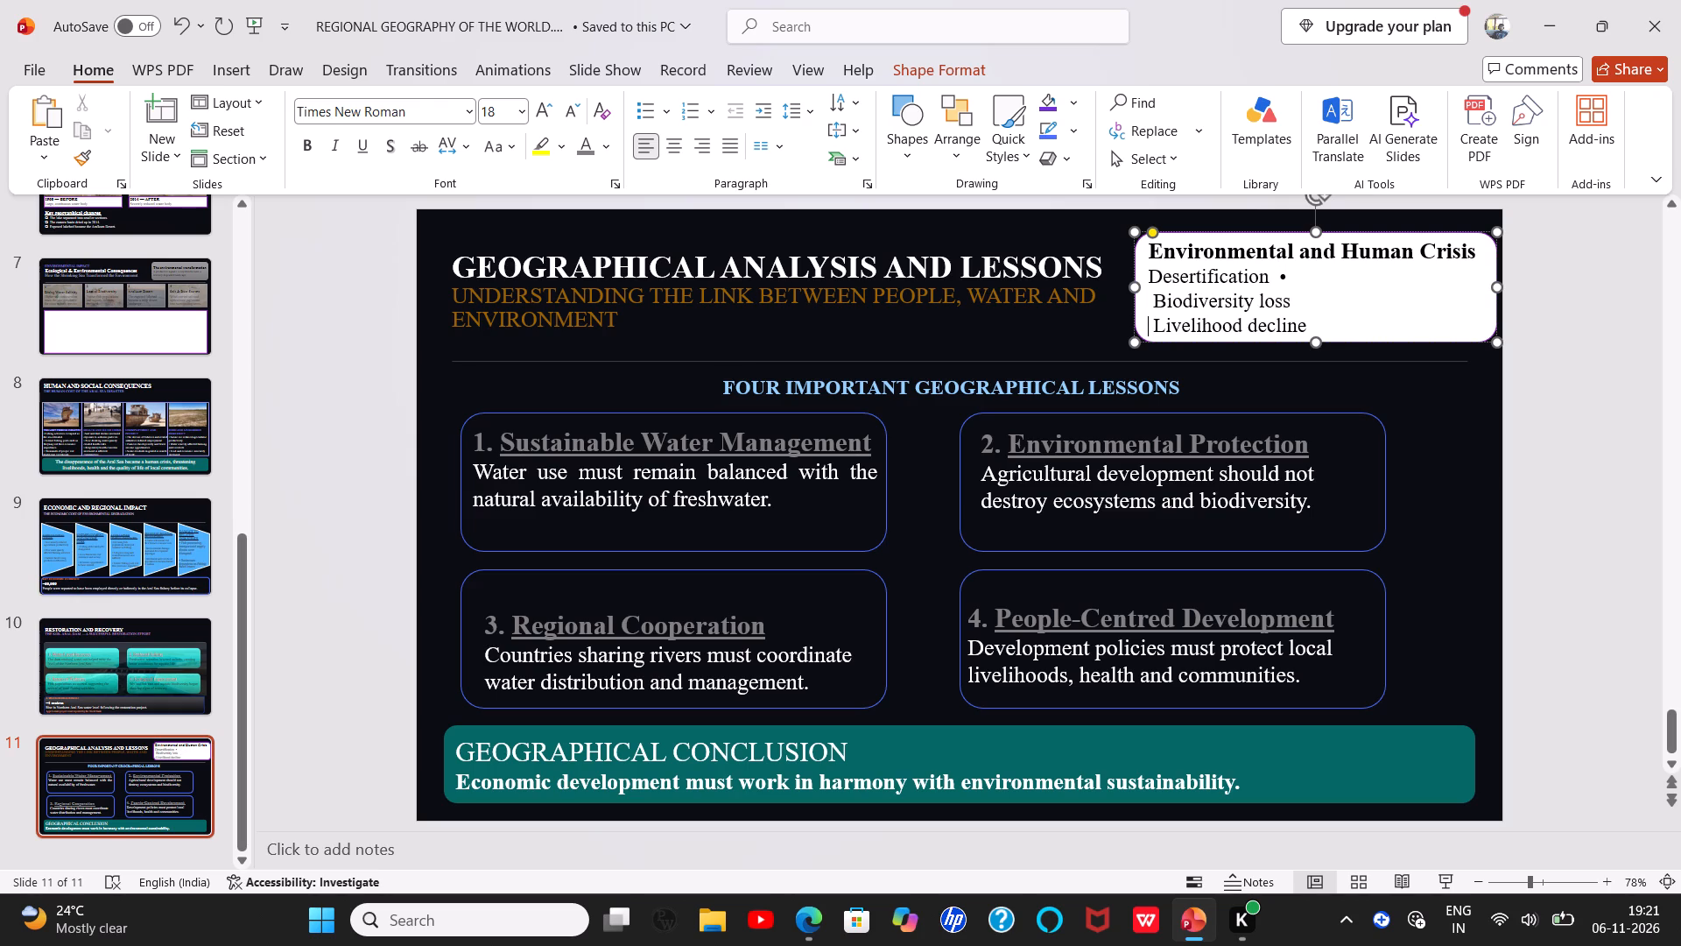
left_click(1322, 274)
key("BackSpace")
Add a leading space before Desertification to line it up with the two consequences below.
key("Left")
key("Left")
key("Left")
key("Left")
key("Left")
key("Left")
key("Left")
key("Left")
key("Left")
key("Left")
key("Left")
key("Left")
key("Left")
key("Left")
key("Left")
key("Left")
key("Left")
key("space")
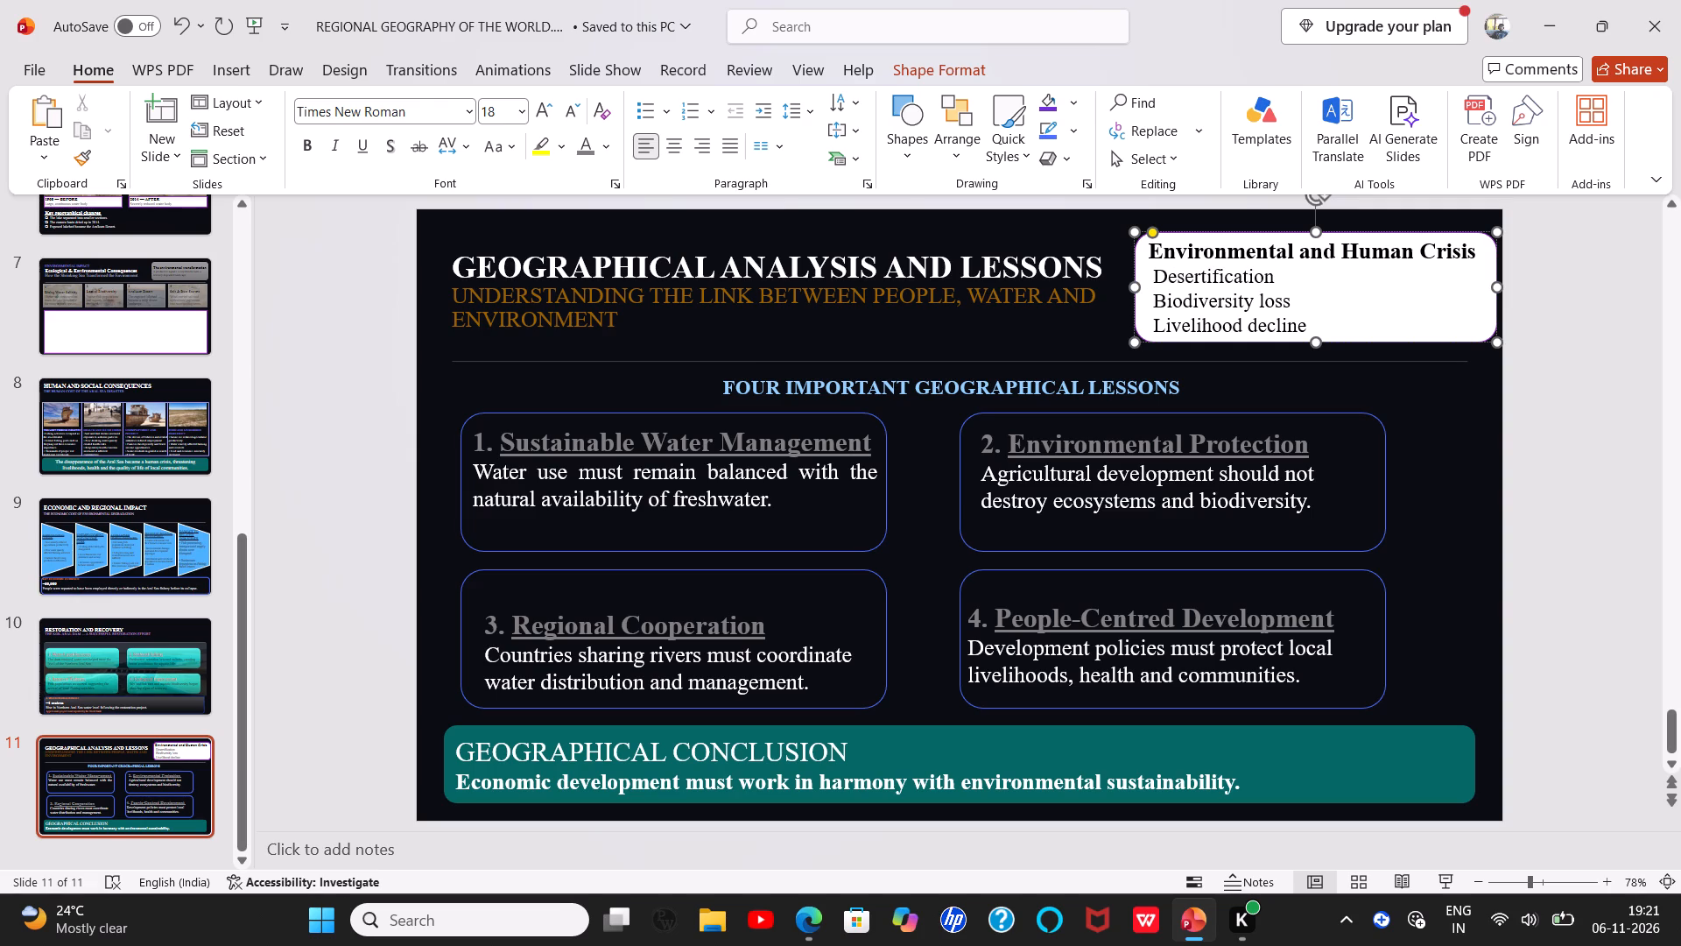
Format Desertification, Biodiversity loss and Livelihood decline as a list with hollow square bullets.
left_click_drag(1153, 273, 1337, 335)
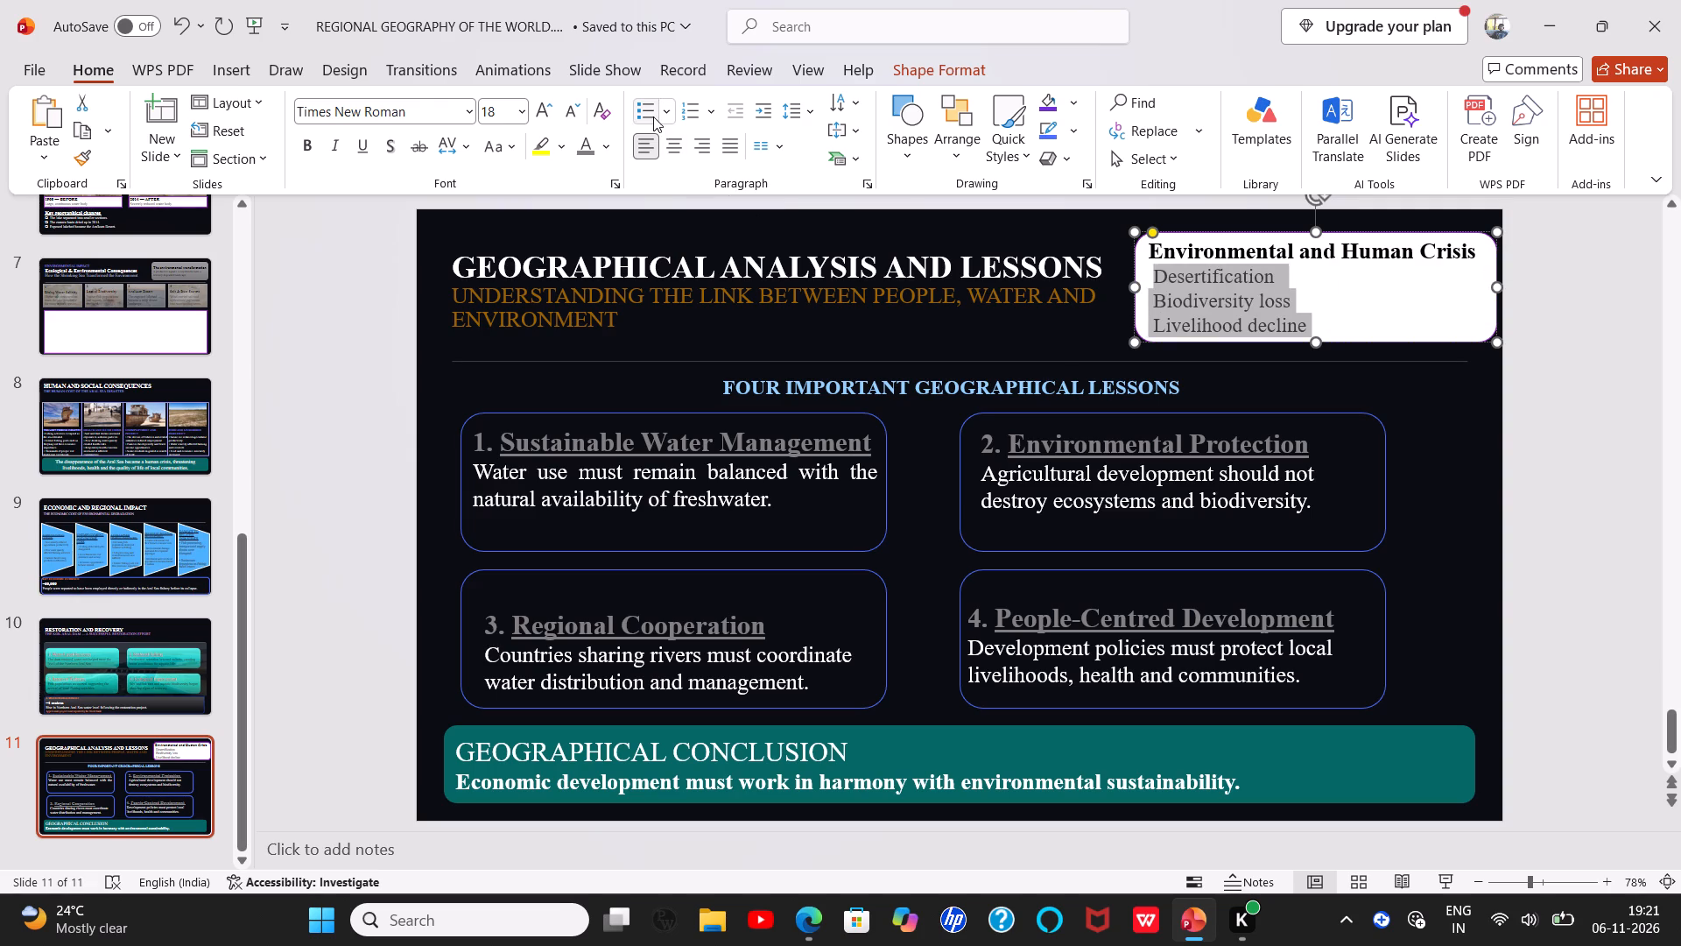
left_click(643, 109)
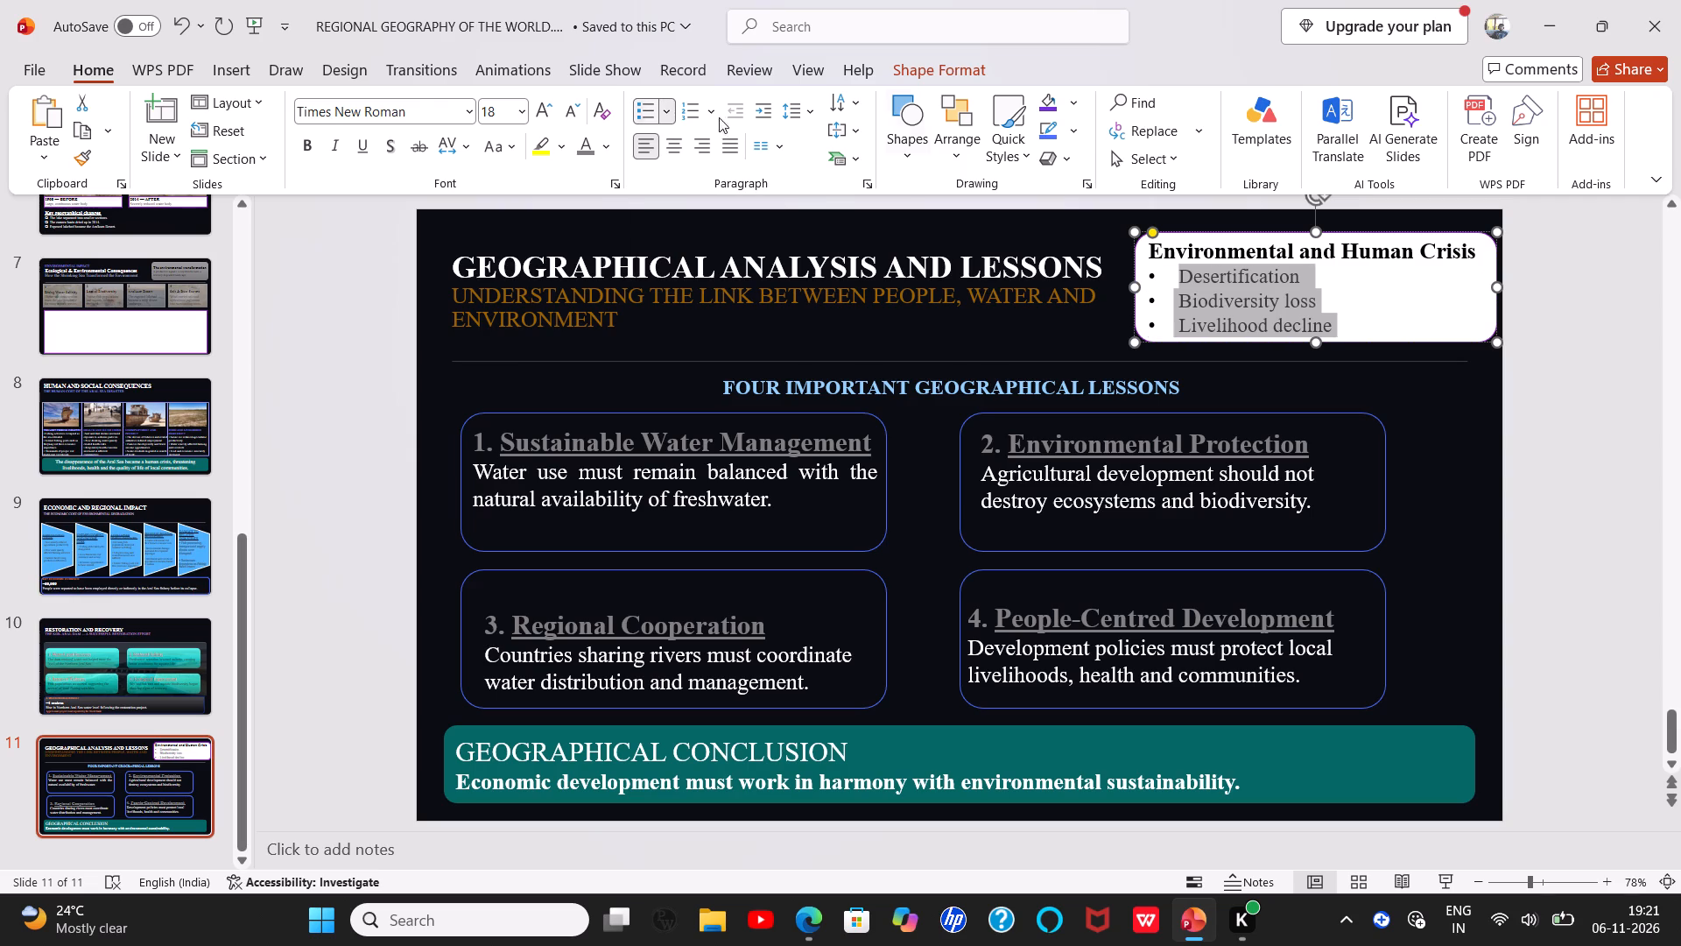
left_click(662, 111)
left_click(785, 263)
left_click(398, 462)
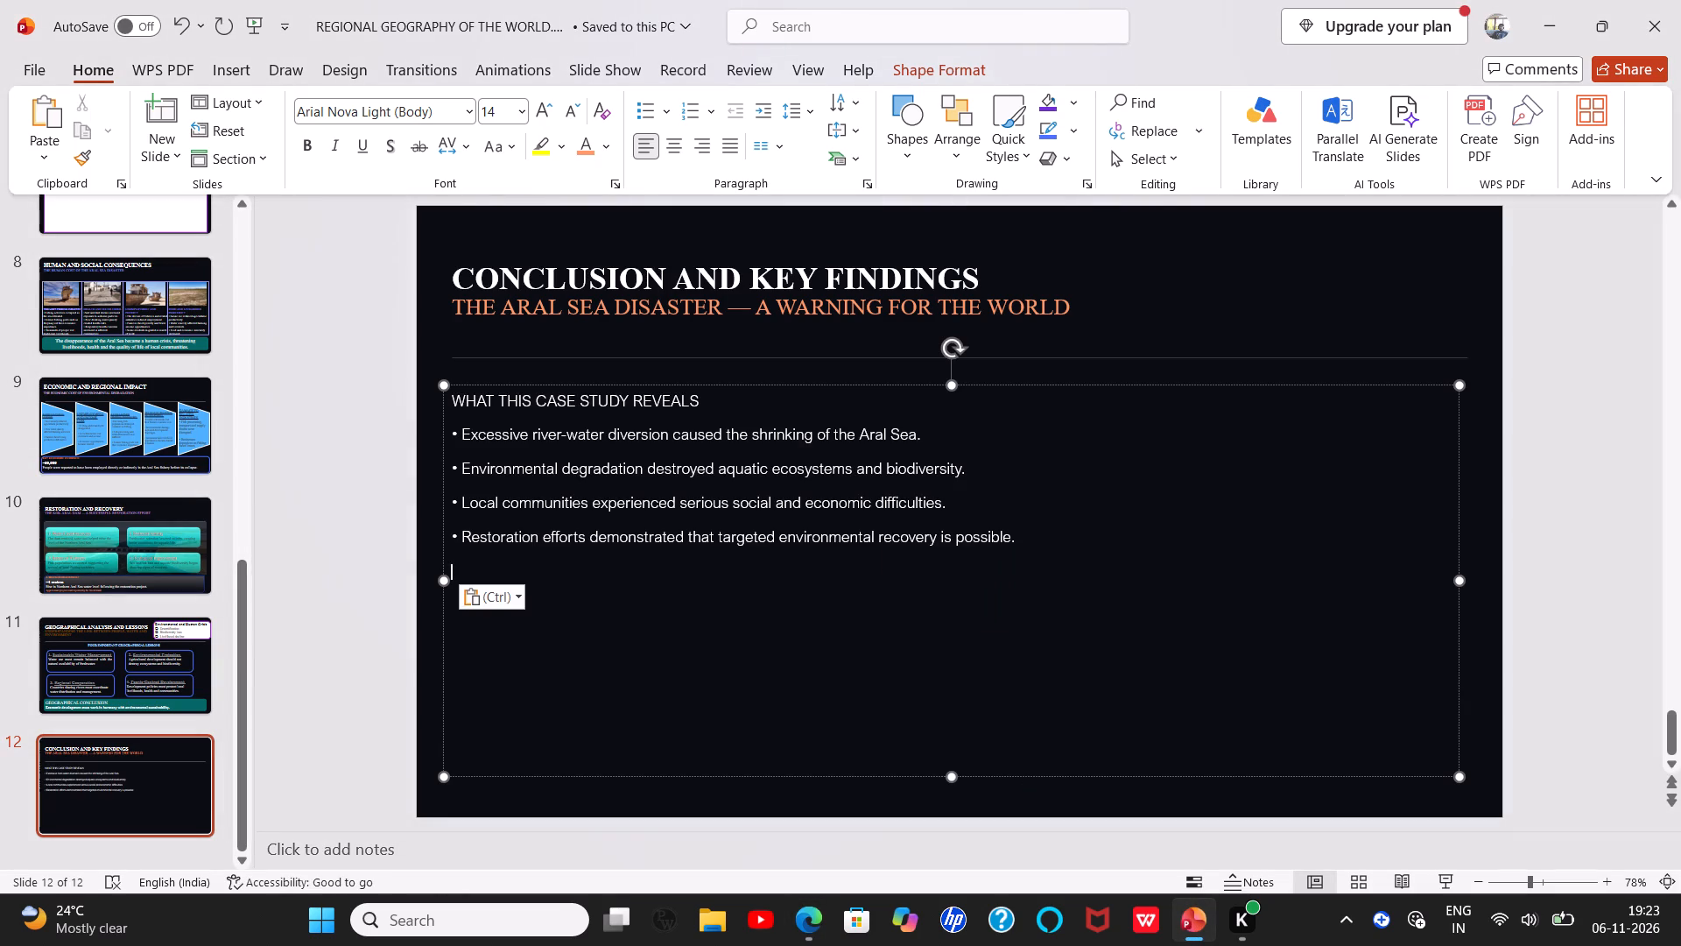
Set all the pasted body text to Times New Roman at 18 pt.
left_click_drag(454, 399, 1073, 550)
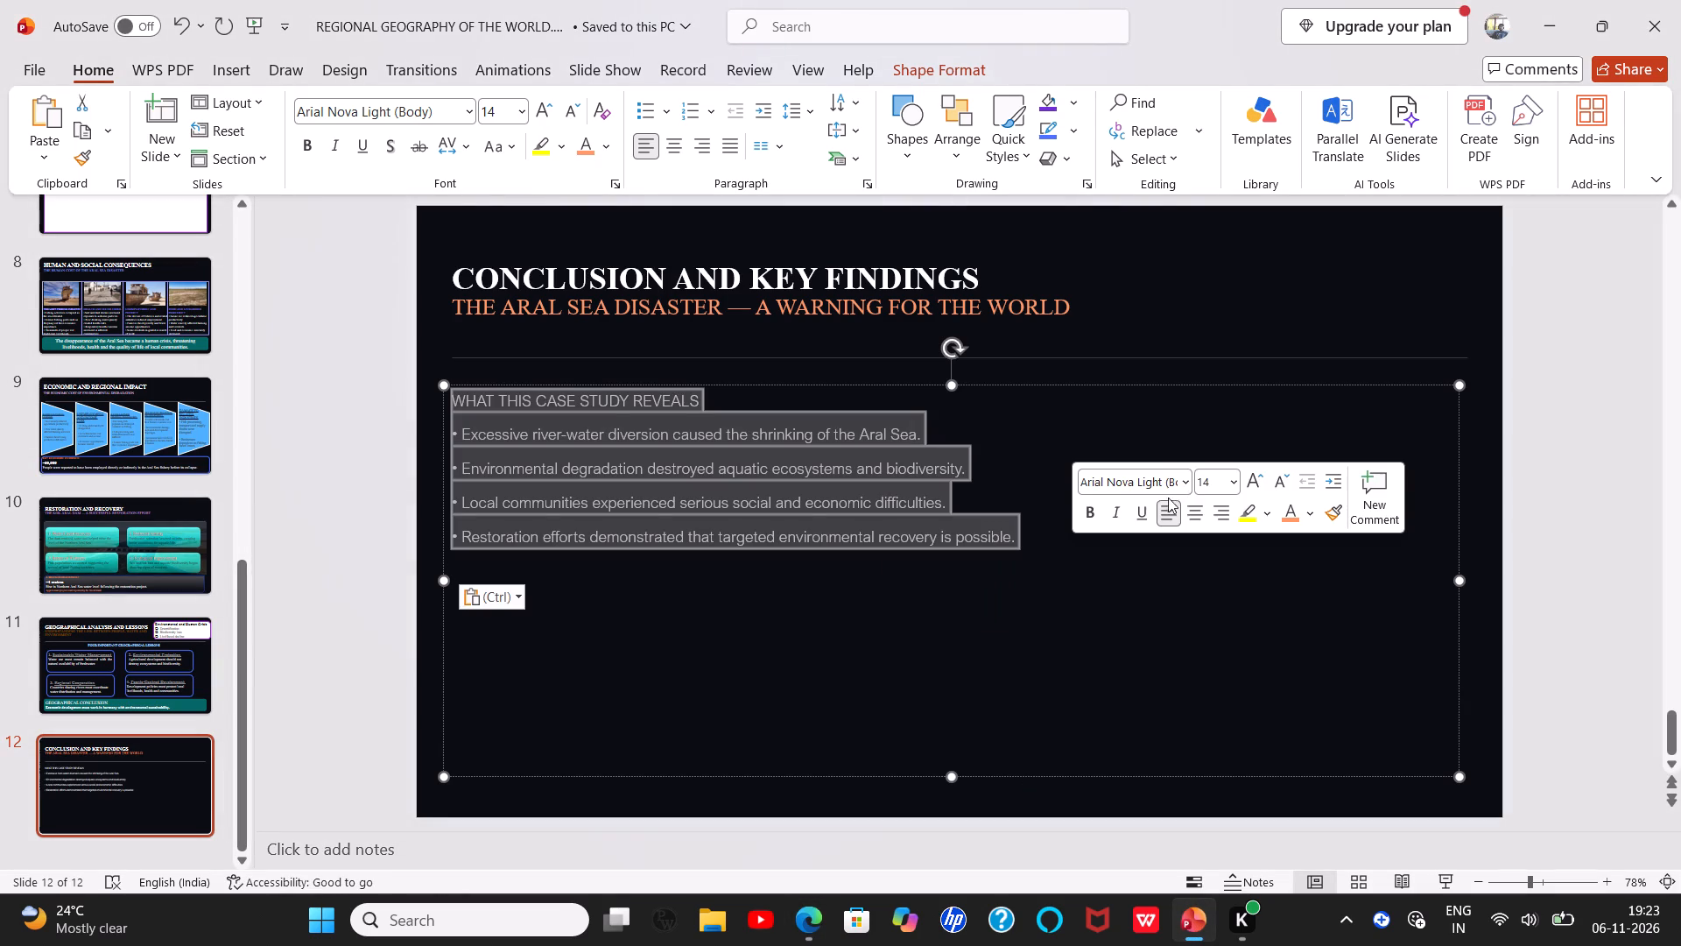
left_click(1190, 489)
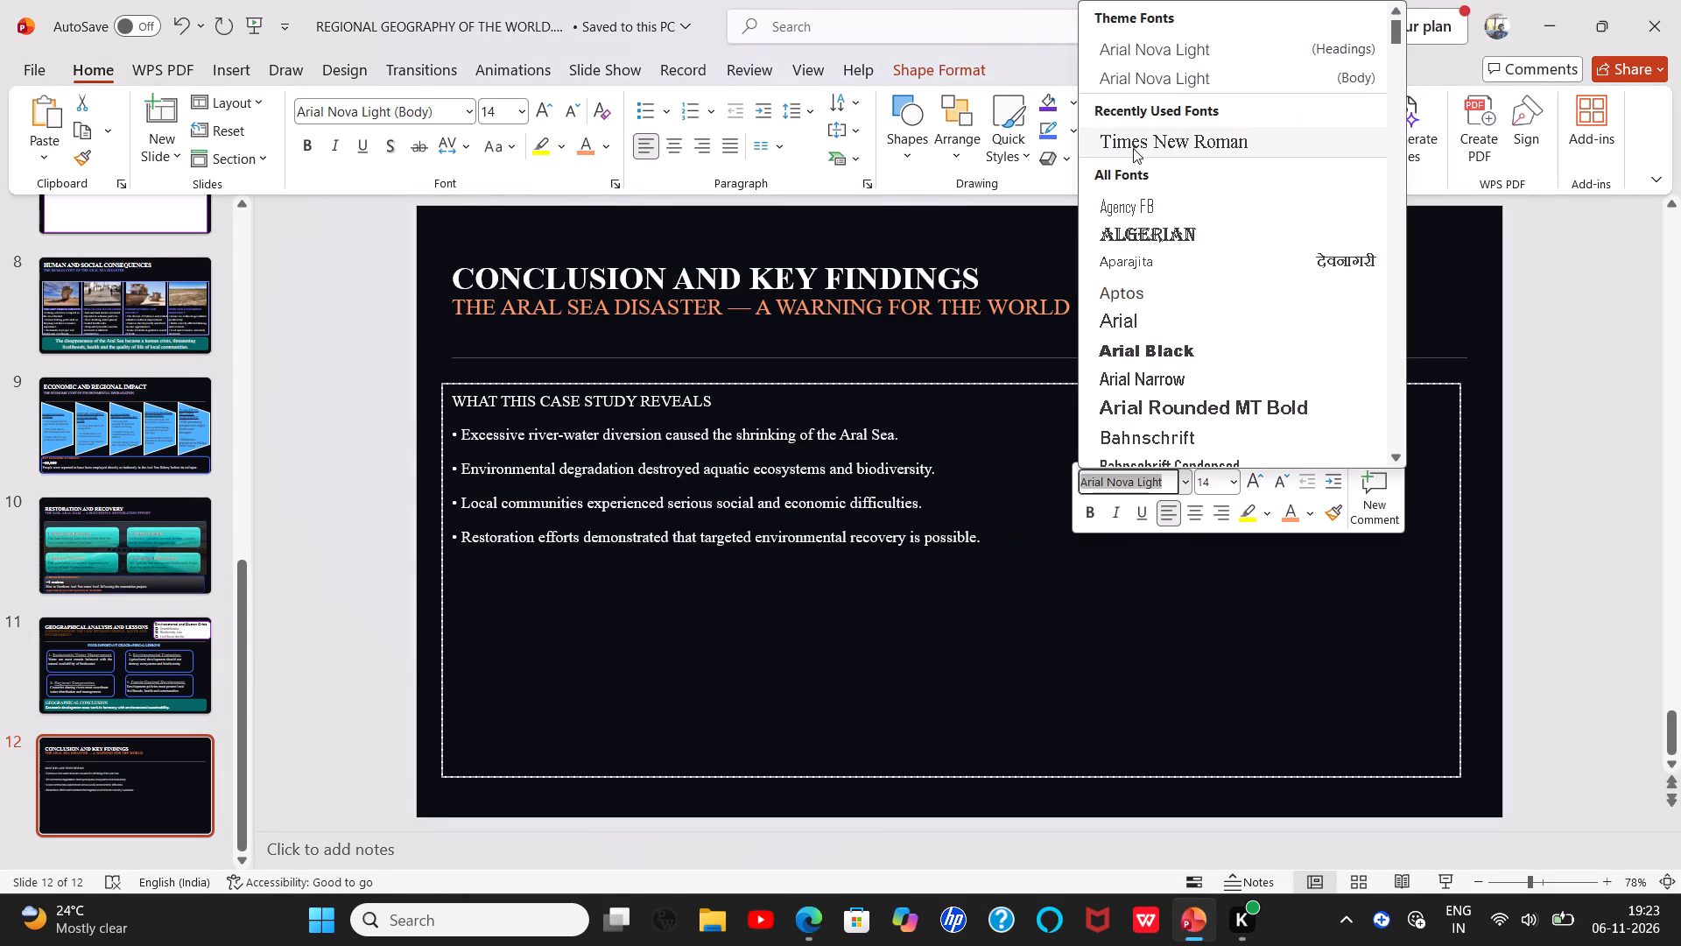
left_click(1133, 148)
left_click(545, 109)
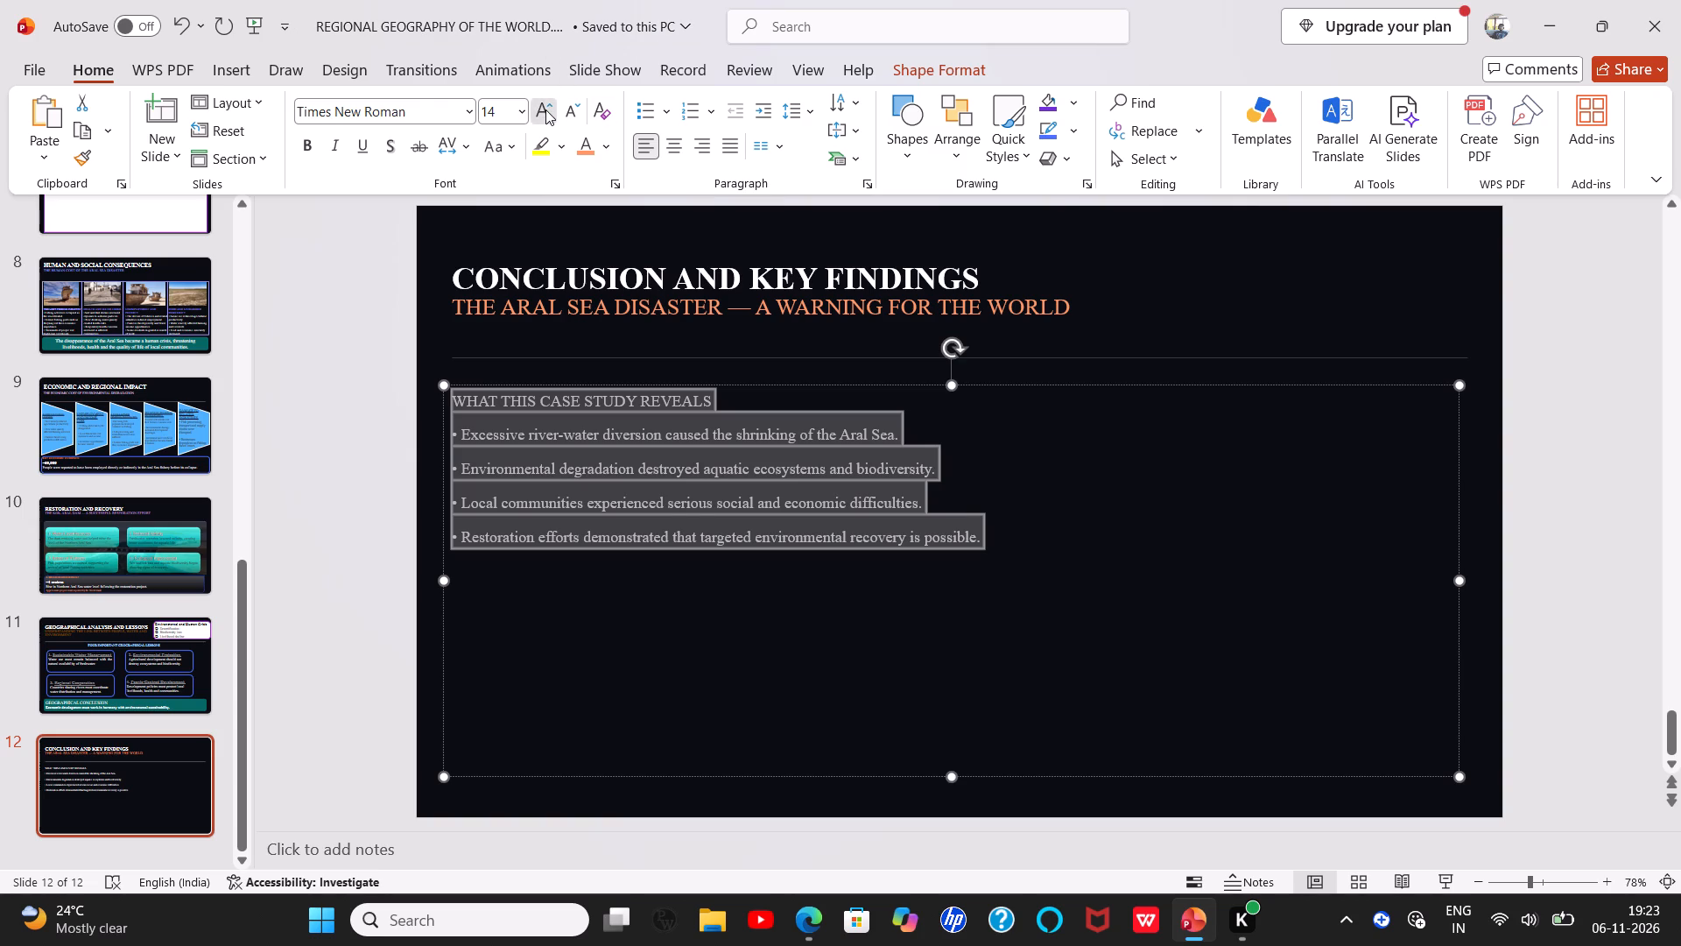
left_click(545, 109)
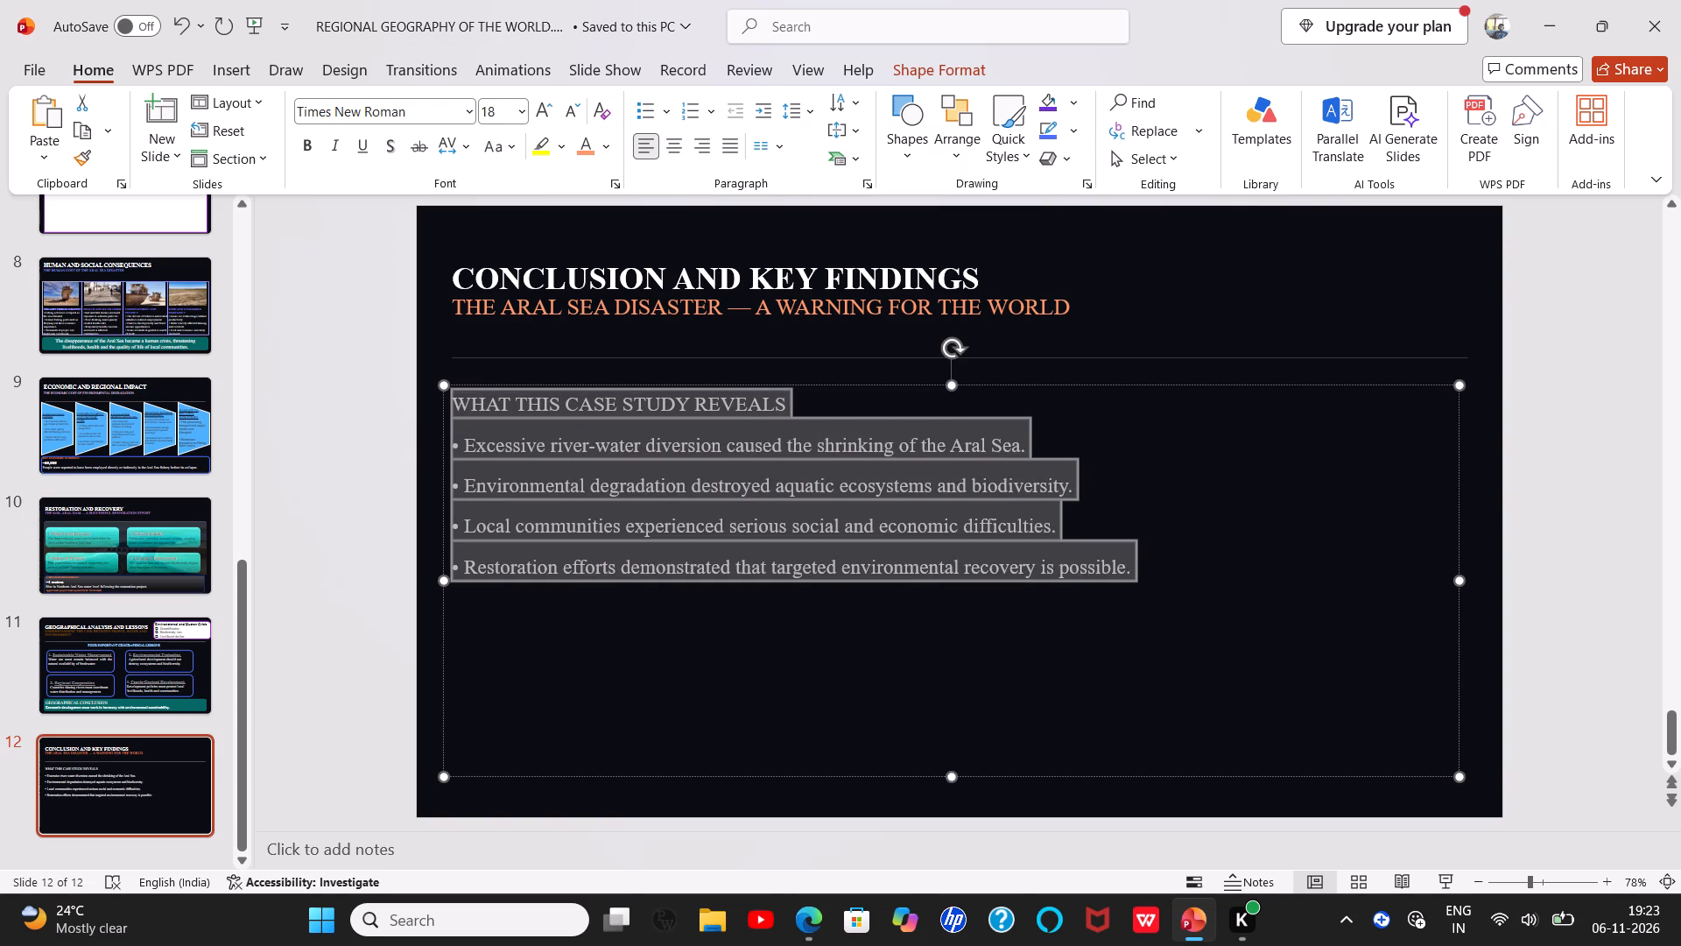
Make the line "What This Case Study Reveals" underlined, bold and 24 pt.
left_click(455, 406)
left_click_drag(455, 406, 823, 410)
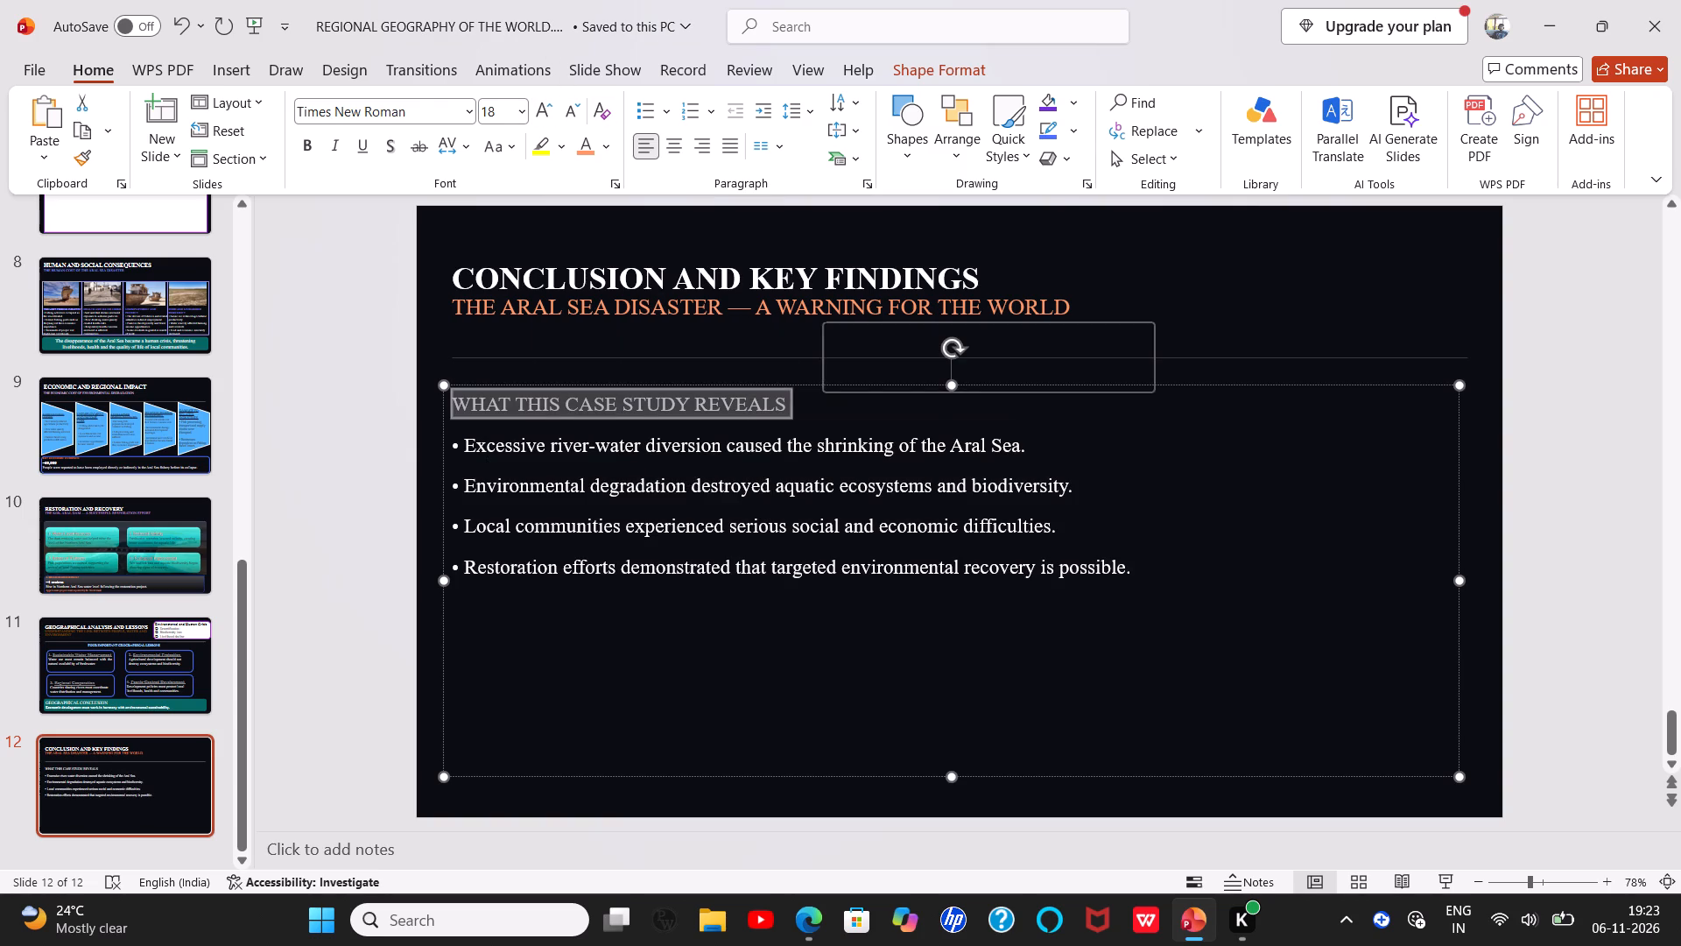
left_click(887, 378)
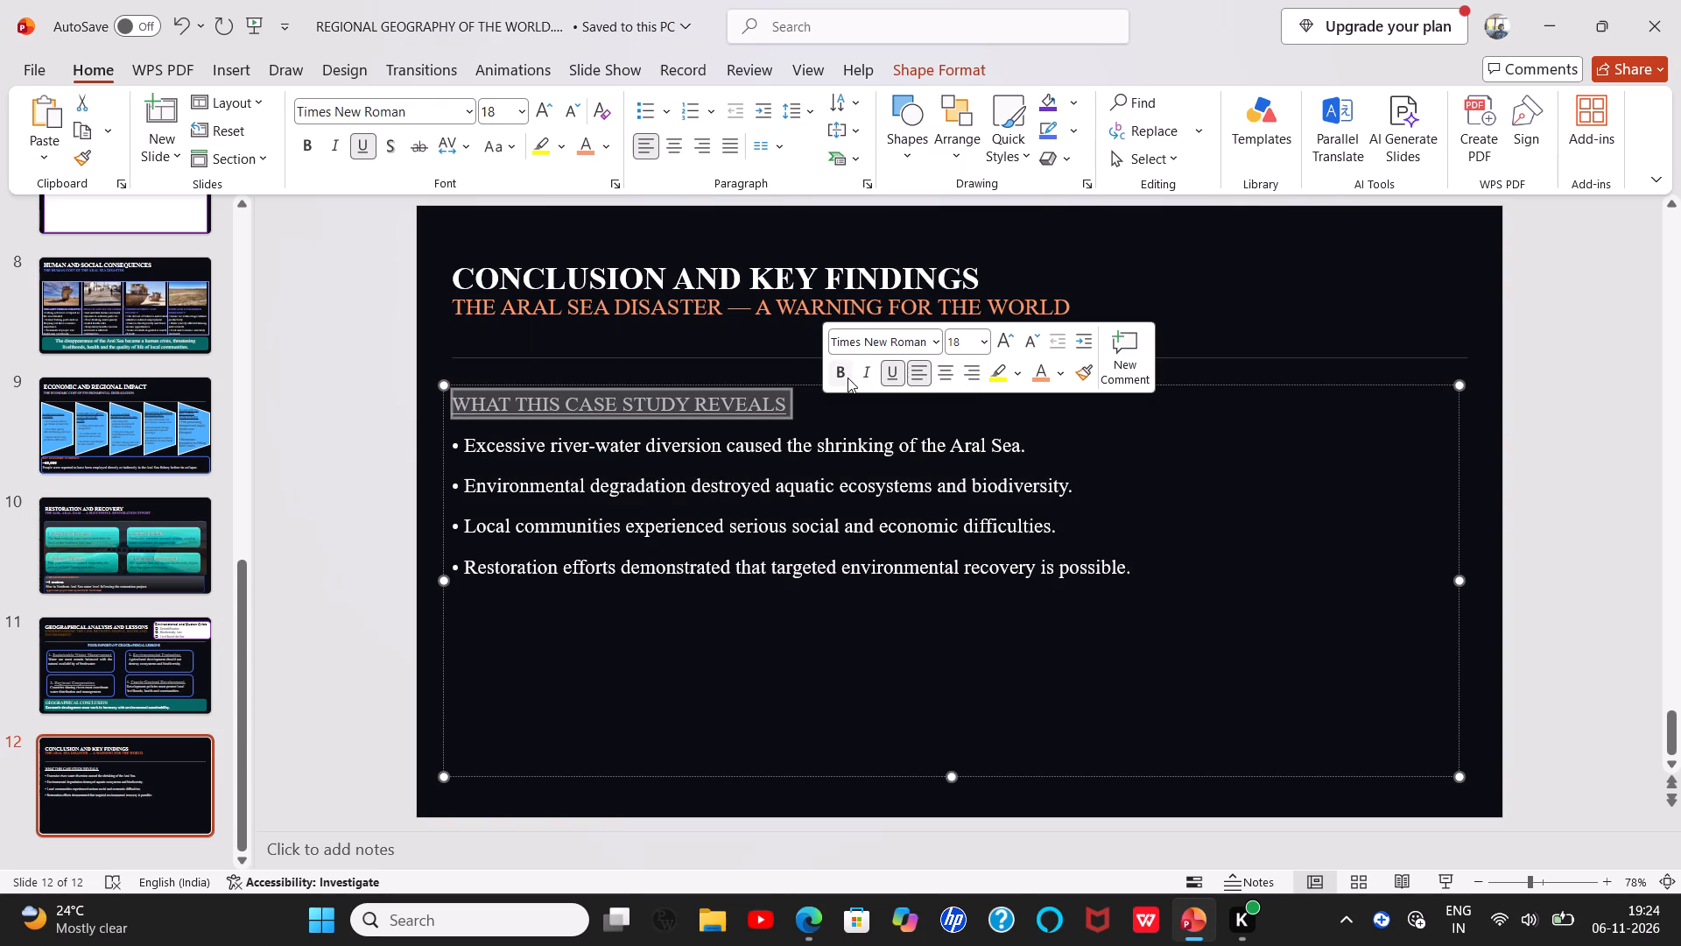
left_click(848, 378)
double_click(1016, 343)
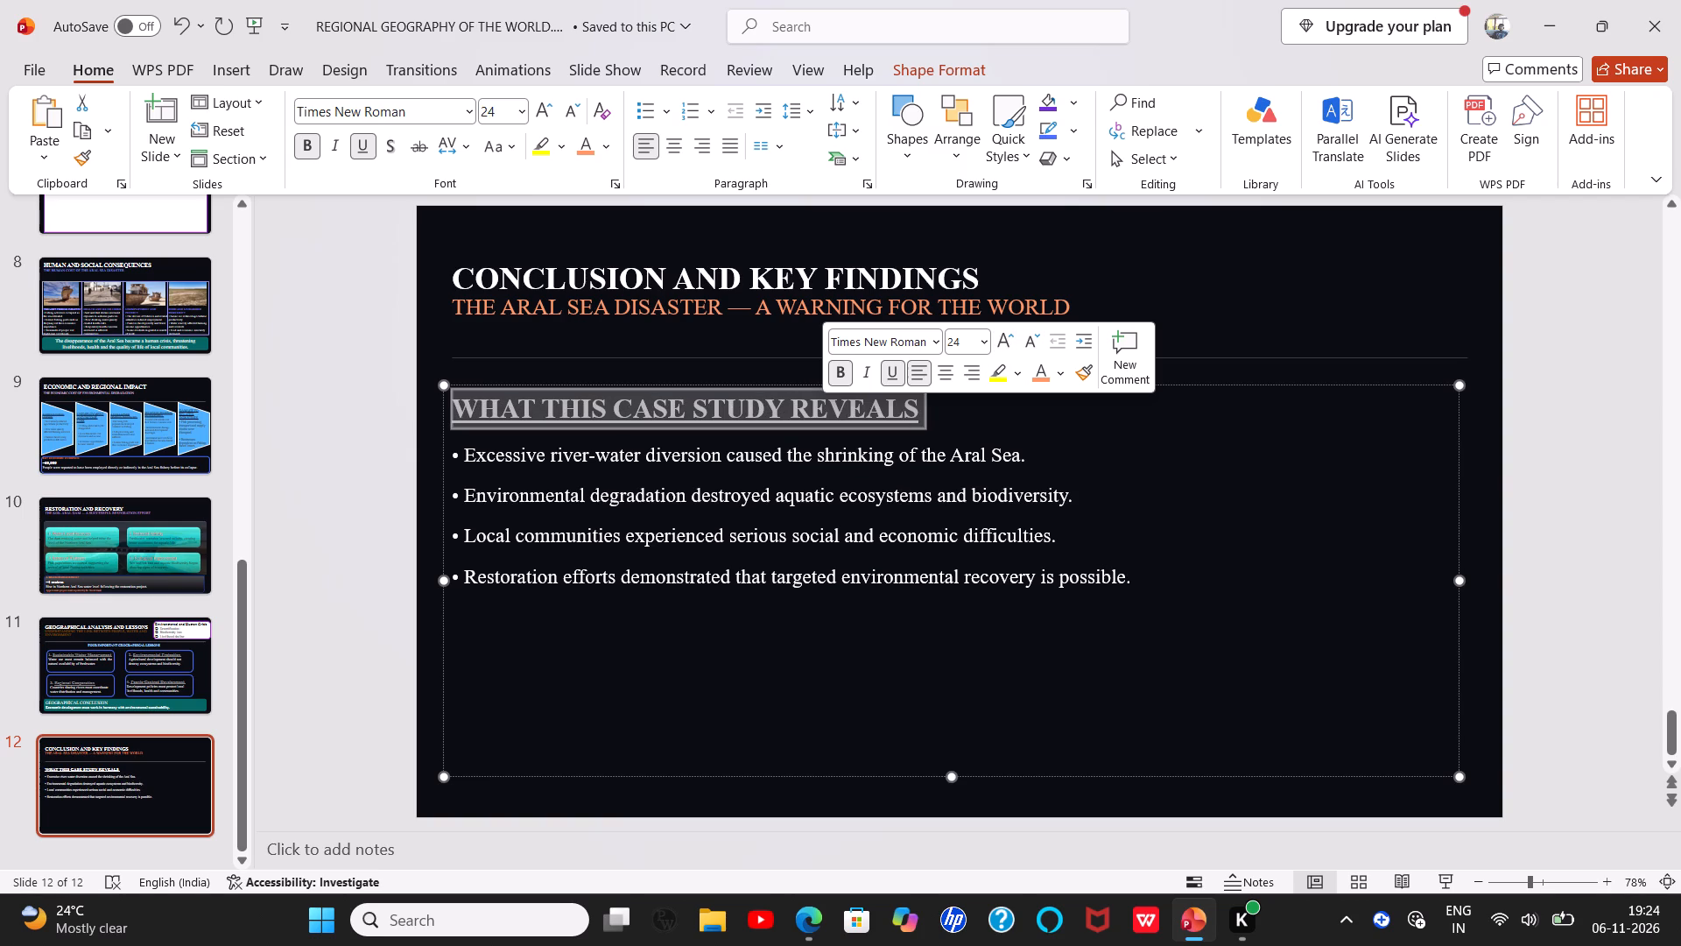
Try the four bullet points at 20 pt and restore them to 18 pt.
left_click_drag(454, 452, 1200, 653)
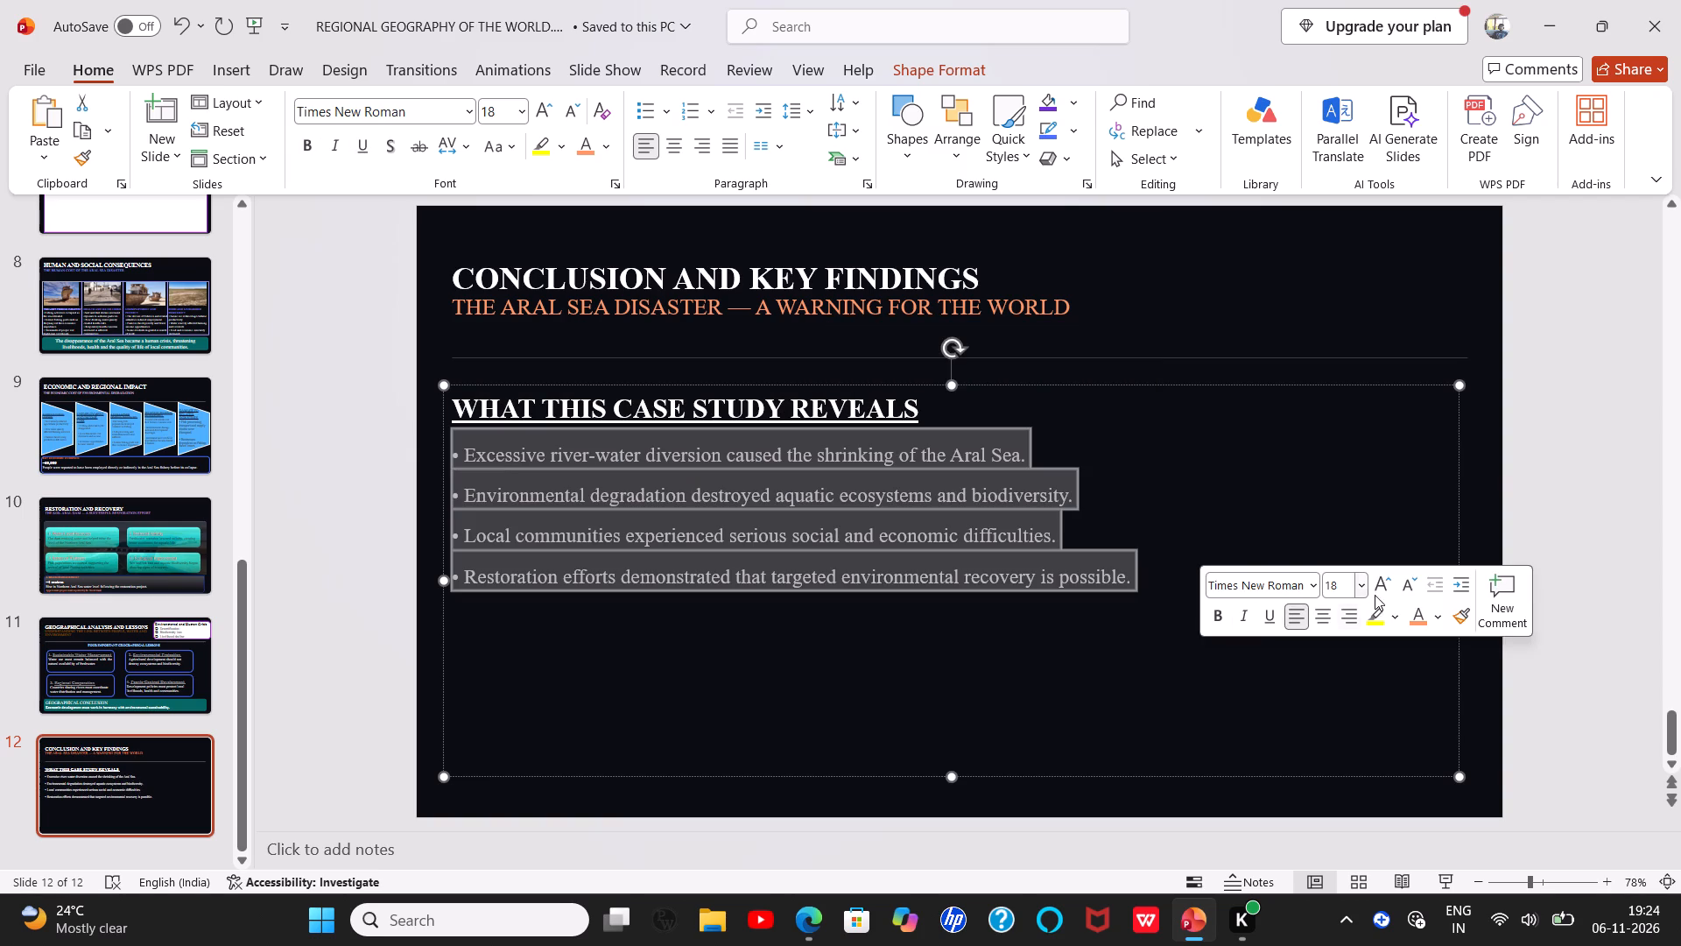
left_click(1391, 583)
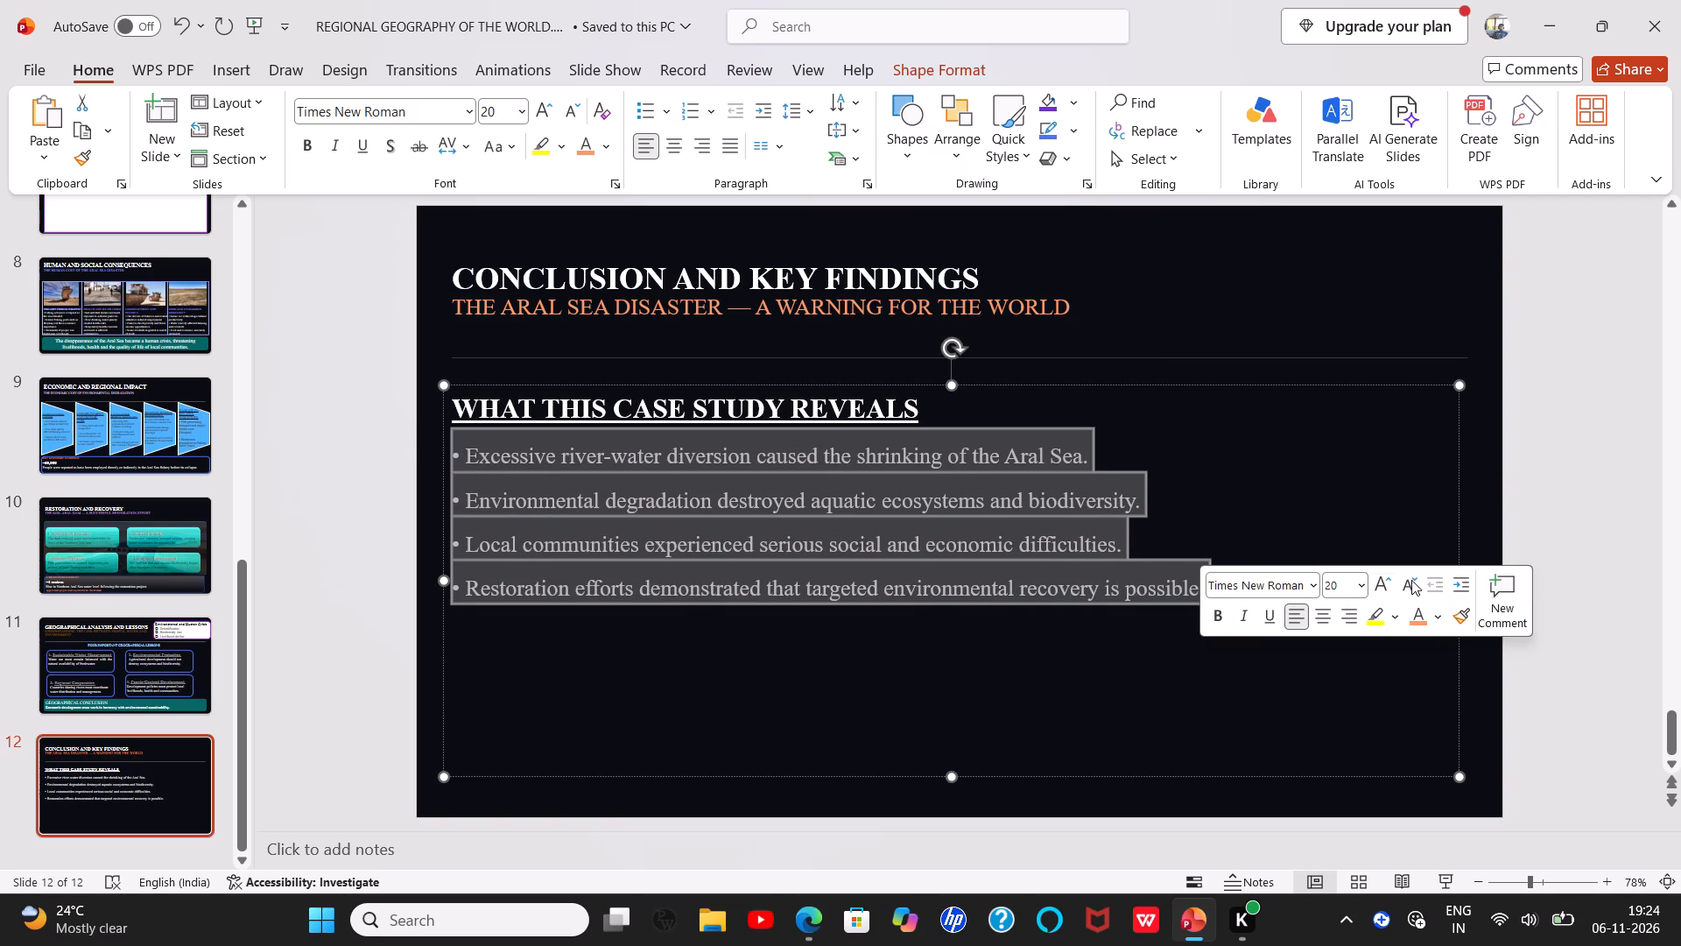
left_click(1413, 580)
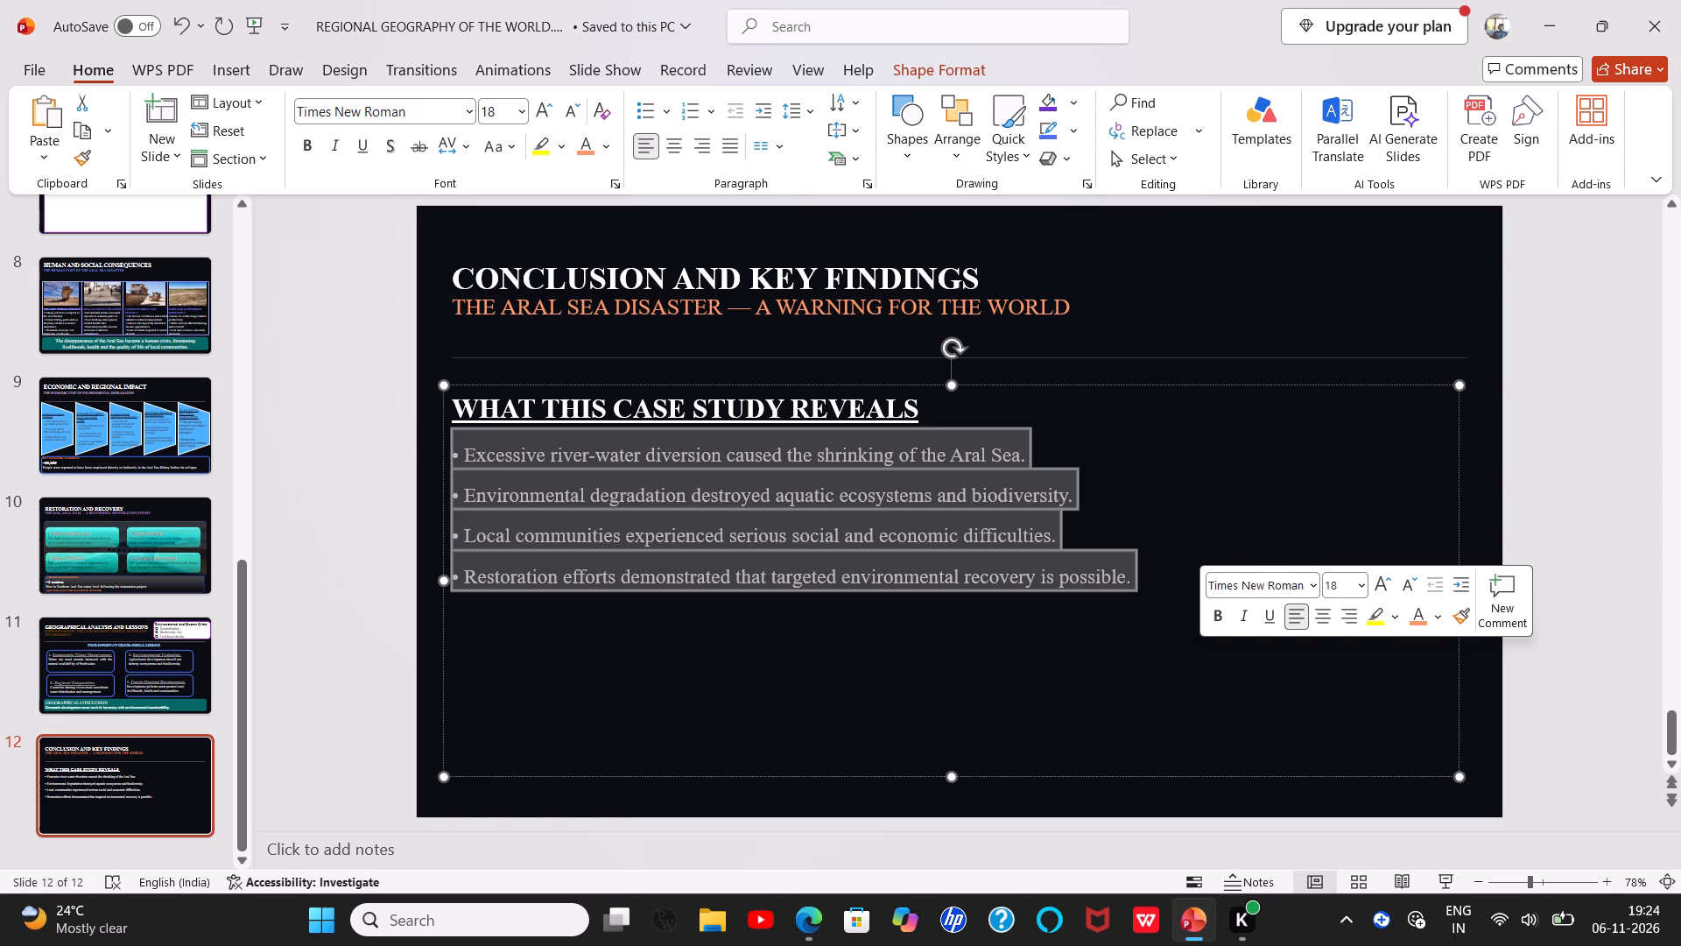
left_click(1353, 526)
Narrow the body text box to just over half the slide's width, shorten it around the bullets and move it up towards the divider line.
left_click_drag(1457, 576, 1250, 584)
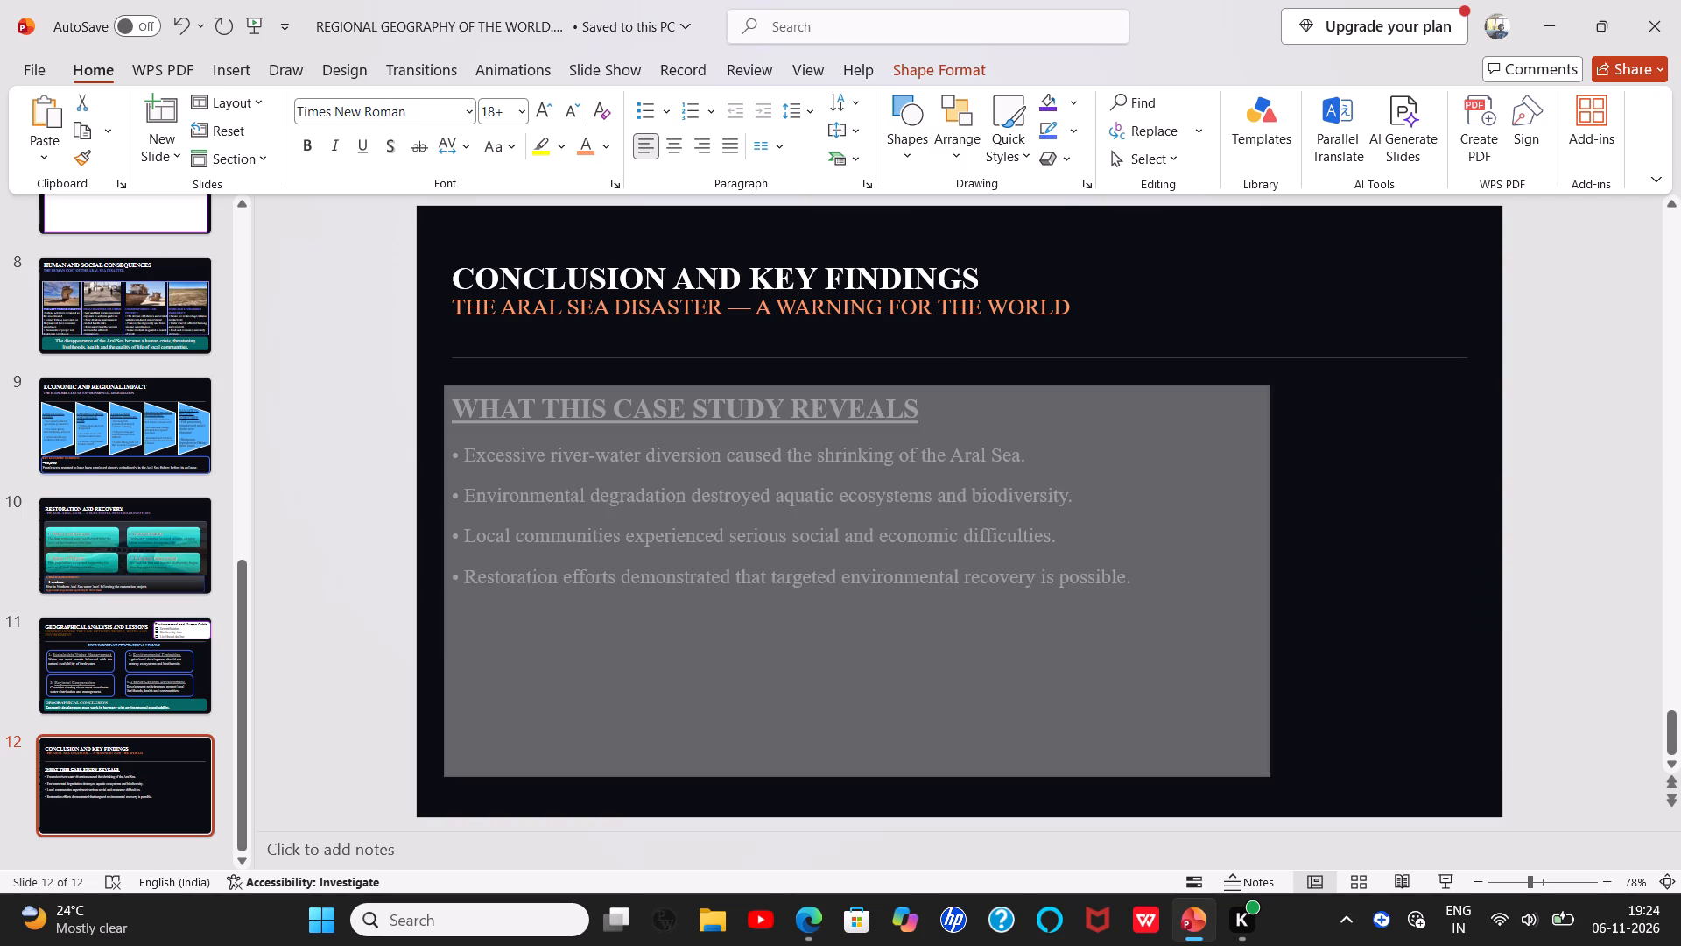
left_click_drag(1250, 584, 963, 591)
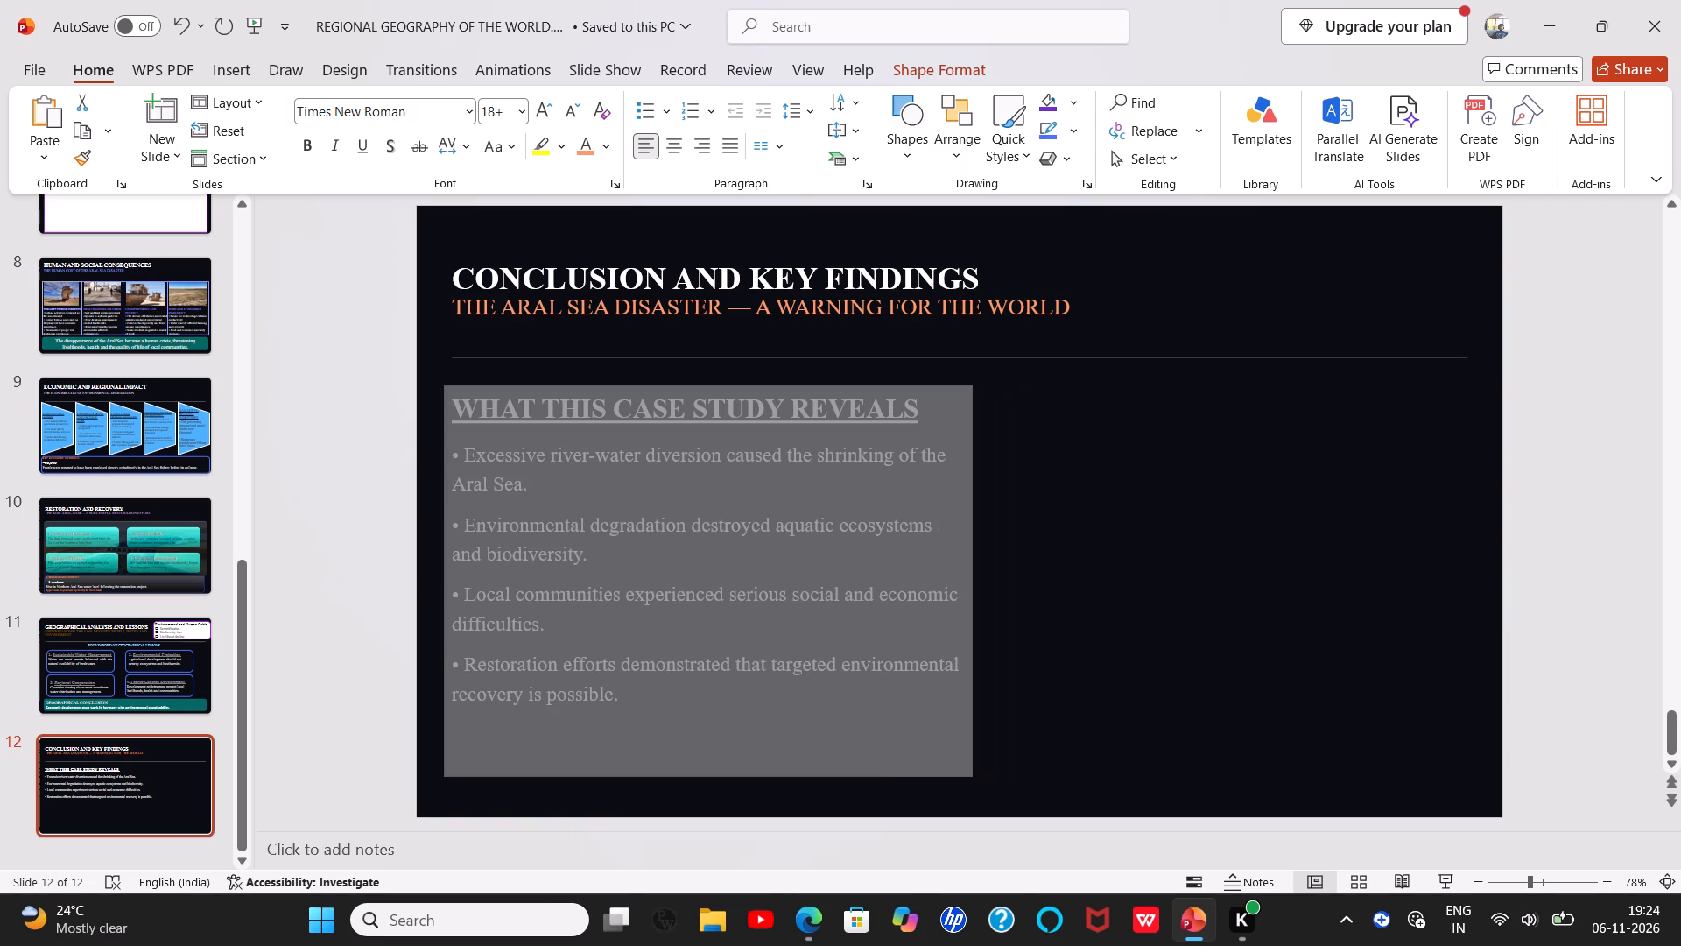
left_click_drag(963, 591, 1042, 455)
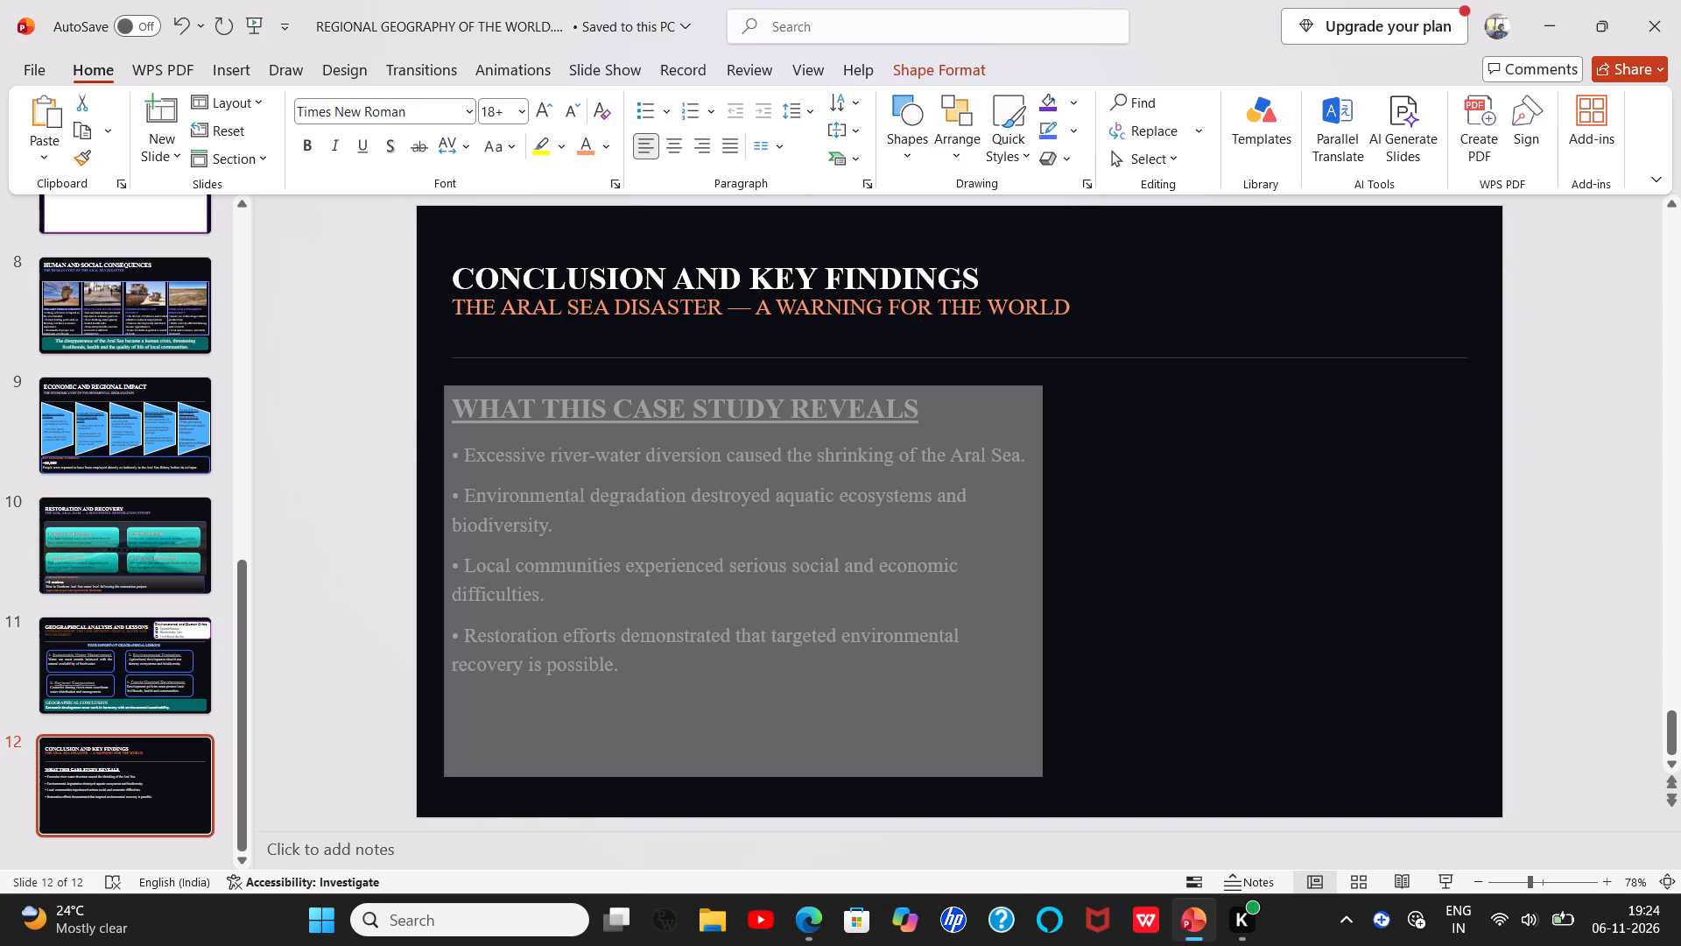
left_click_drag(1042, 455, 1042, 453)
left_click_drag(738, 772, 743, 668)
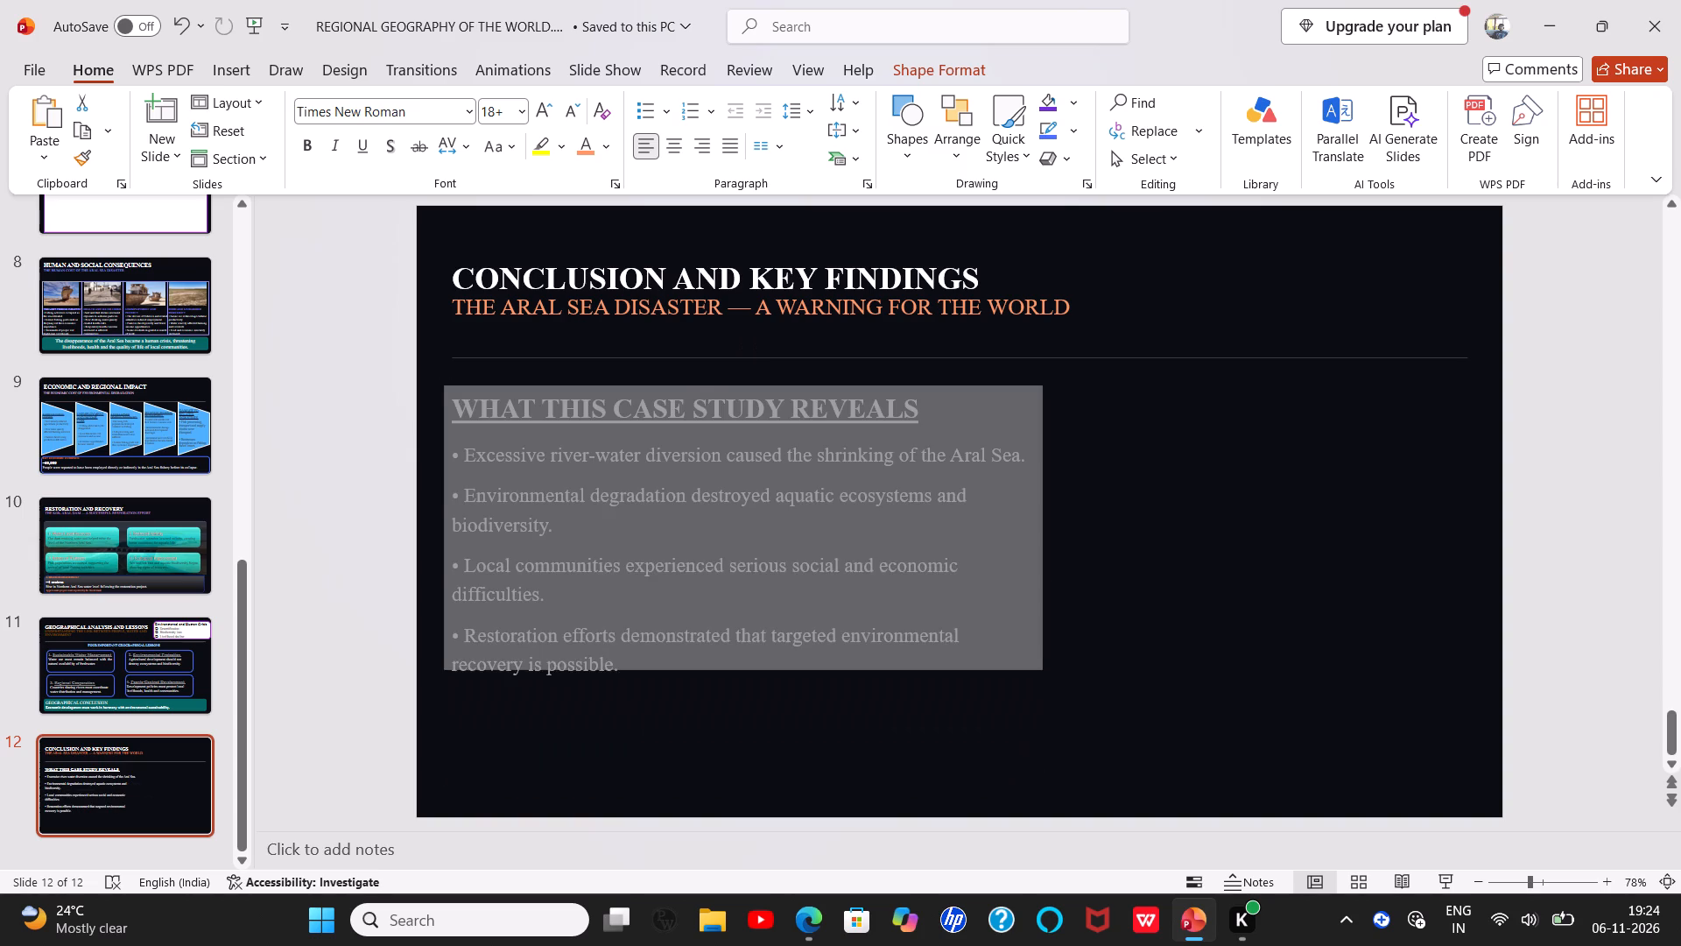
left_click_drag(743, 668, 739, 639)
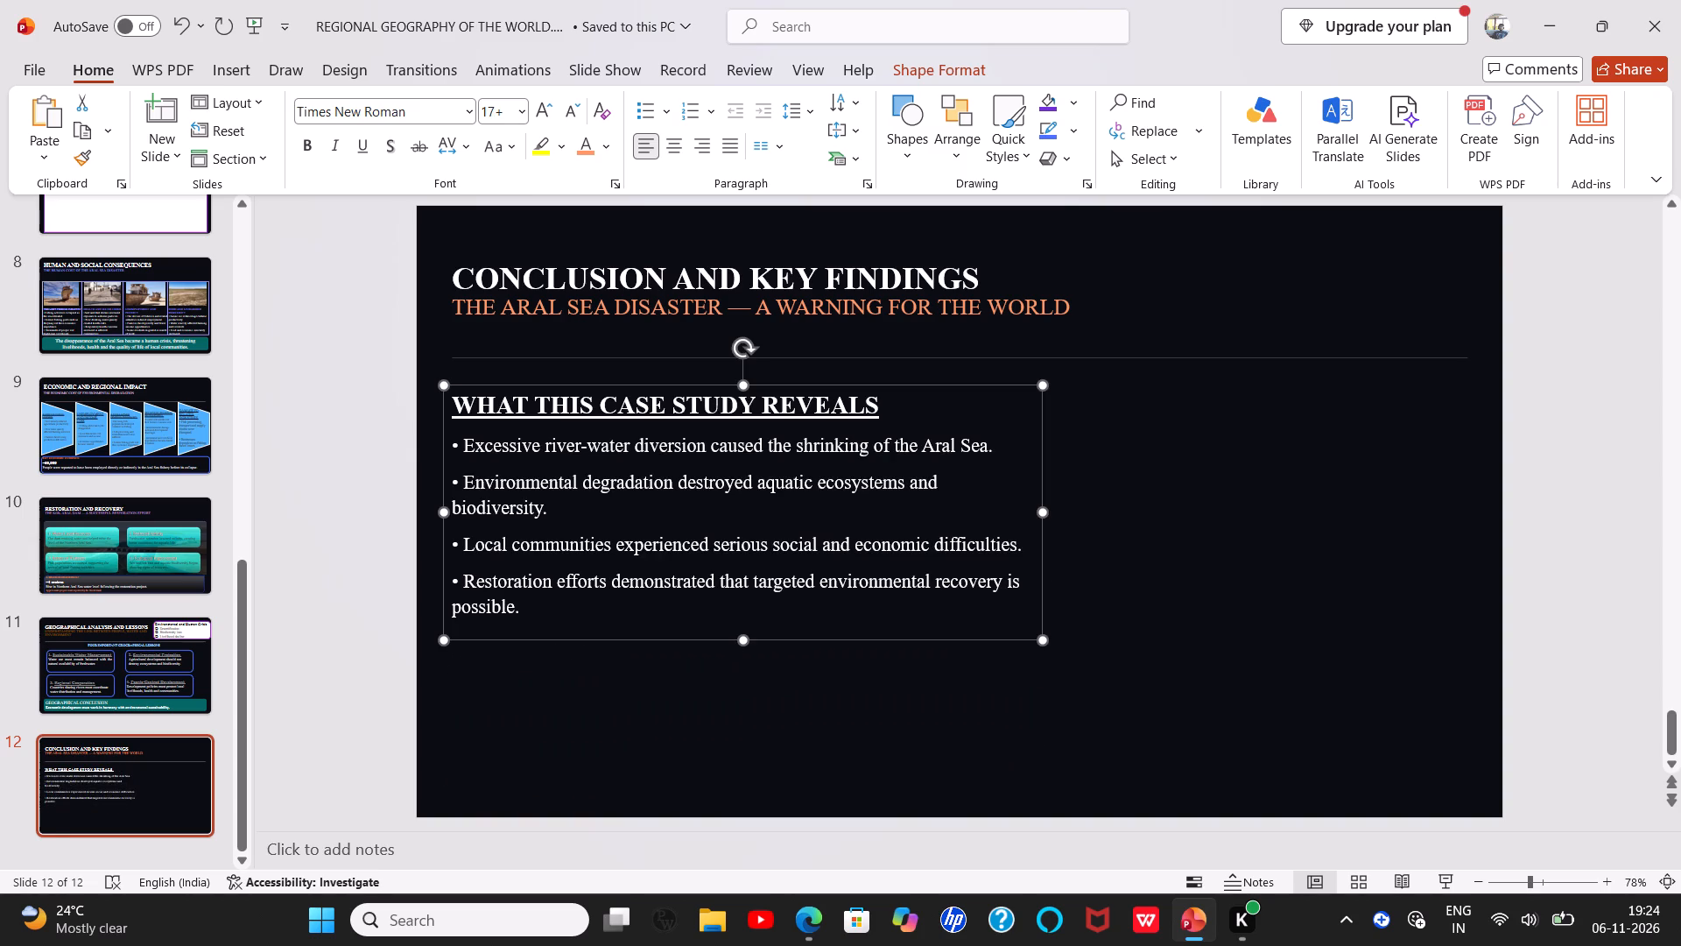
left_click_drag(720, 385, 719, 373)
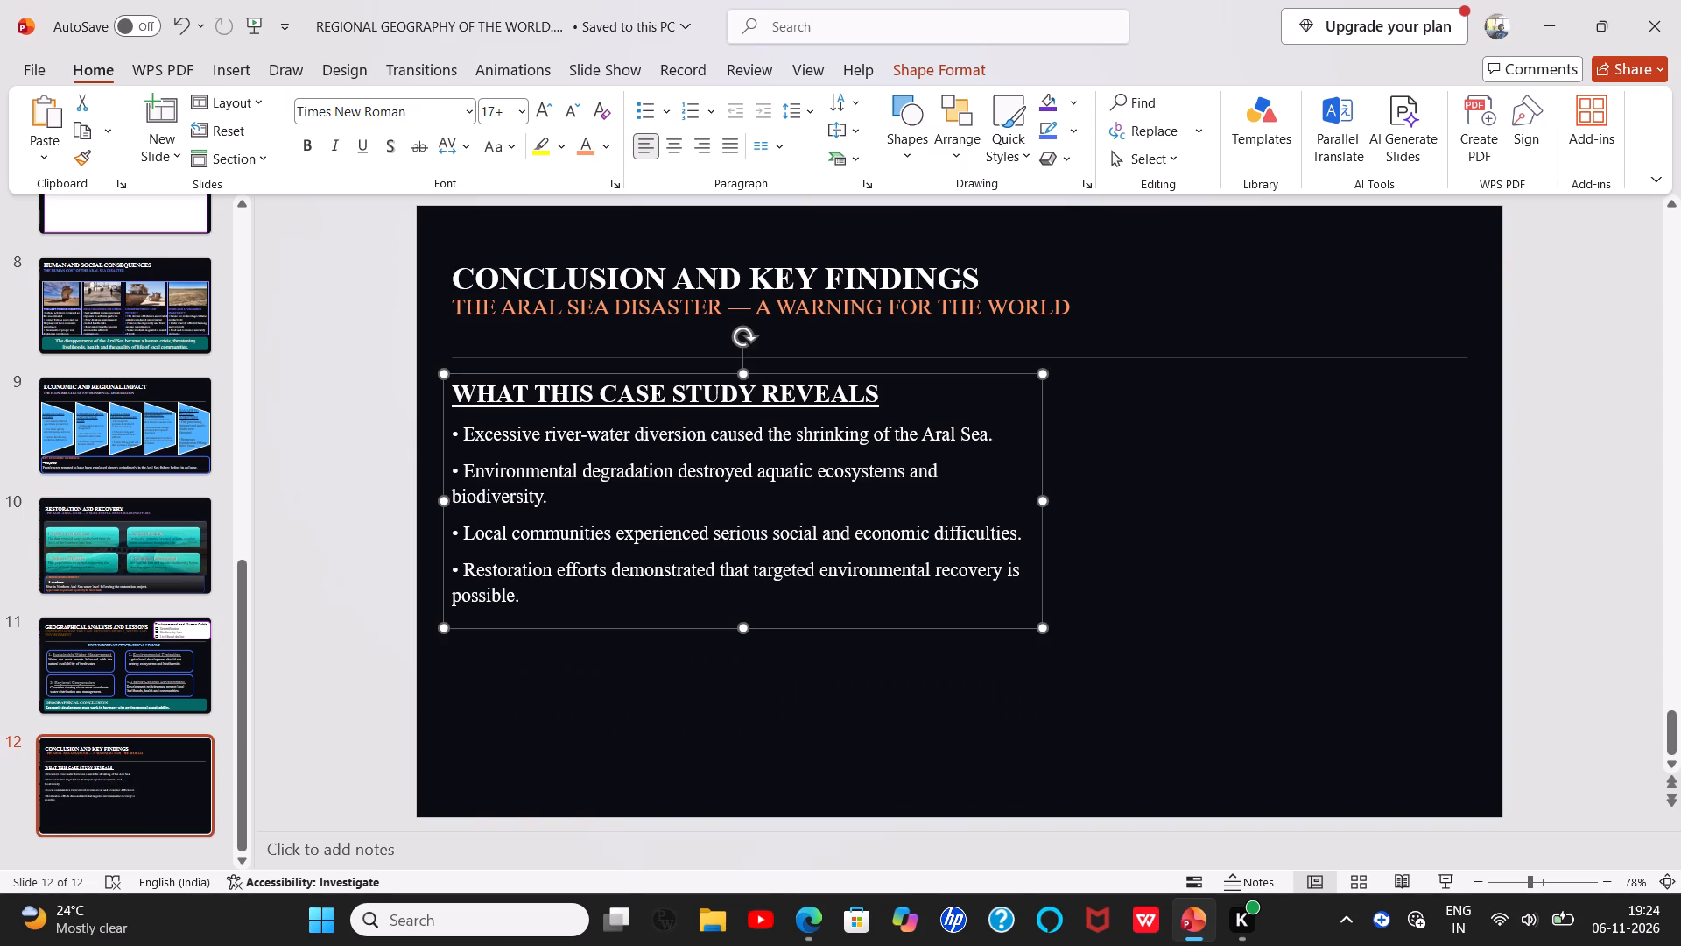
Insert two spaces before "biodiversity" in the second bullet point.
left_click(456, 500)
key("space")
key("space")
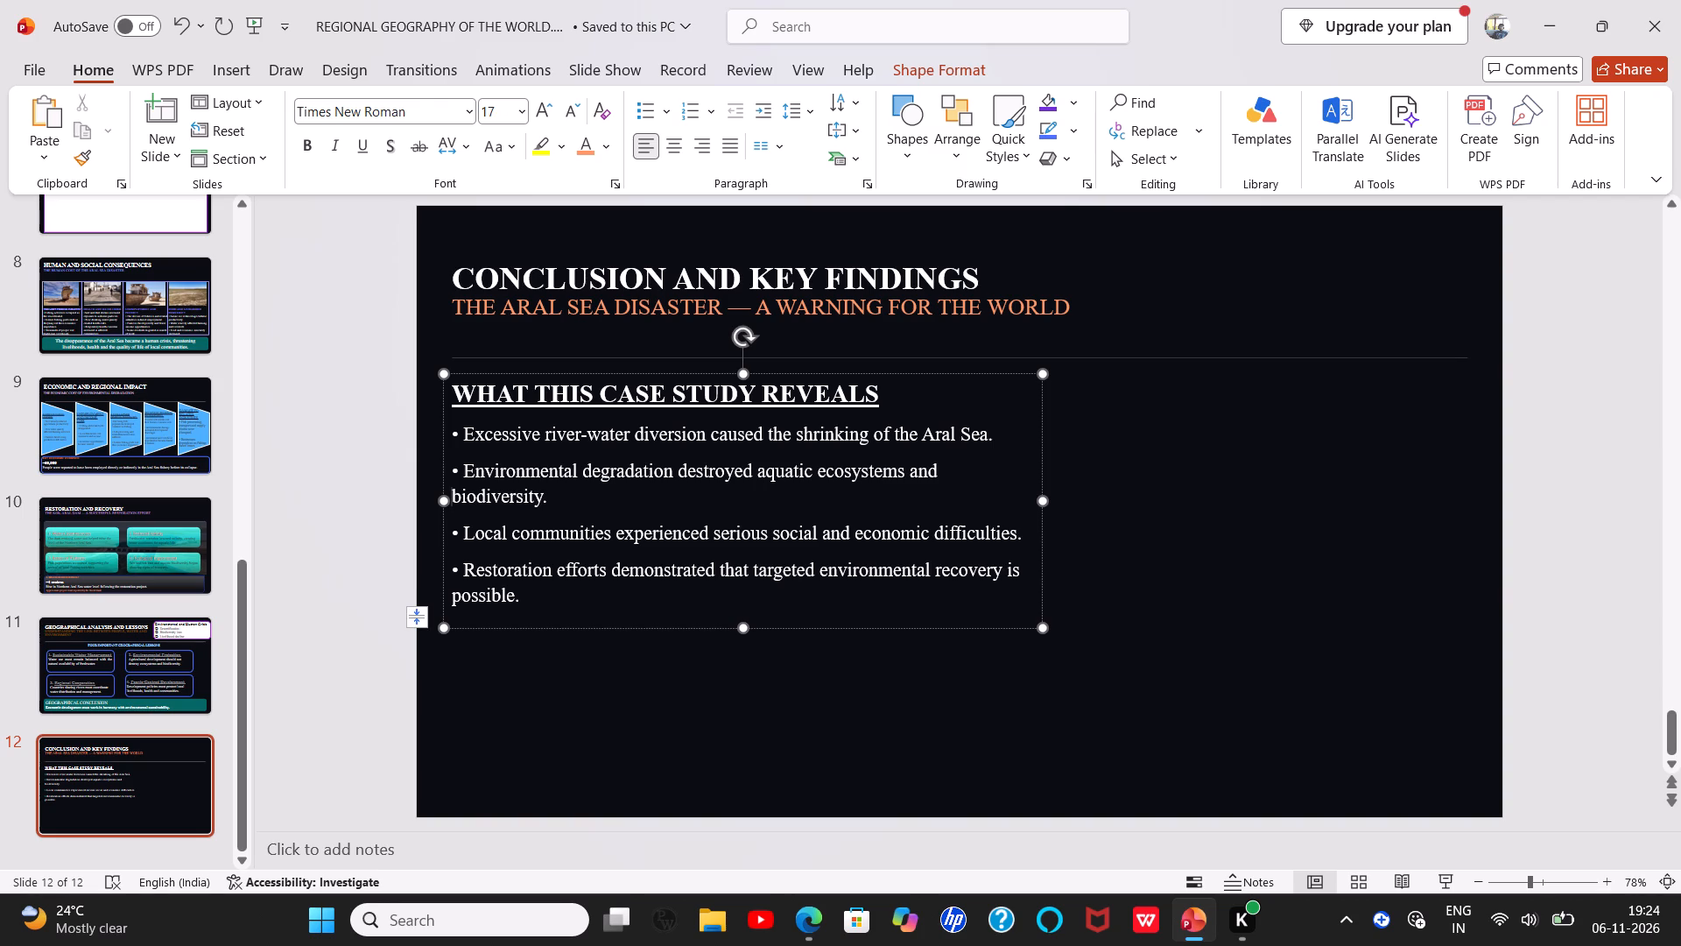
Widen the body text box until the second bullet fits on one line, and reduce its height slightly.
left_click_drag(1039, 502, 1065, 500)
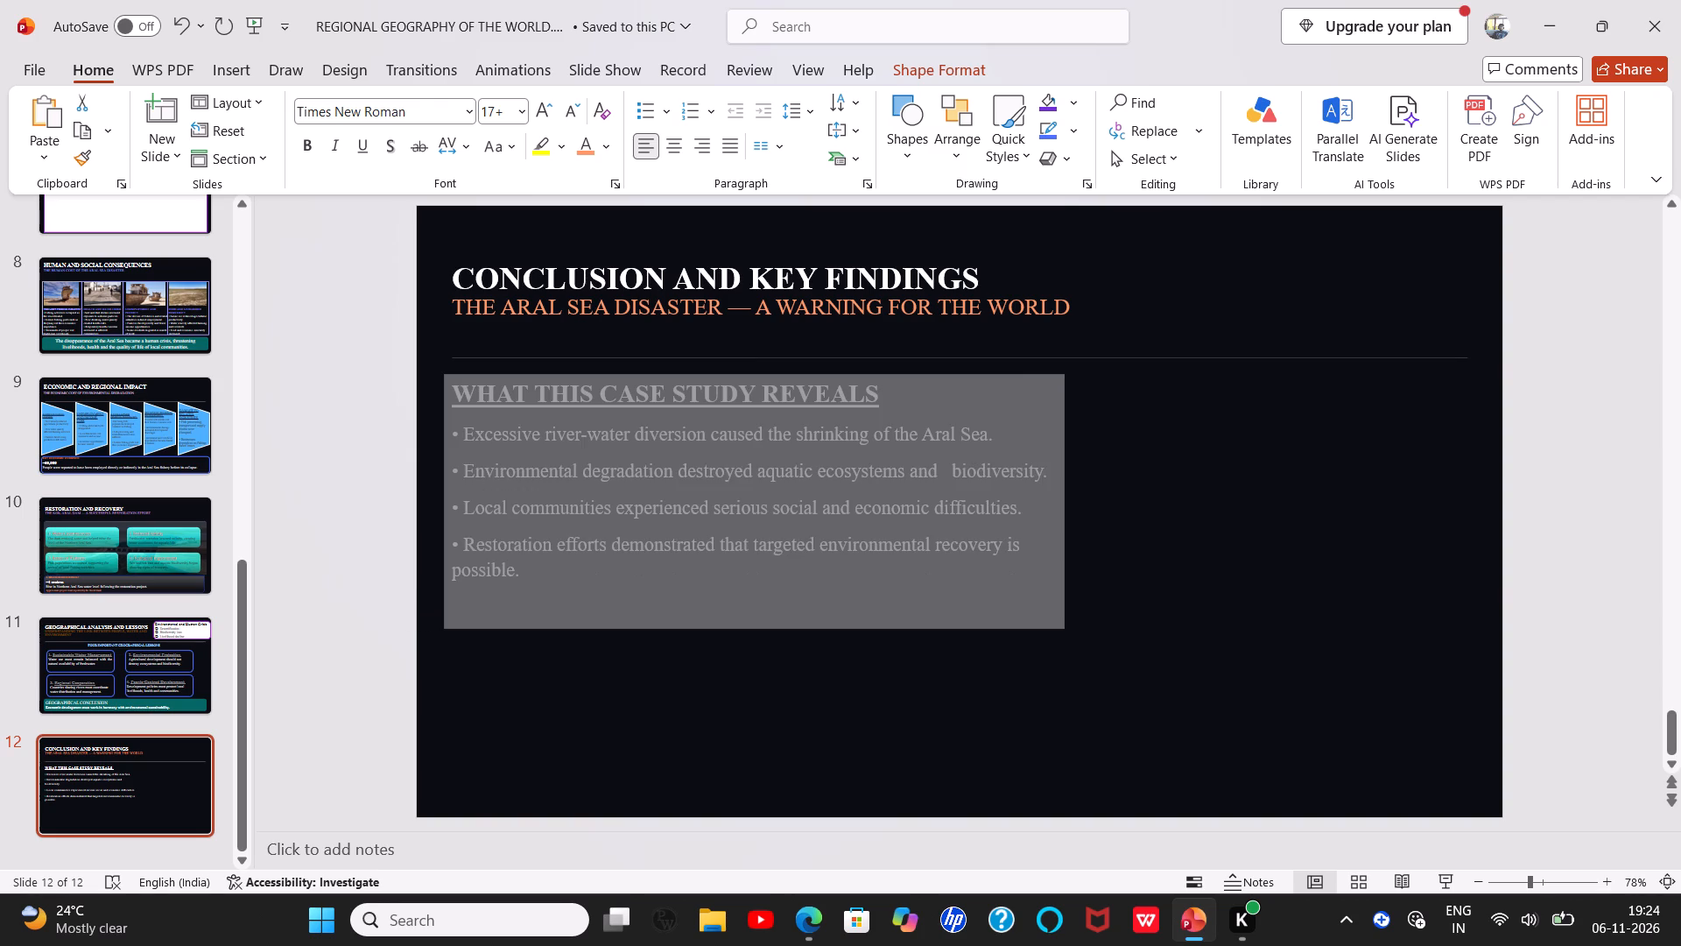
left_click_drag(1065, 500, 1113, 500)
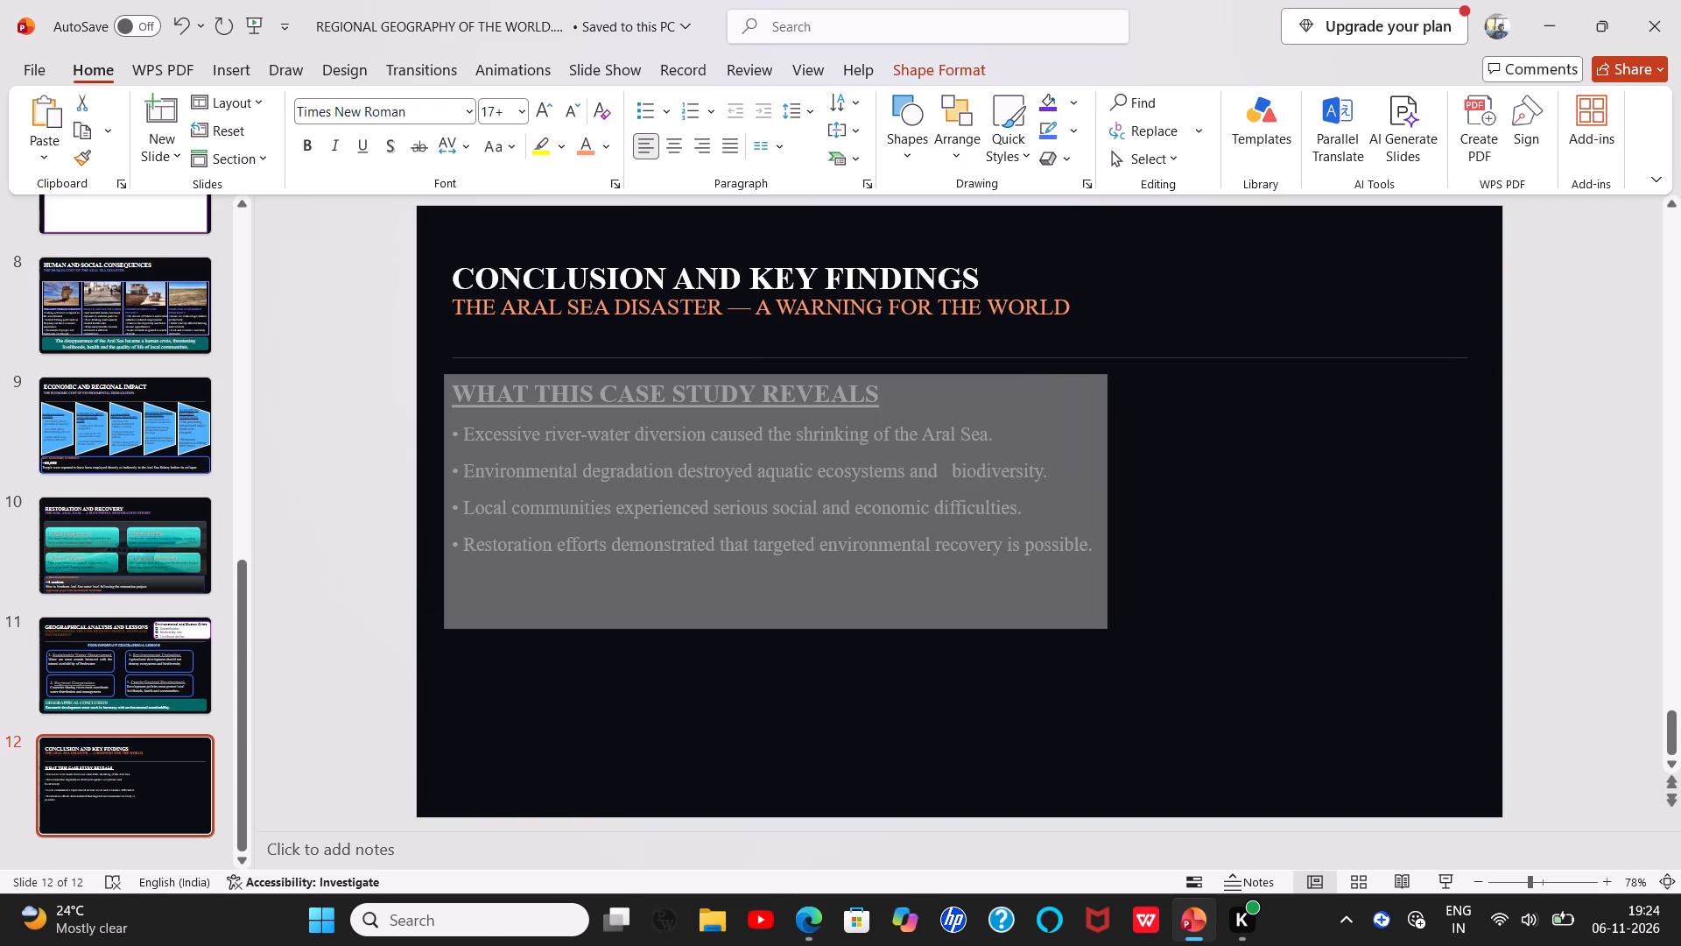
left_click_drag(1113, 500, 1103, 498)
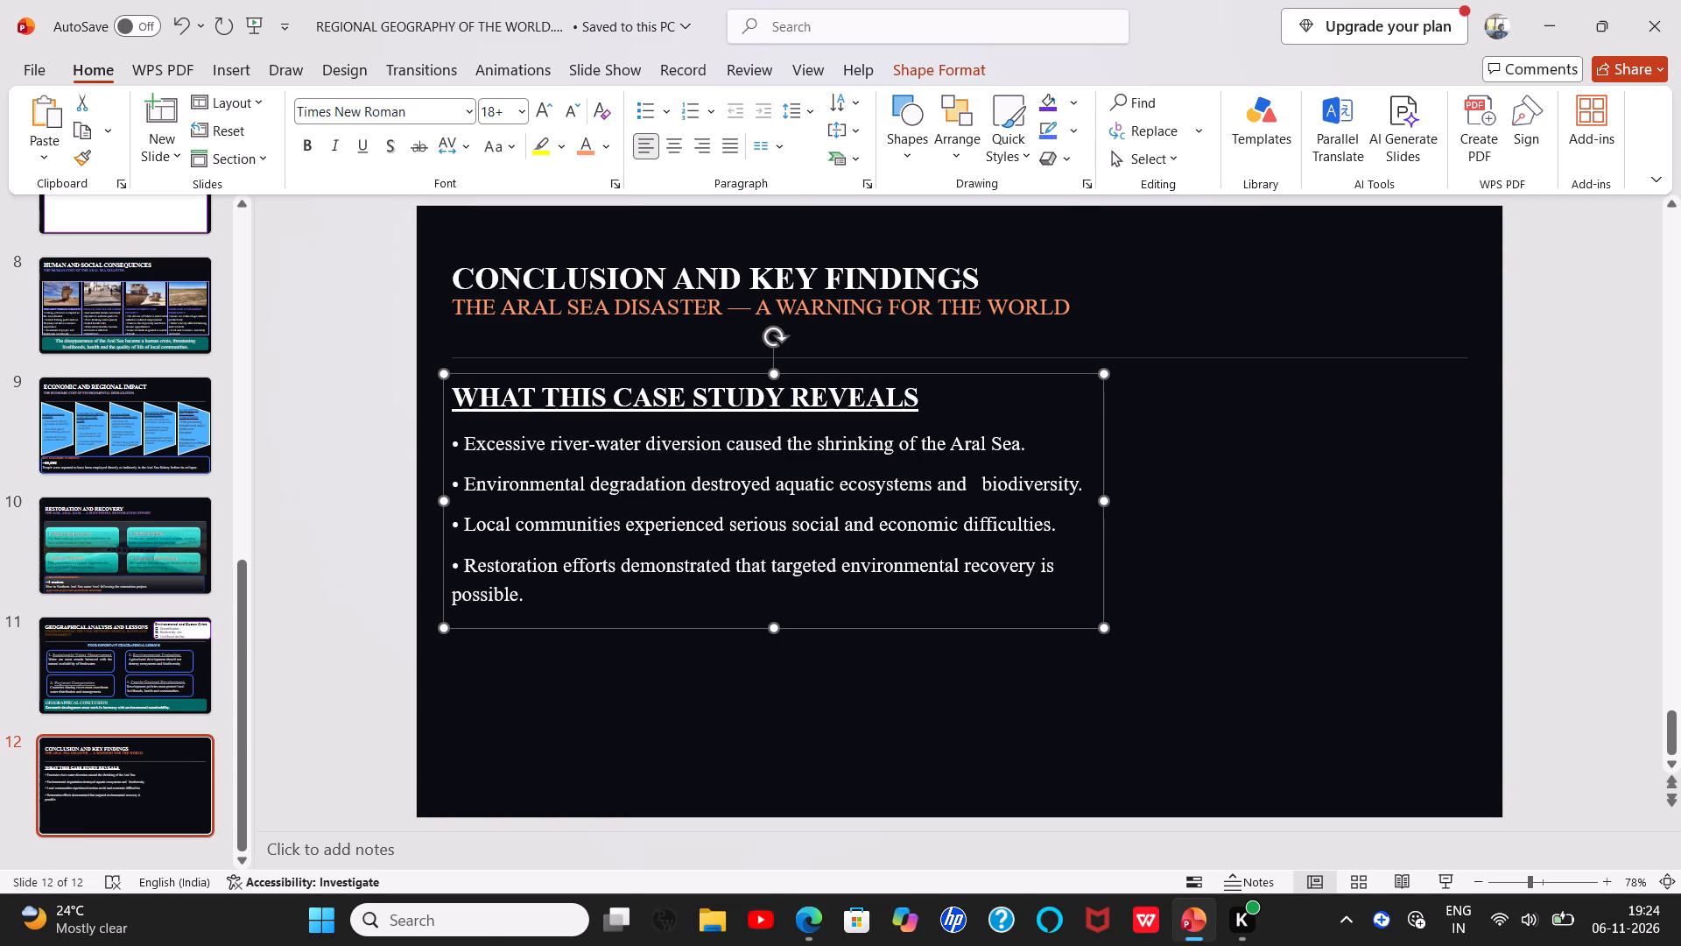
left_click_drag(775, 625, 774, 607)
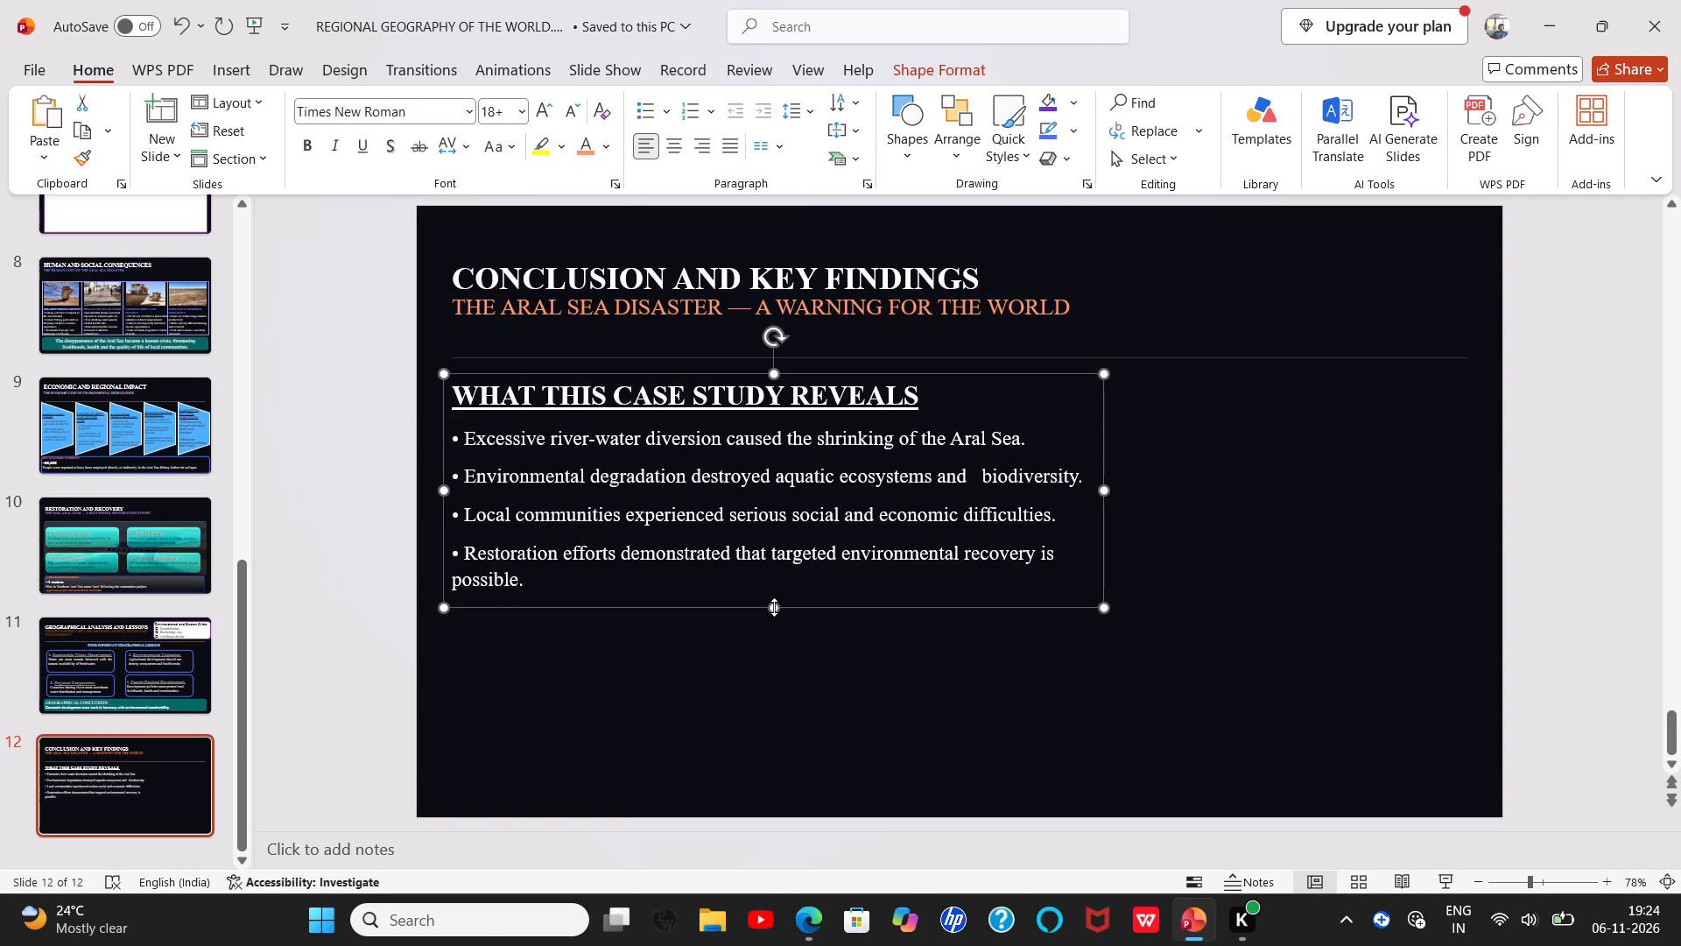
left_click_drag(1105, 492, 1114, 492)
left_click_drag(1108, 487, 1097, 489)
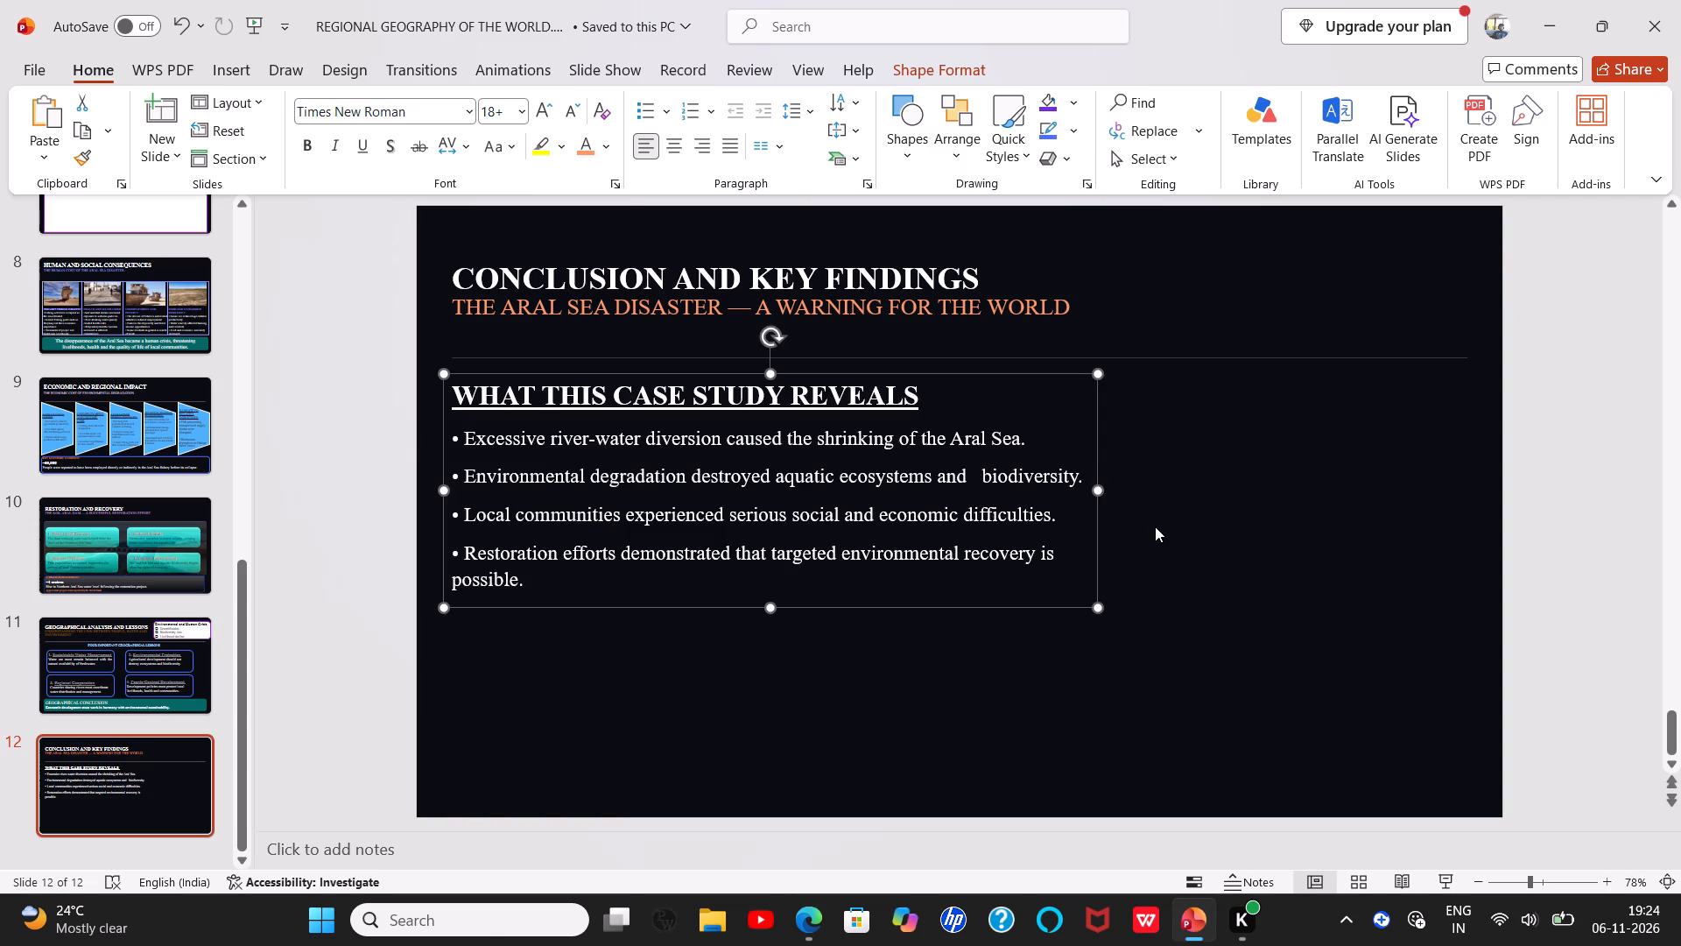
left_click(1155, 526)
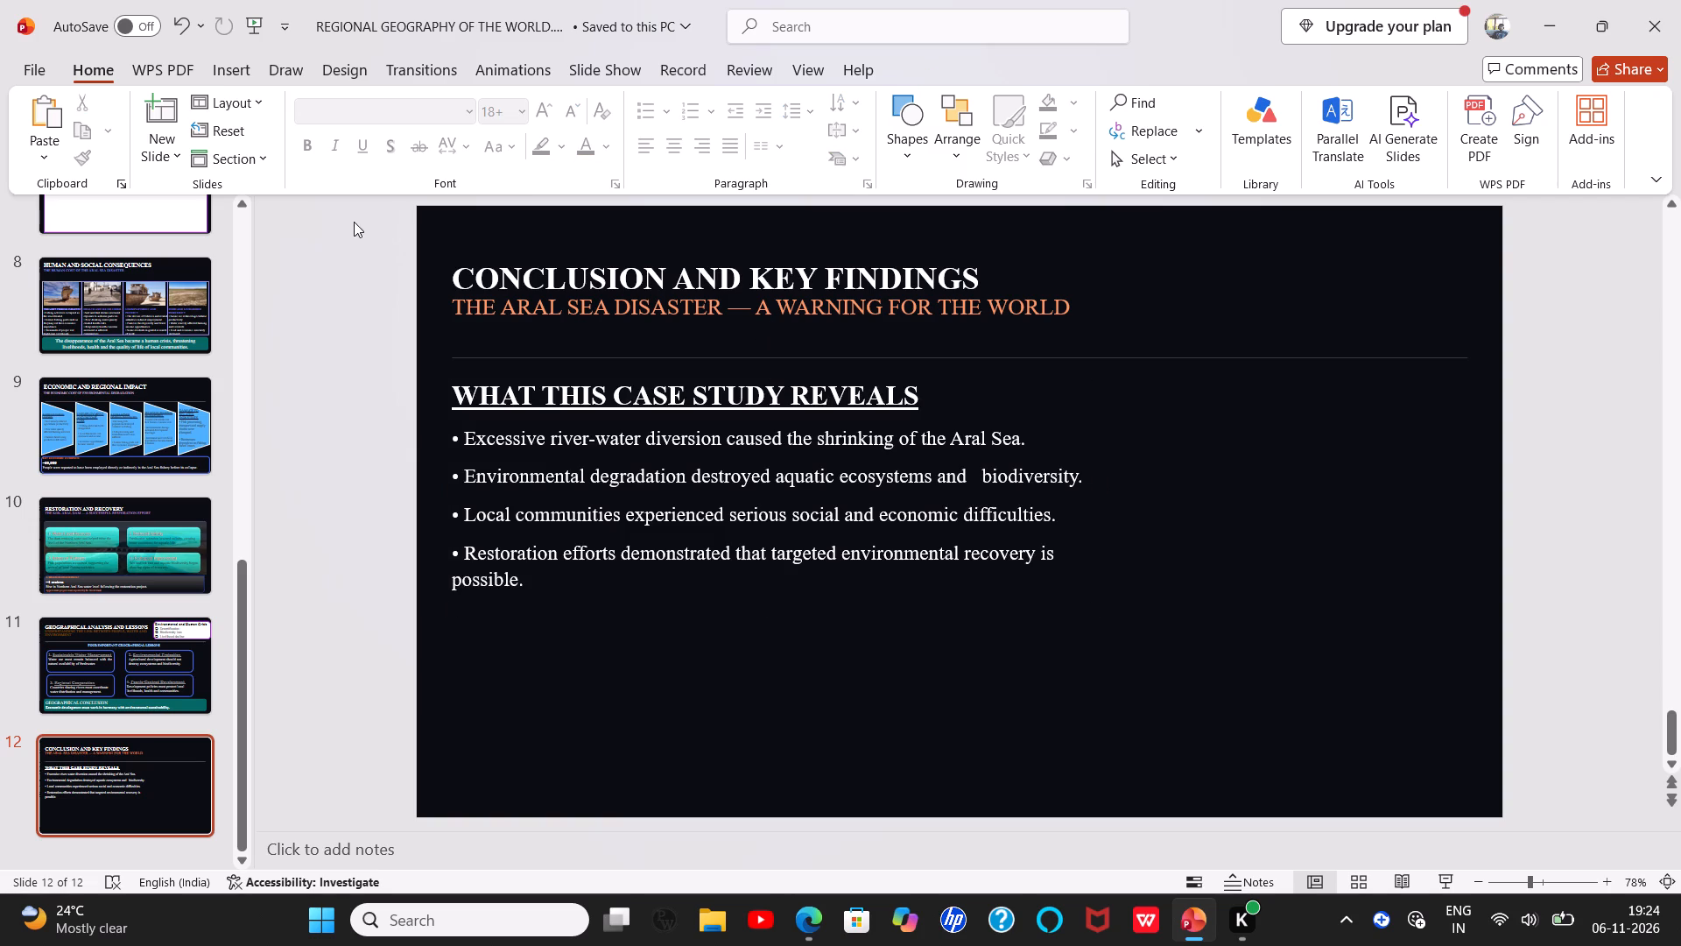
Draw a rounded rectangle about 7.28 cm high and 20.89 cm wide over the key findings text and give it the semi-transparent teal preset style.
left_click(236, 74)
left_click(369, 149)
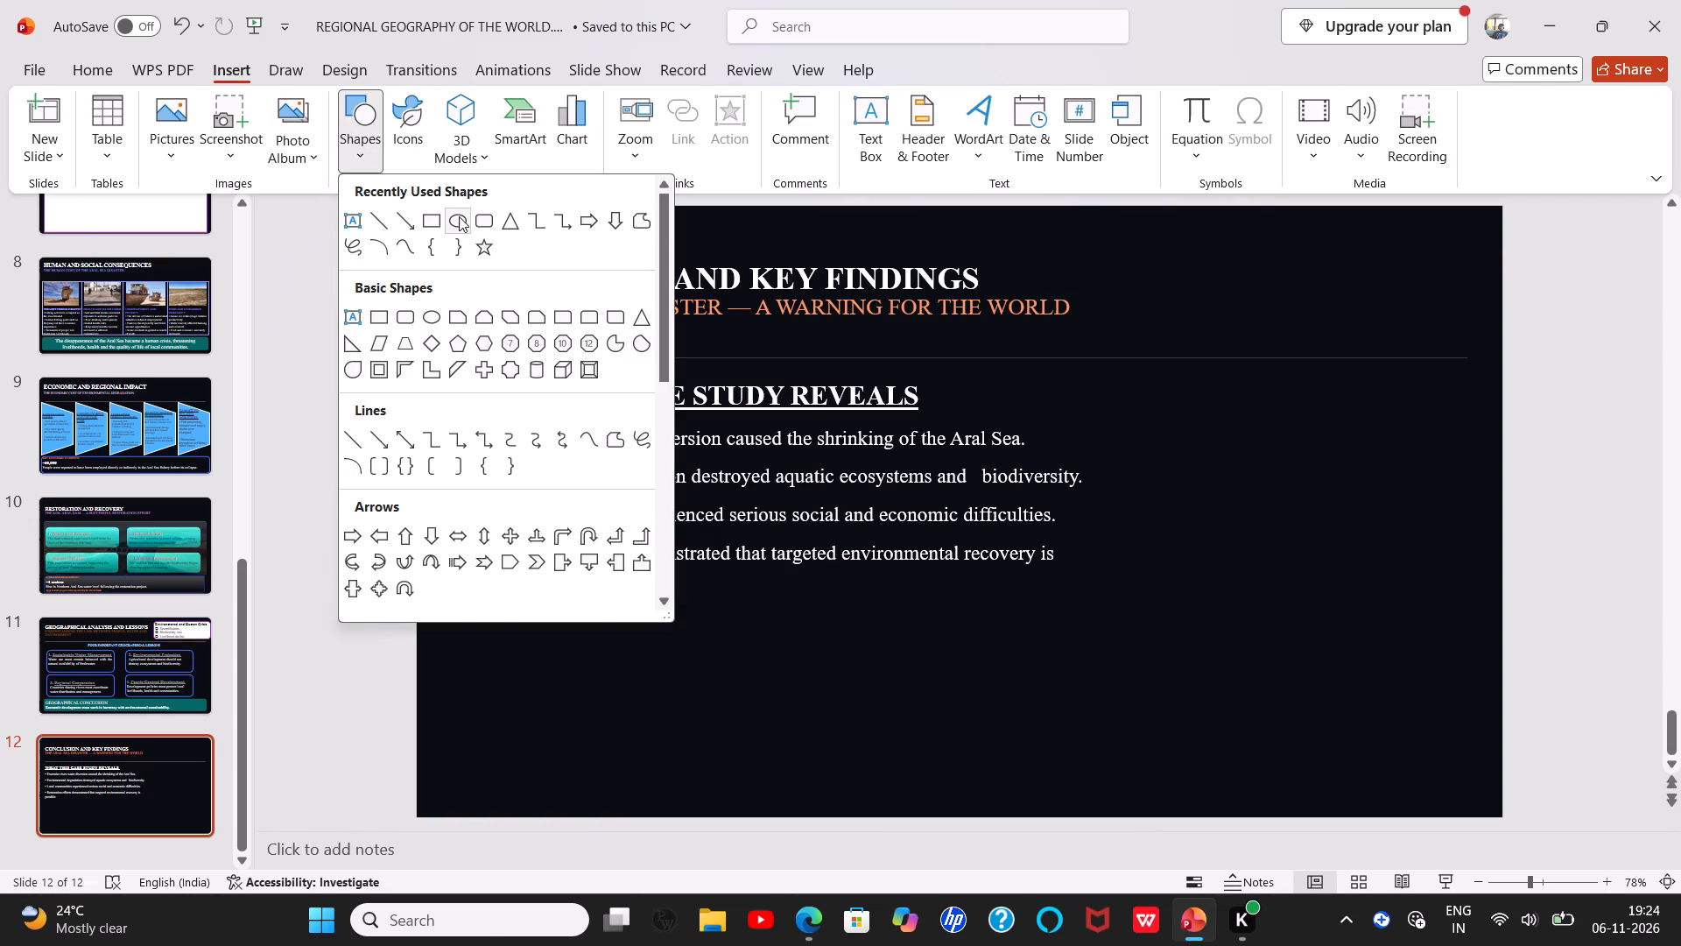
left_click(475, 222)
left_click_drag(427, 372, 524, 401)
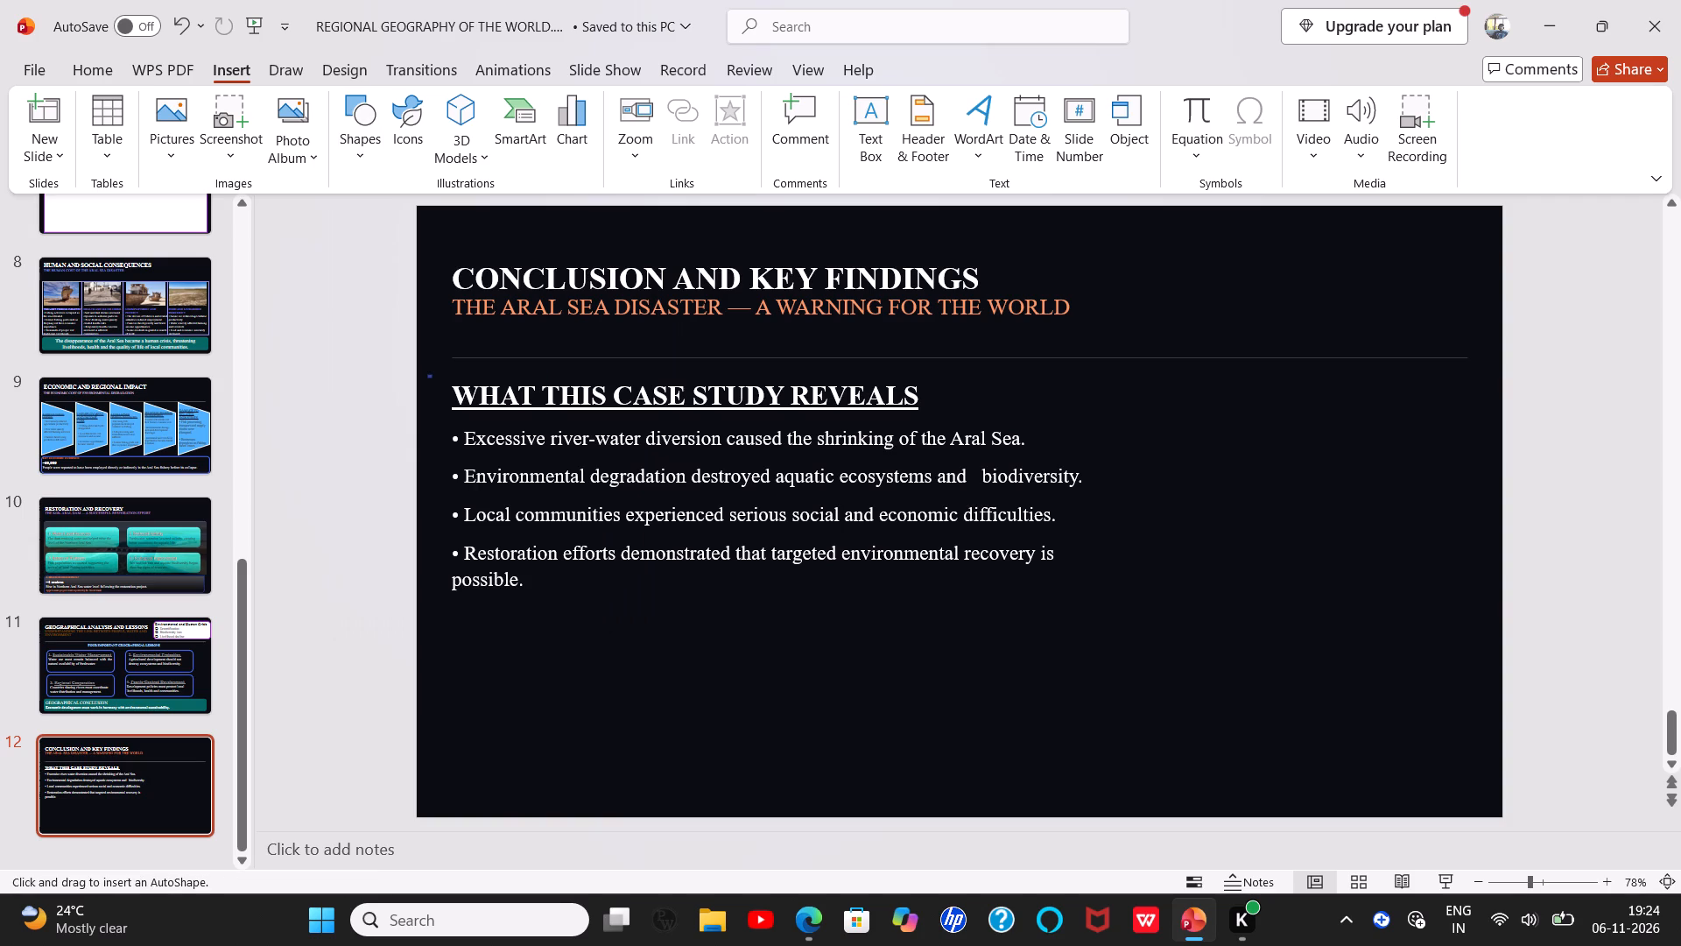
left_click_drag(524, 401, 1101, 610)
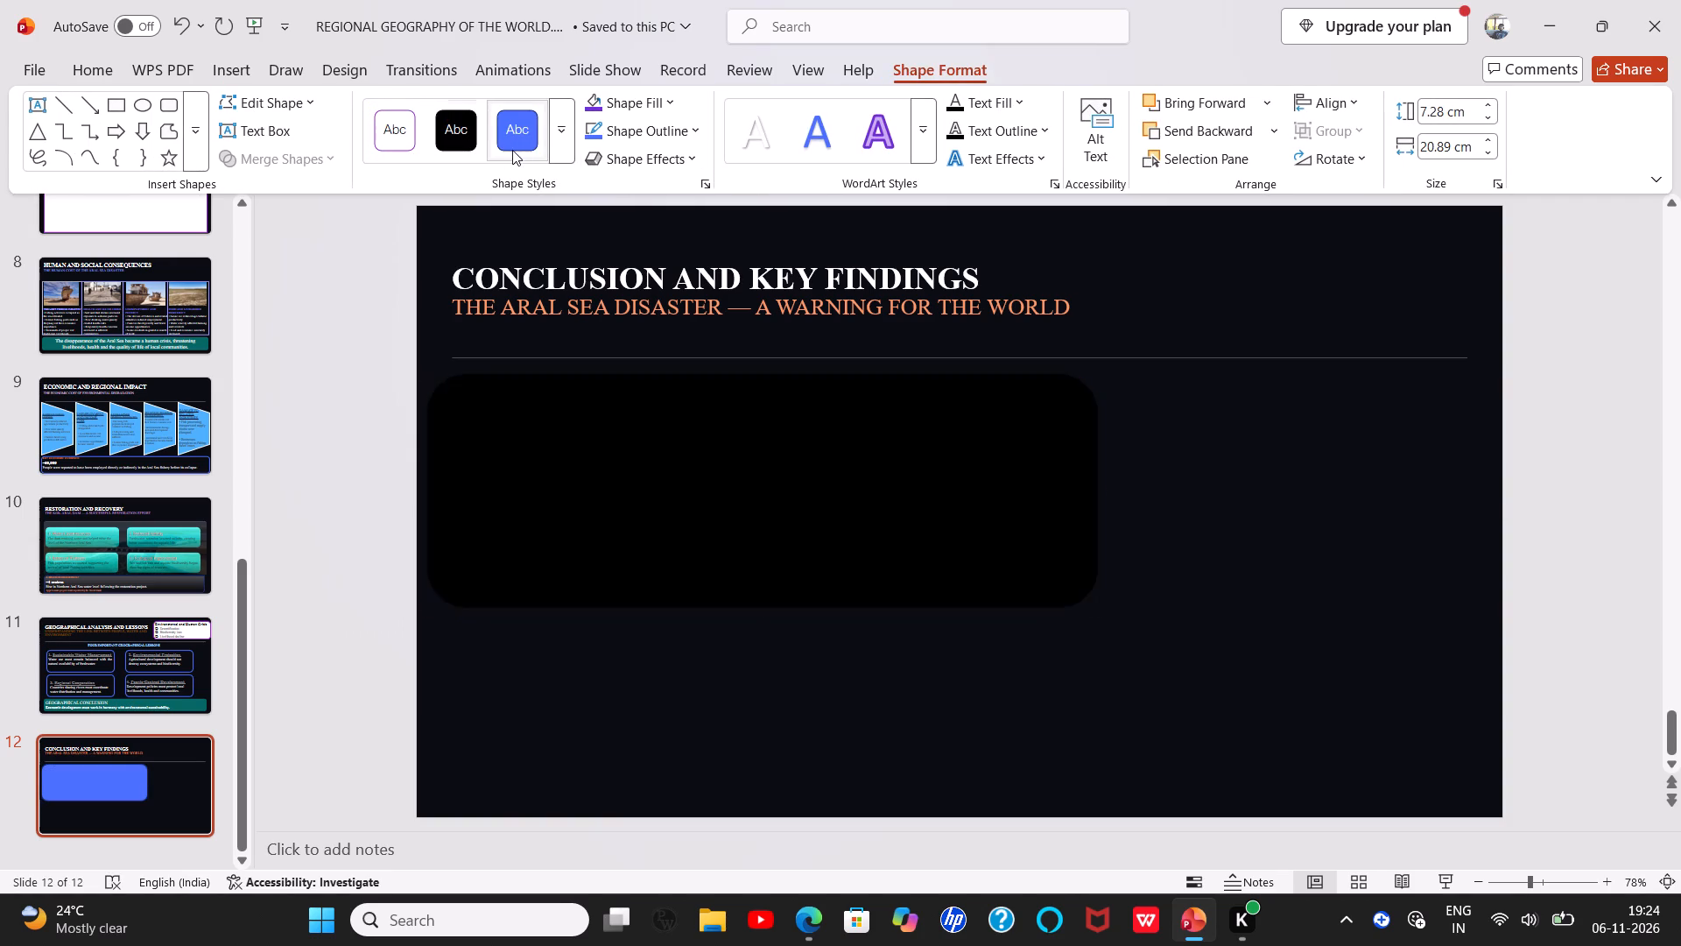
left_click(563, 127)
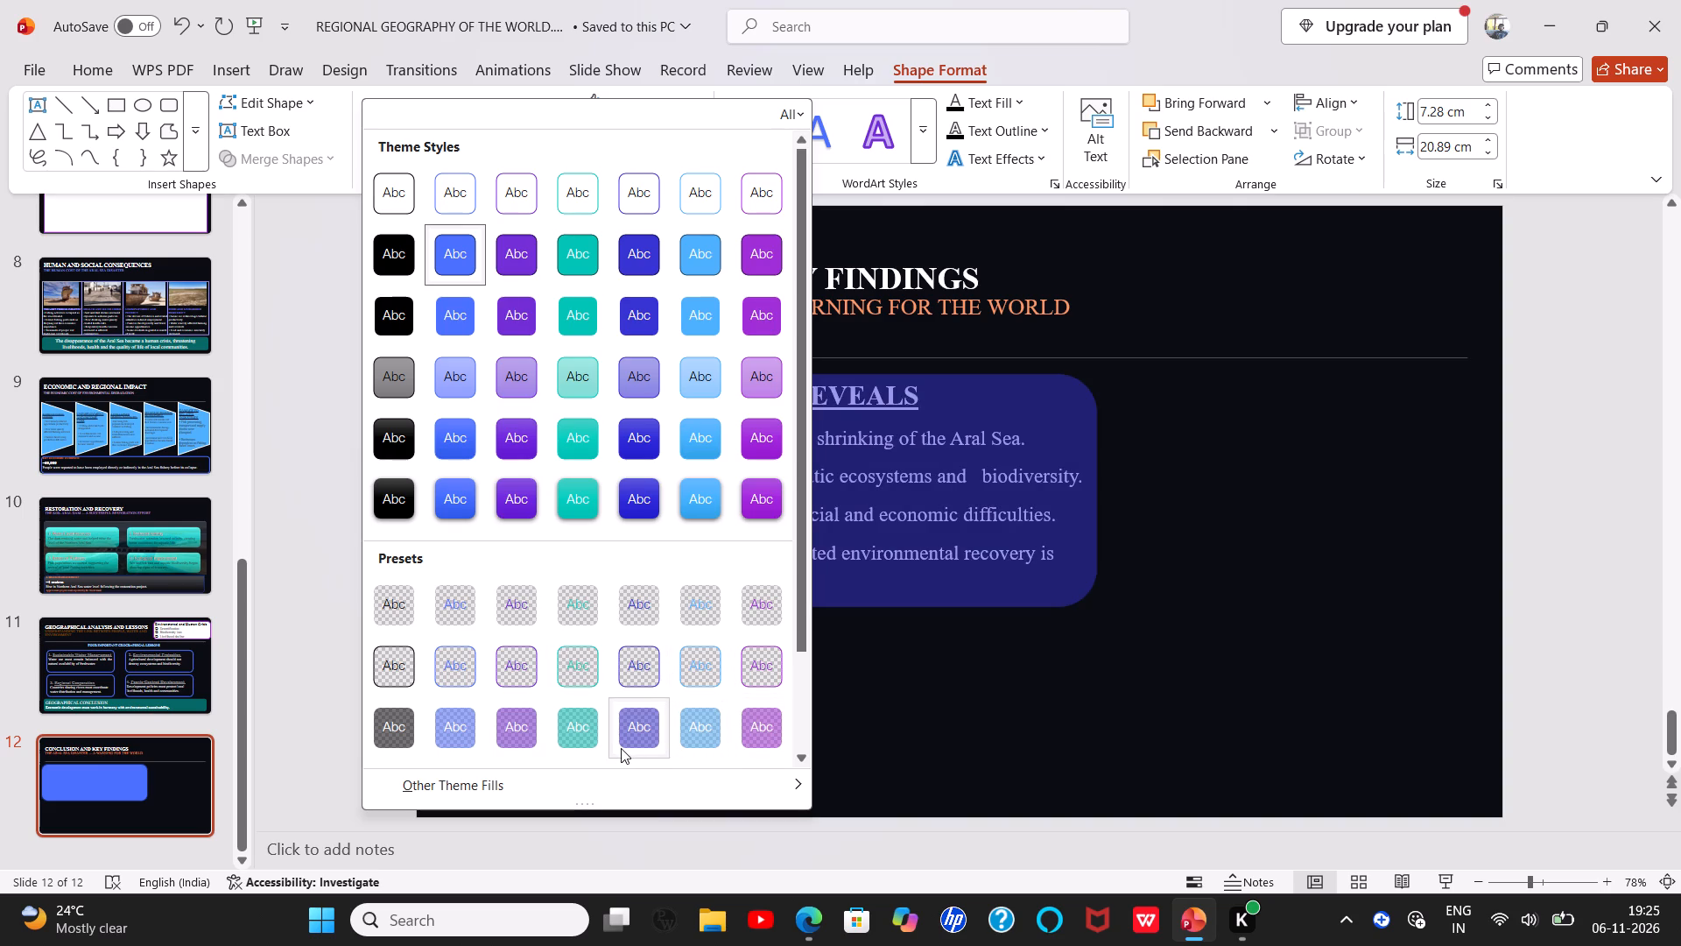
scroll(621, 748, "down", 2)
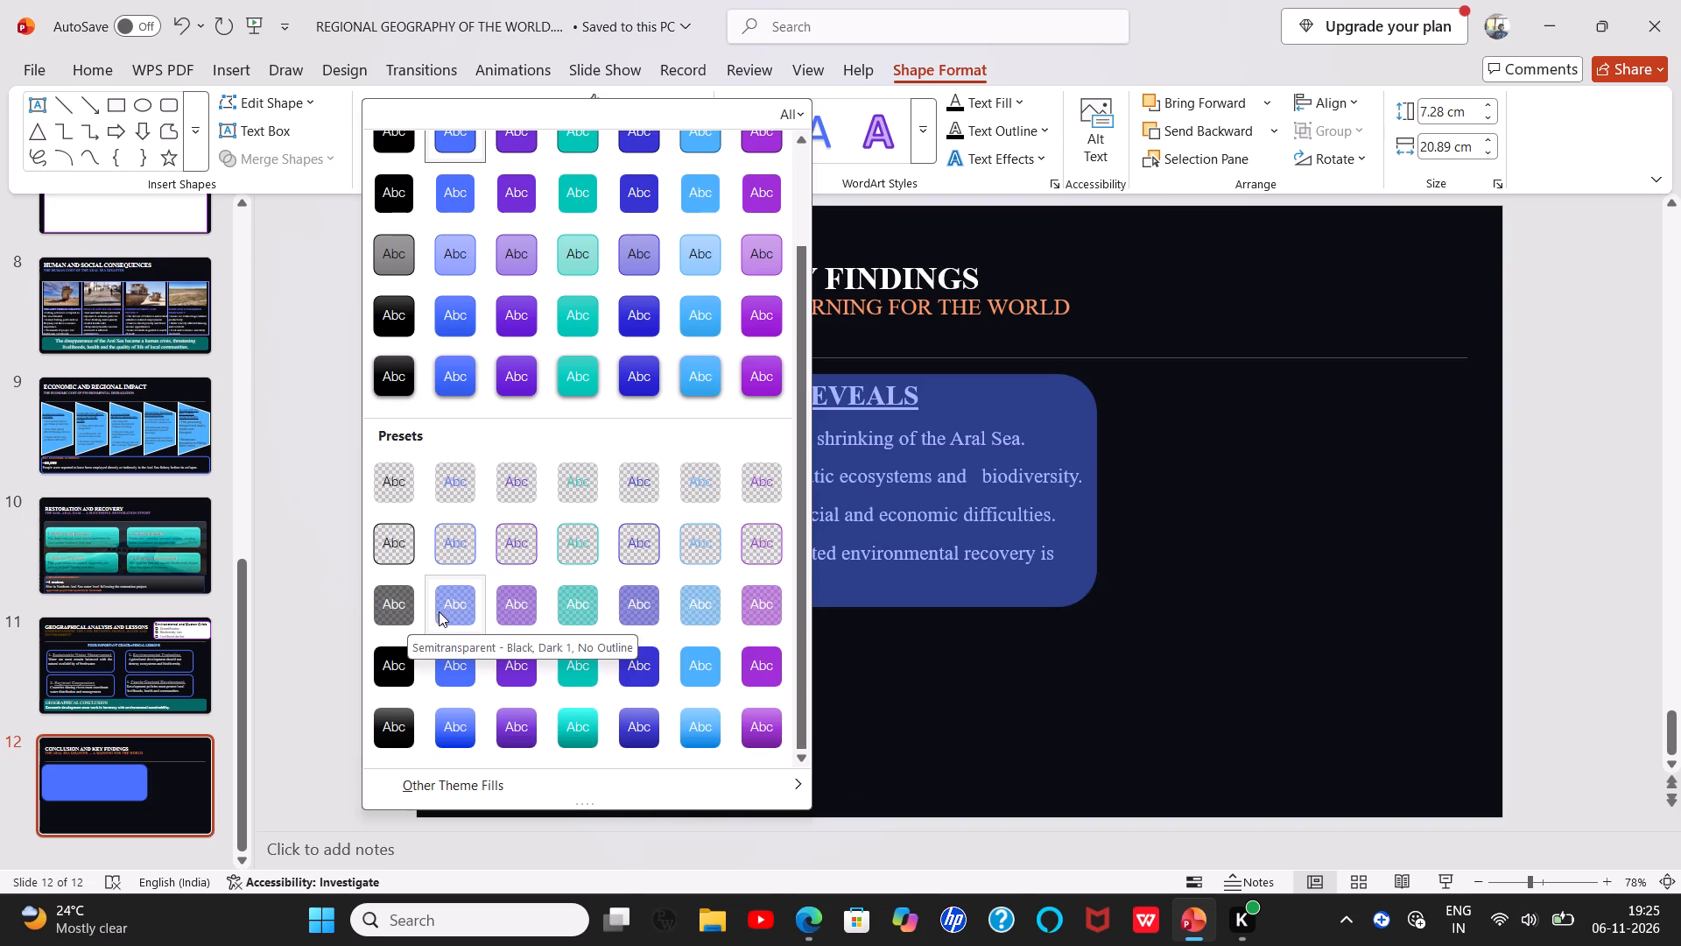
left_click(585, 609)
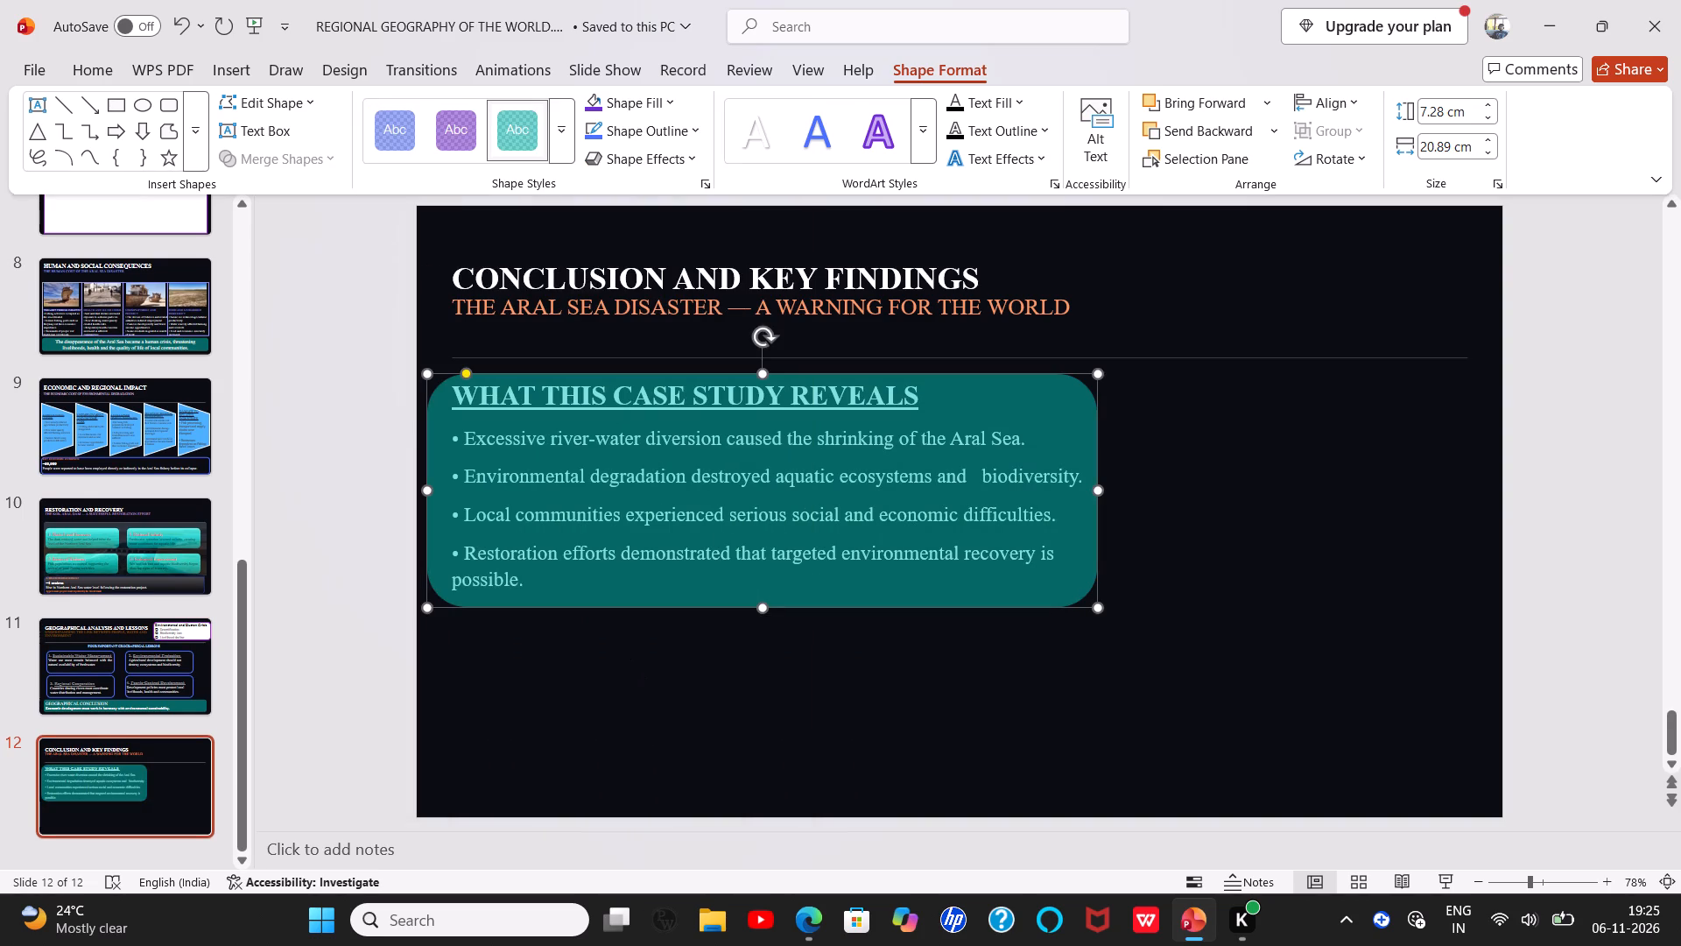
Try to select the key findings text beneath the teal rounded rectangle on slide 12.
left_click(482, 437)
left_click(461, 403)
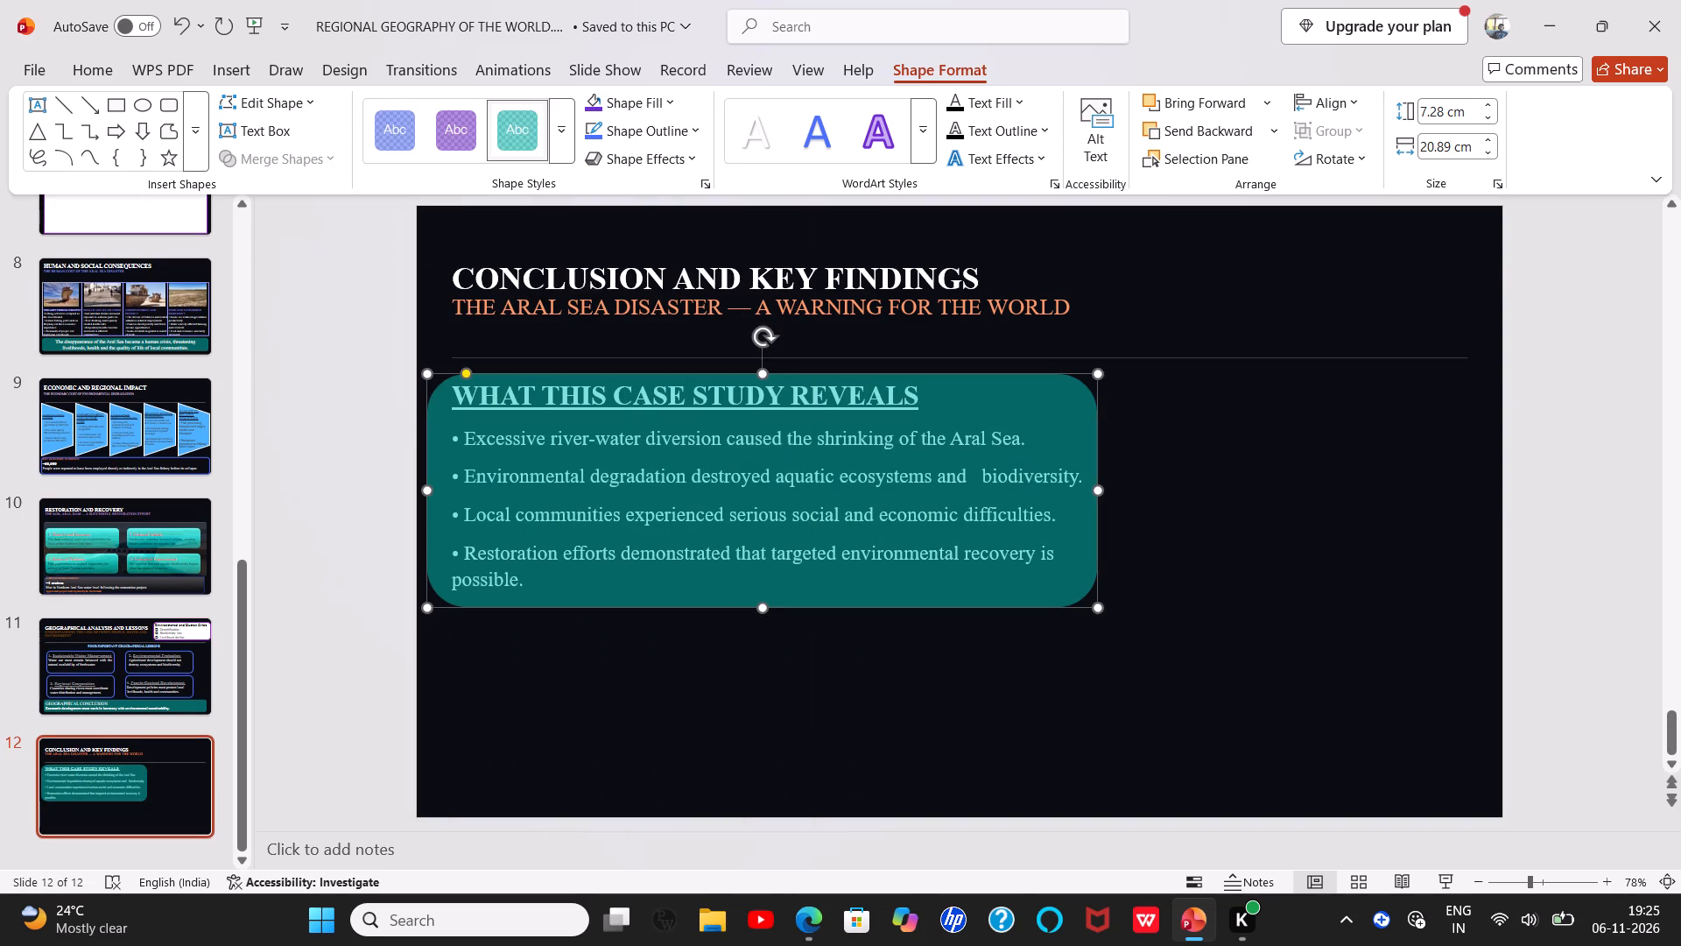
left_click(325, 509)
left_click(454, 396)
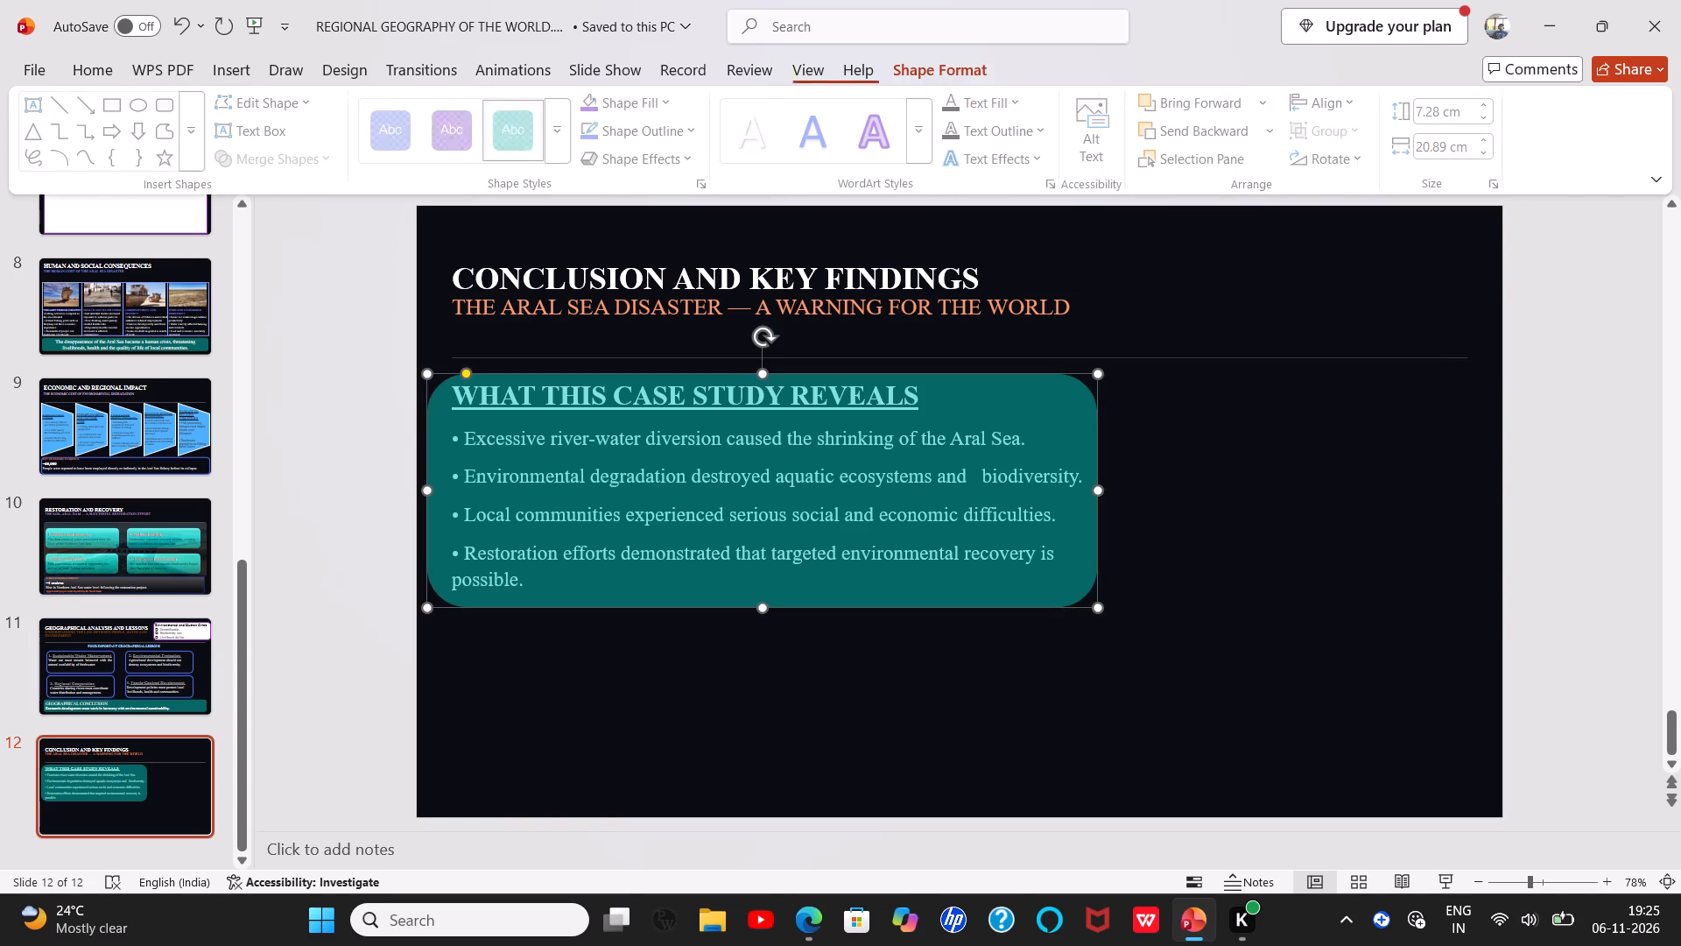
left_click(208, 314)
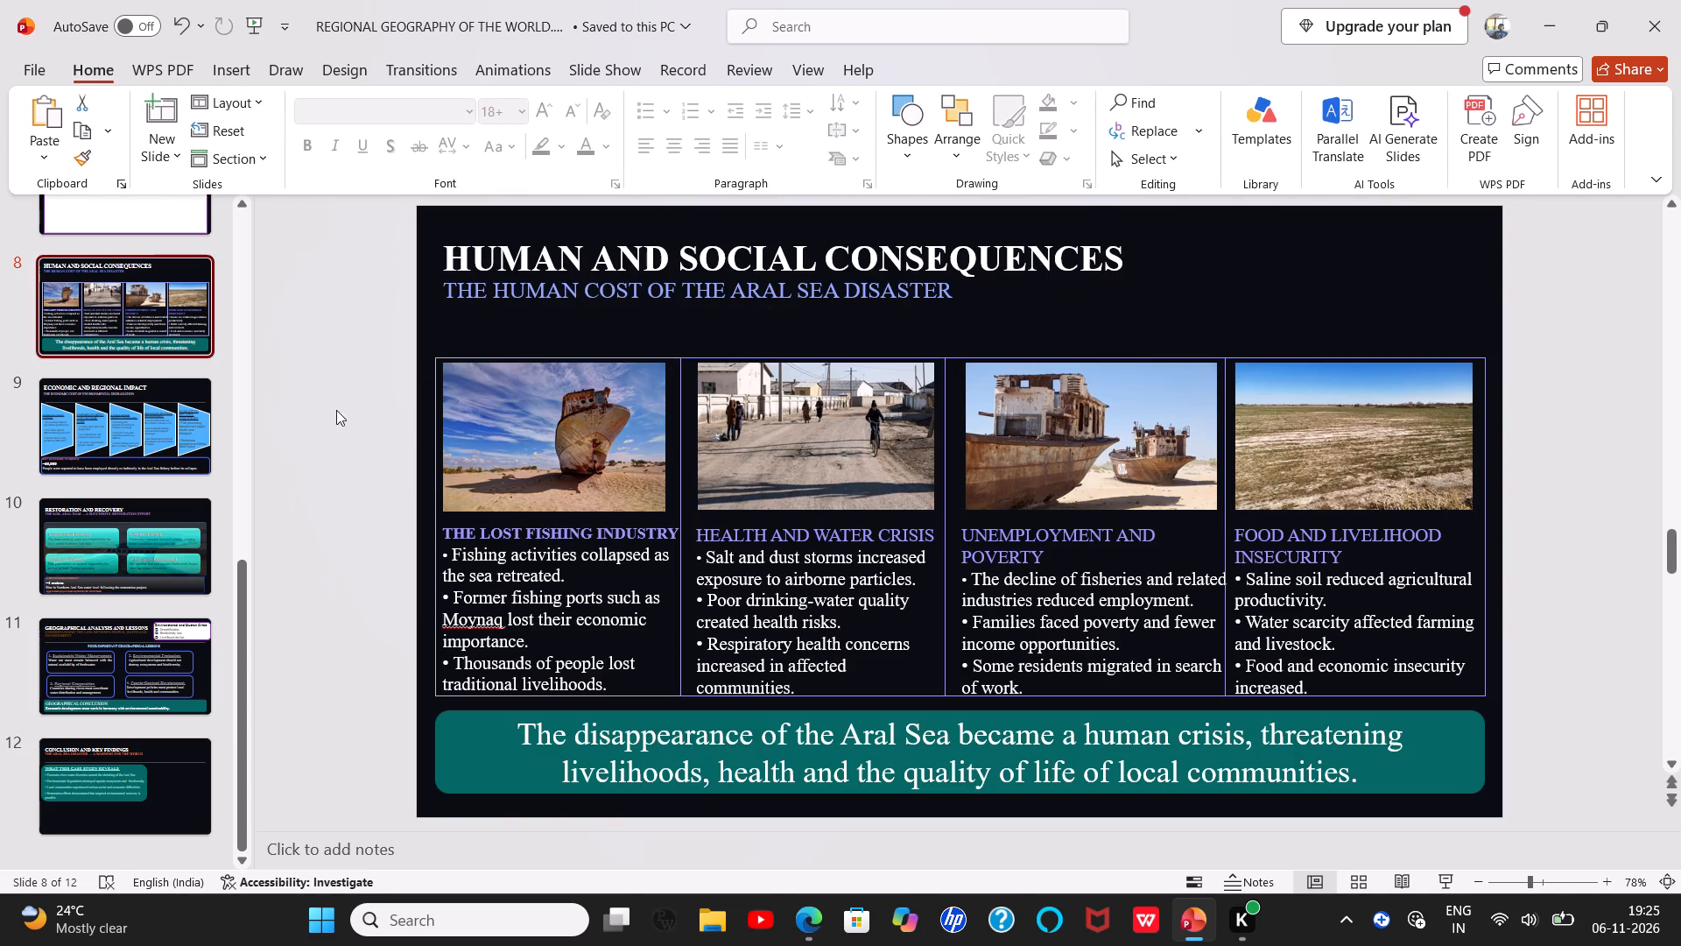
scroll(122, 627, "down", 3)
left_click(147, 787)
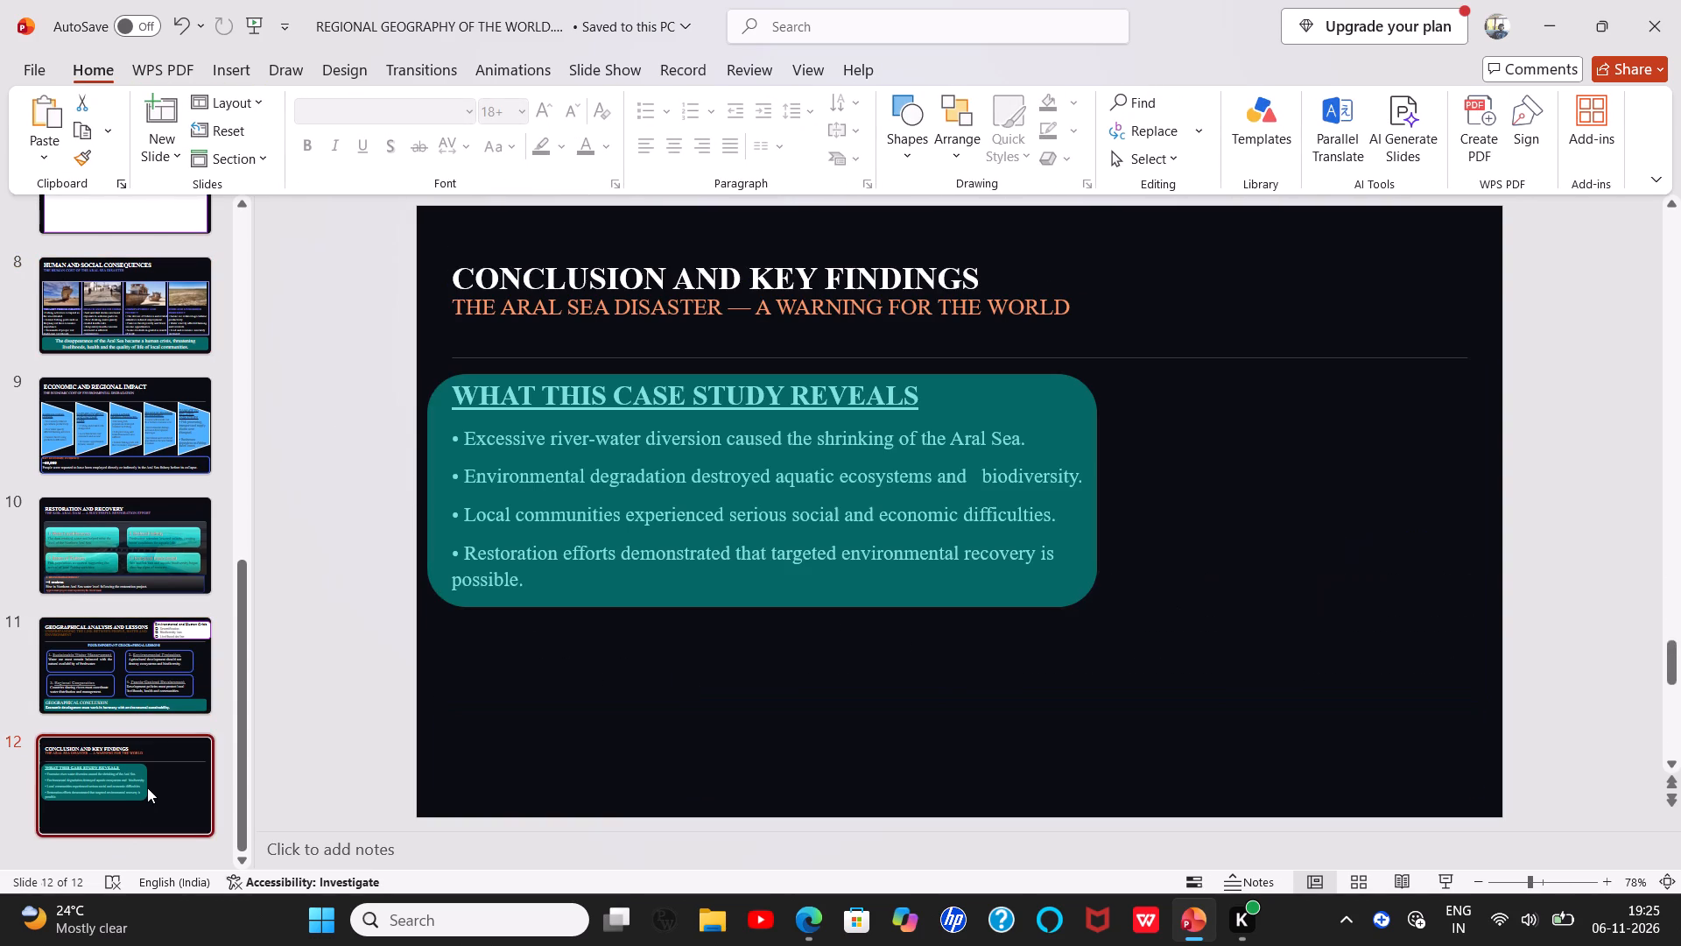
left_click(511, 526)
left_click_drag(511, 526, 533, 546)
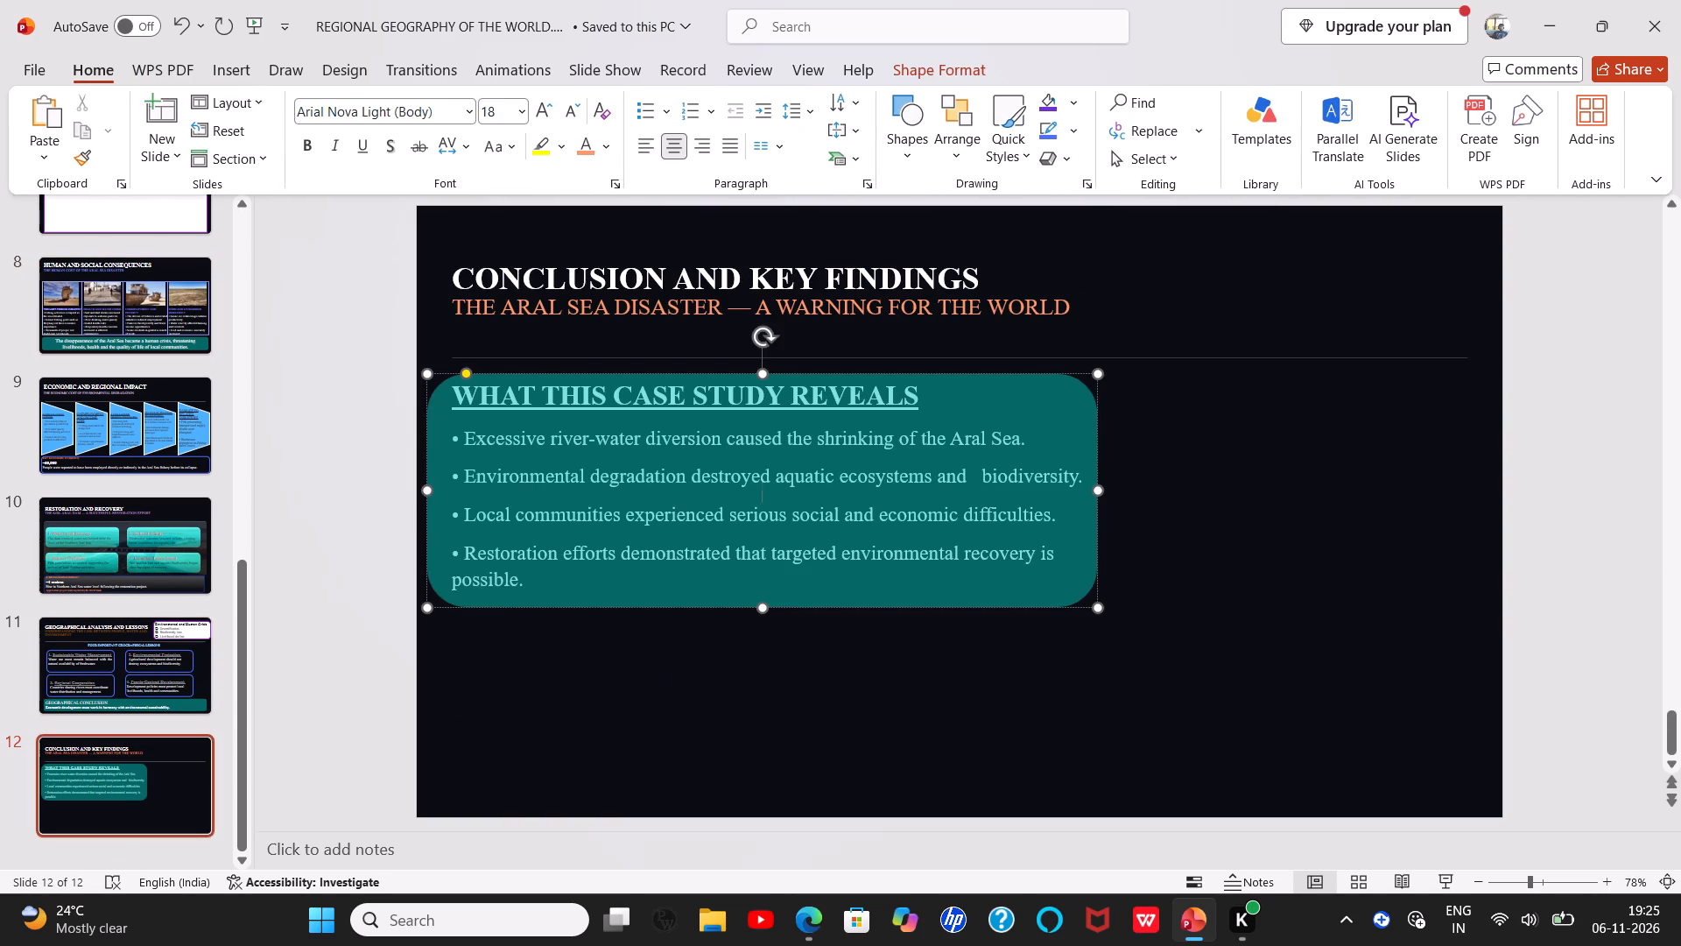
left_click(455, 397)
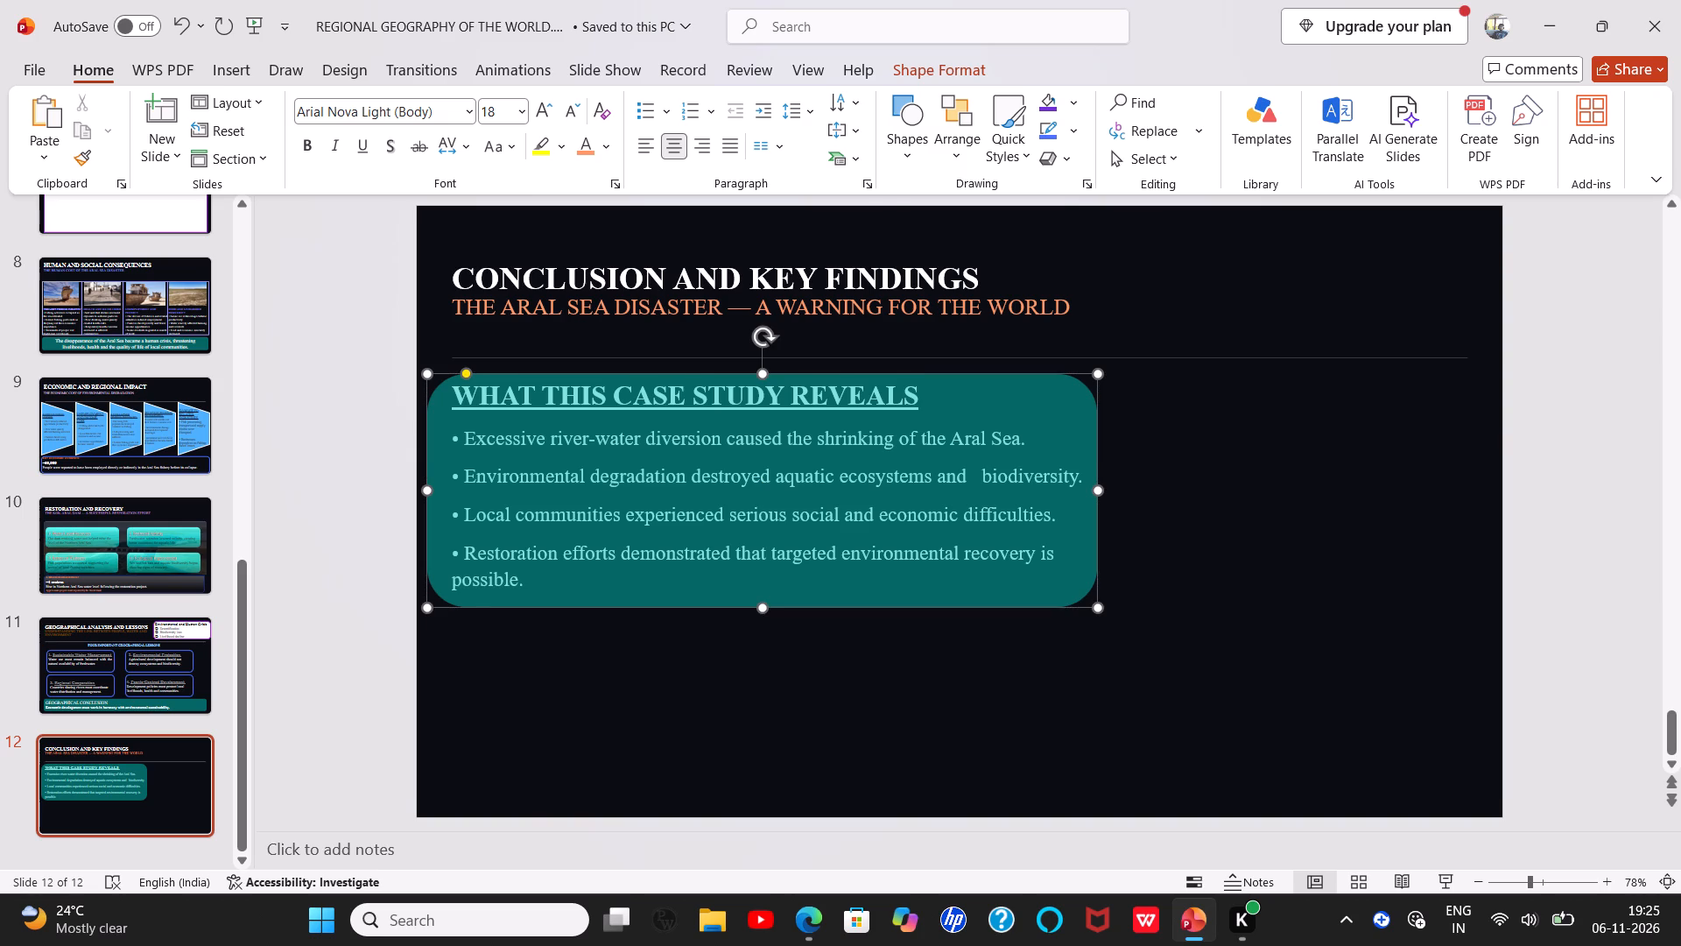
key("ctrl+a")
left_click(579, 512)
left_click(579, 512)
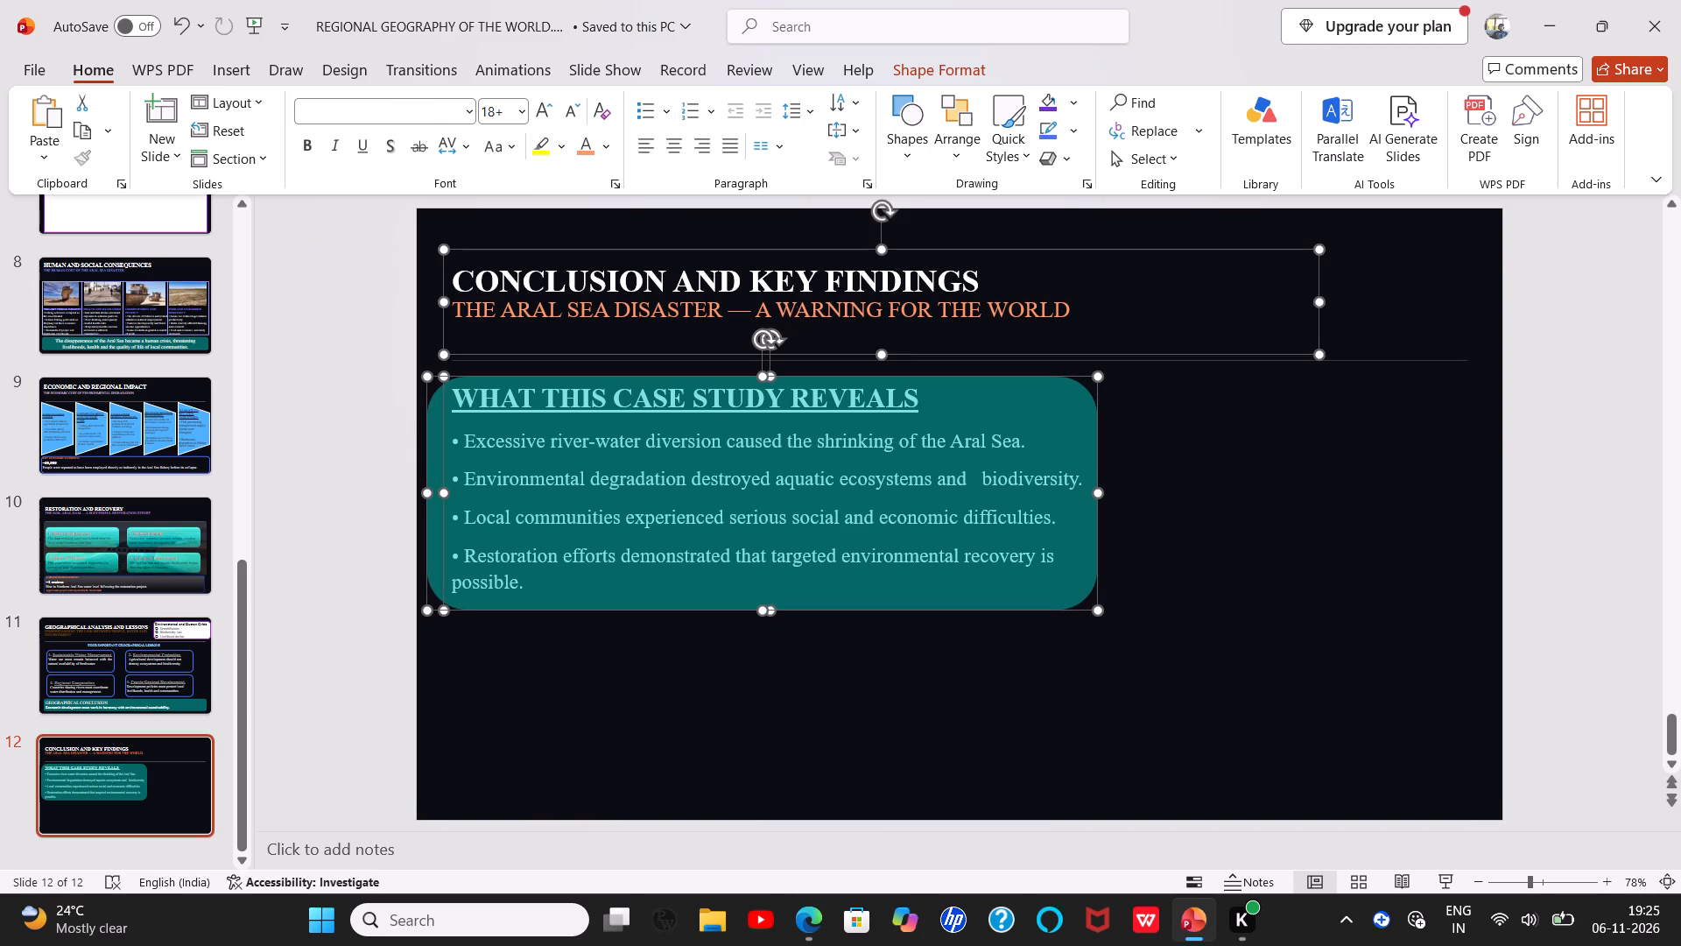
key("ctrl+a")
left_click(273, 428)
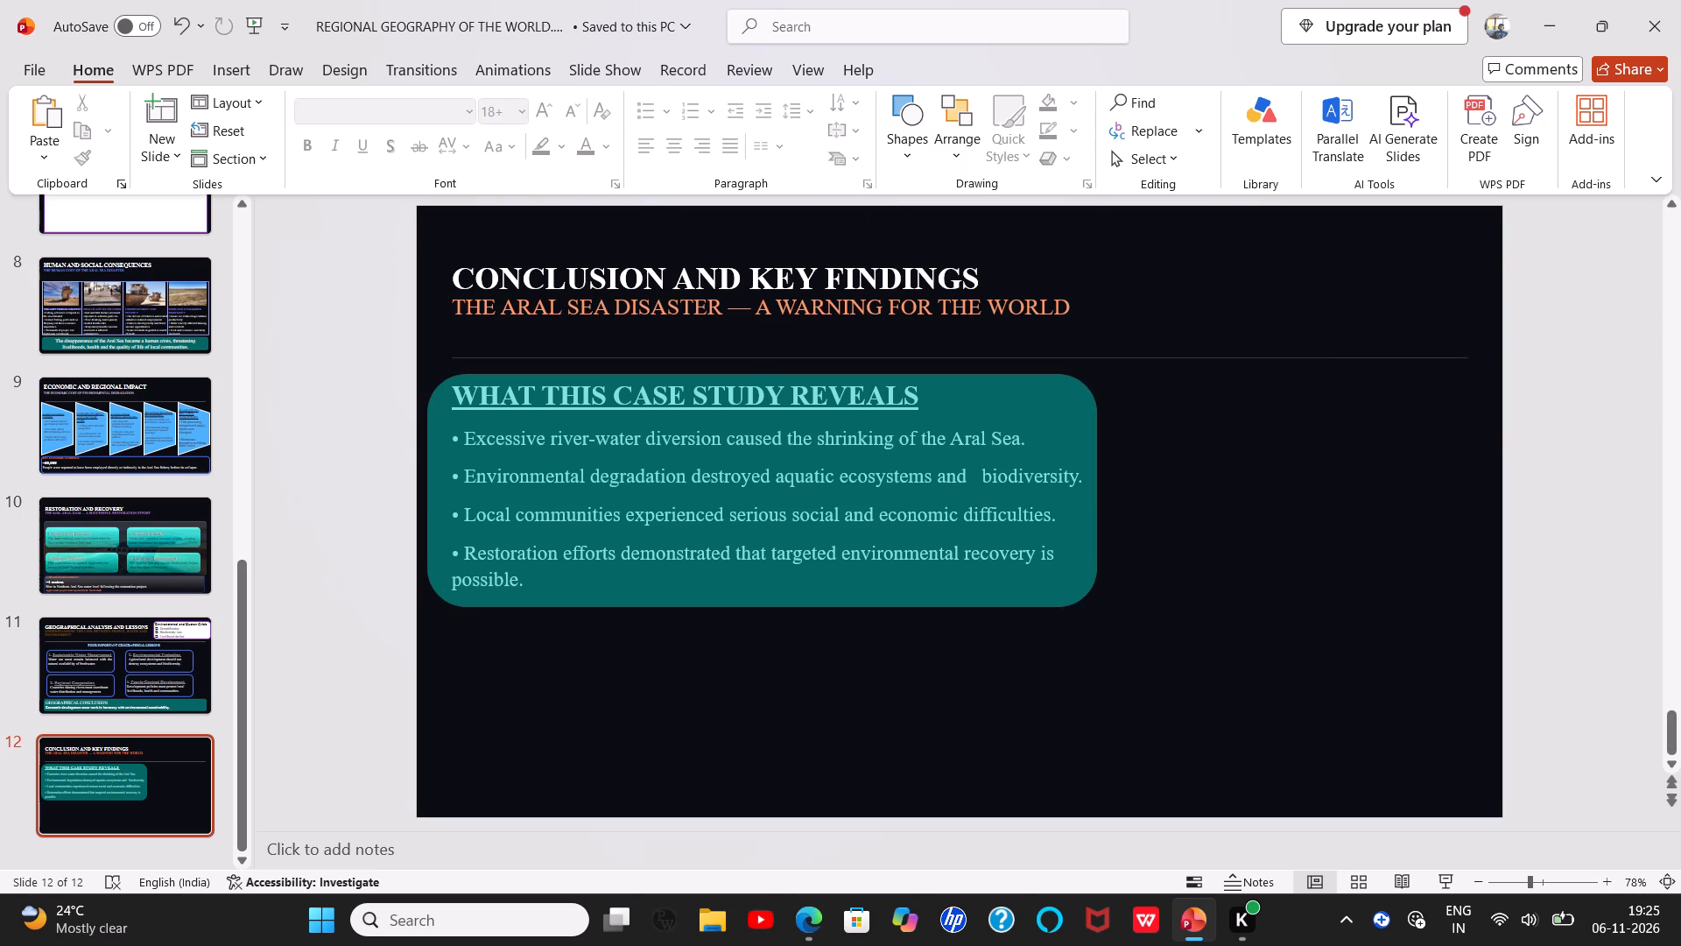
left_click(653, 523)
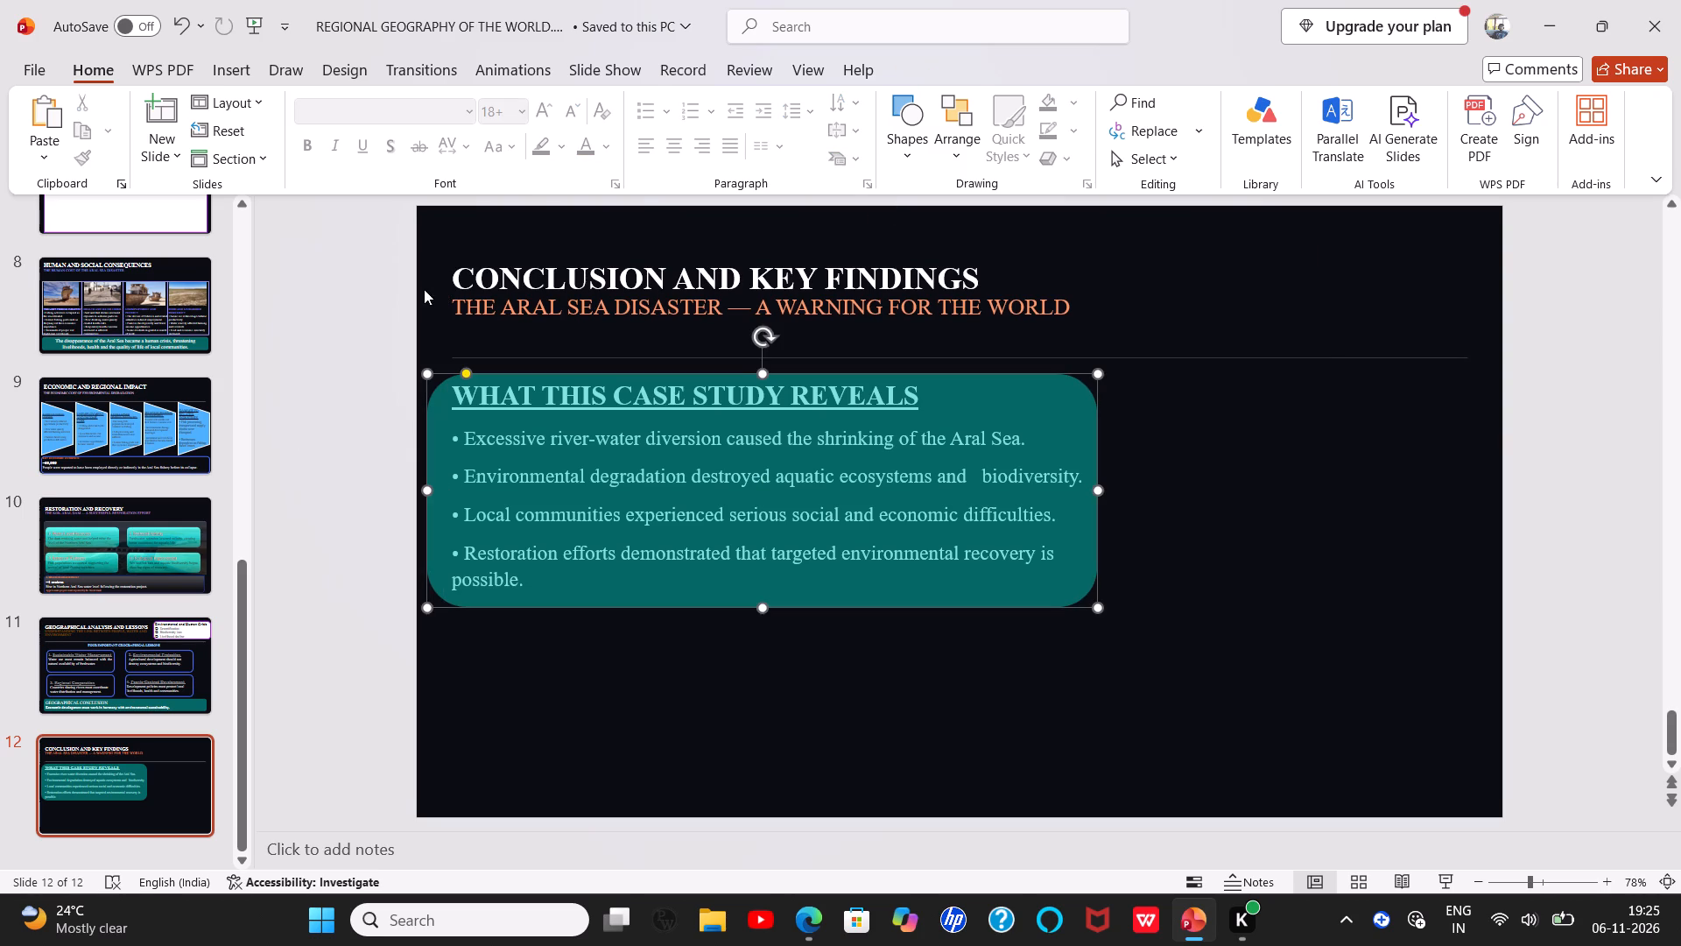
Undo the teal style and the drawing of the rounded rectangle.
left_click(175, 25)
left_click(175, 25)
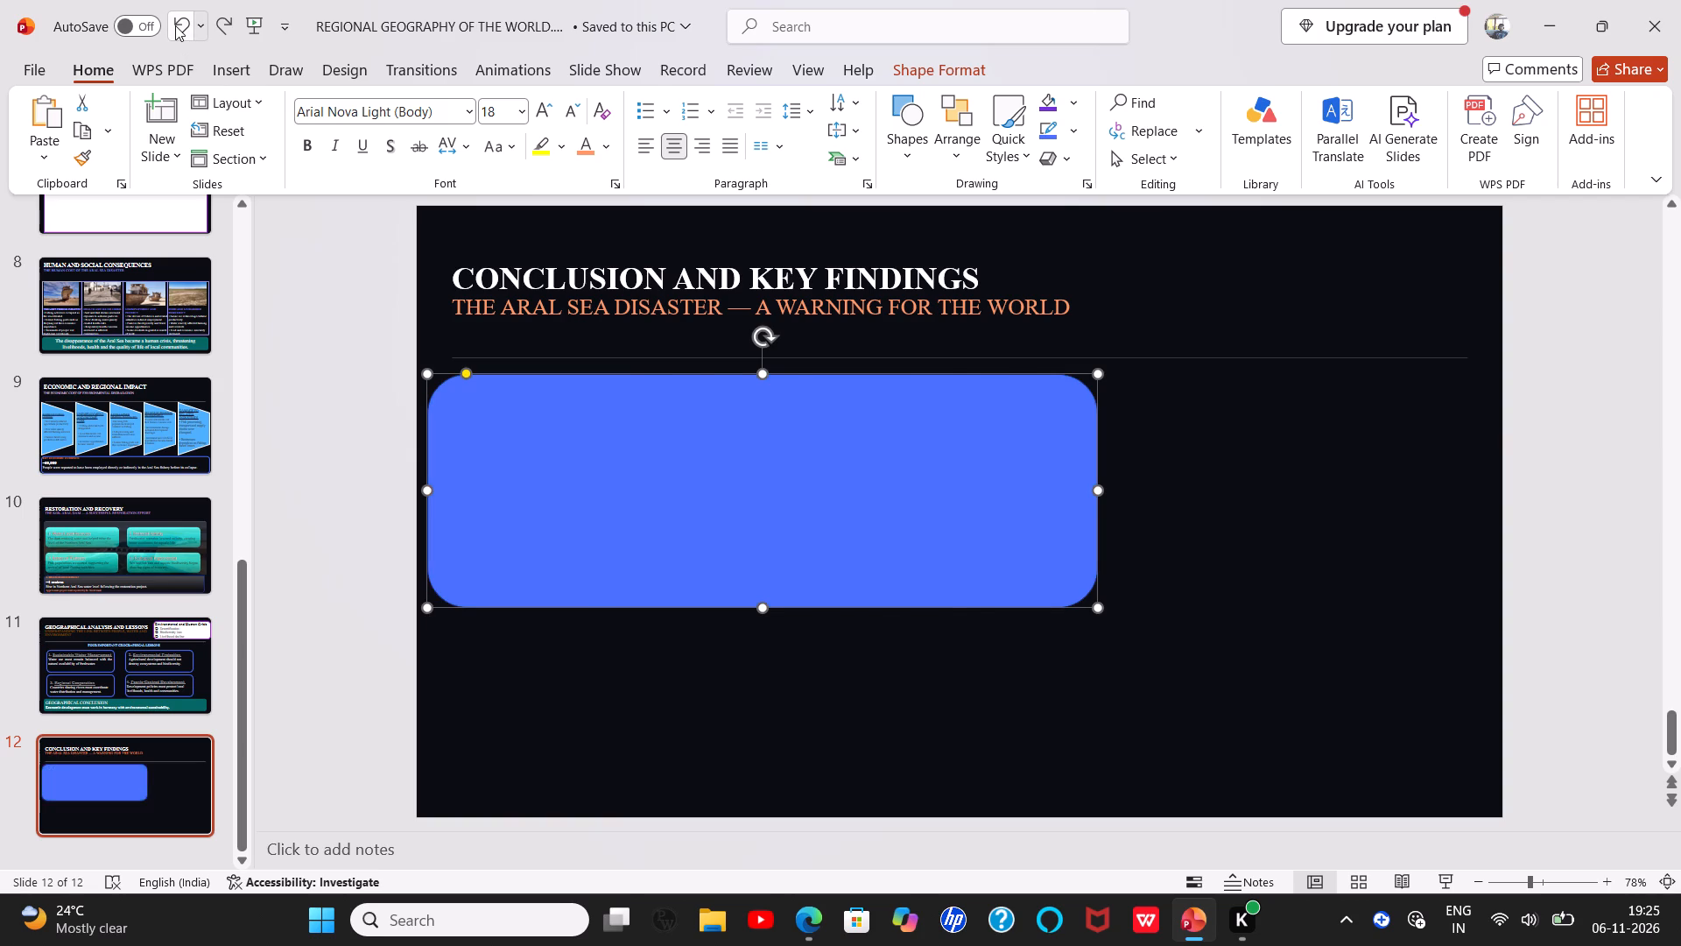
Change the font colour of the heading "WHAT THIS CASE STUDY REVEALS" to the recently used dark gold.
left_click_drag(454, 400, 911, 402)
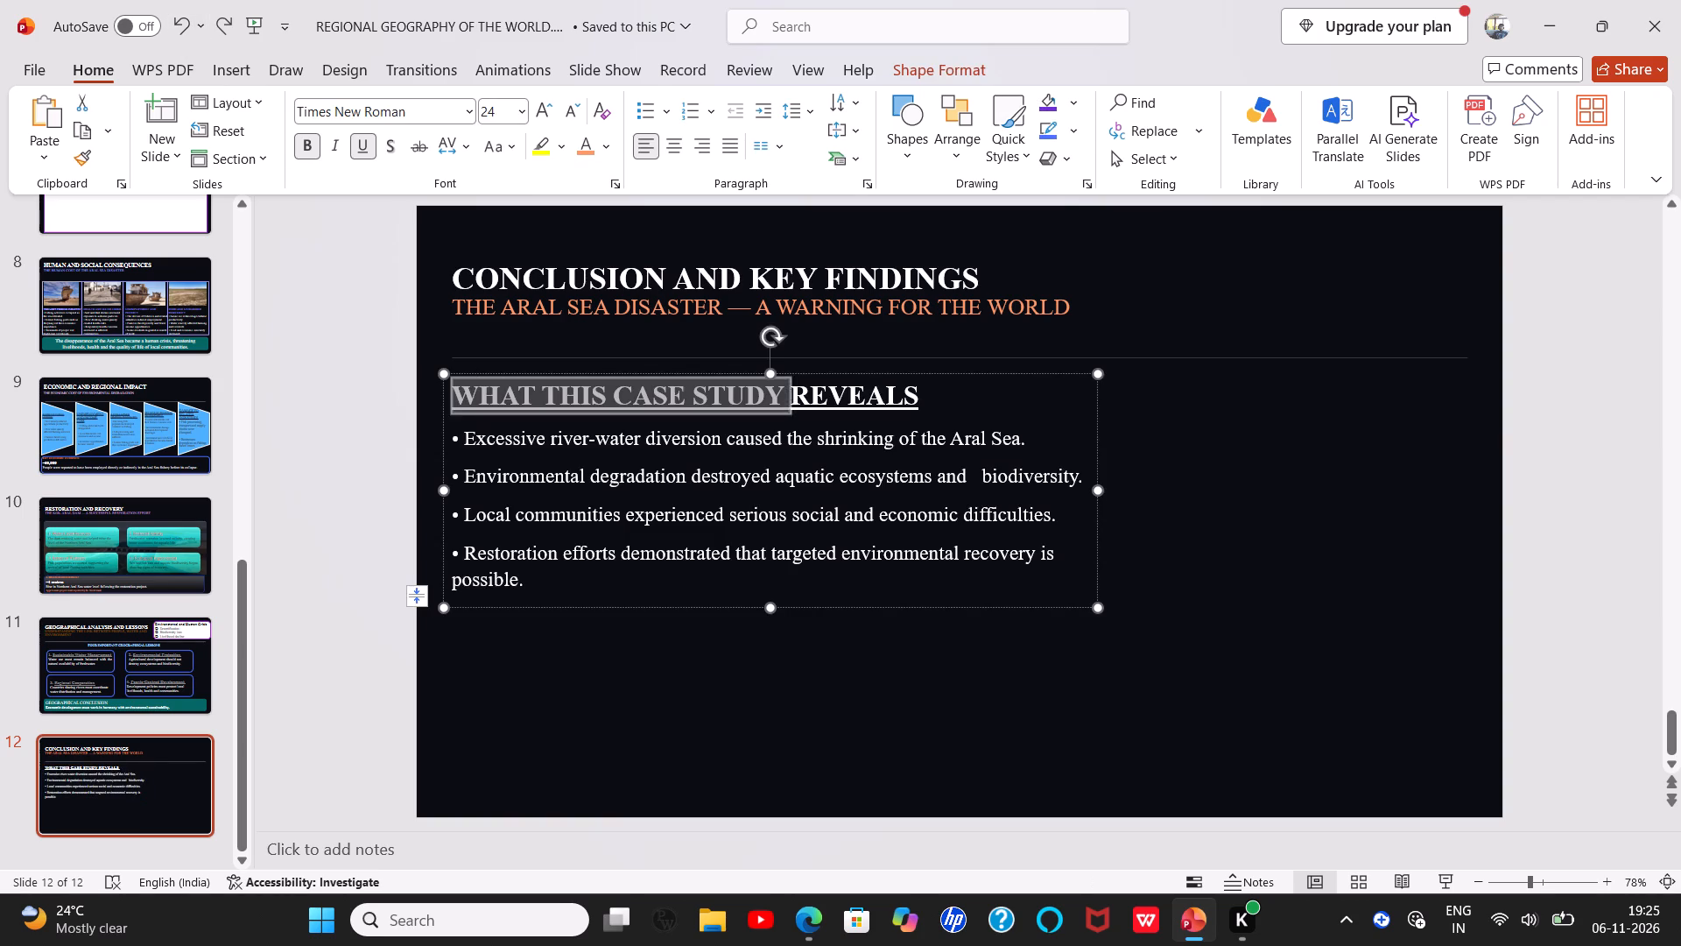
left_click_drag(911, 402, 937, 402)
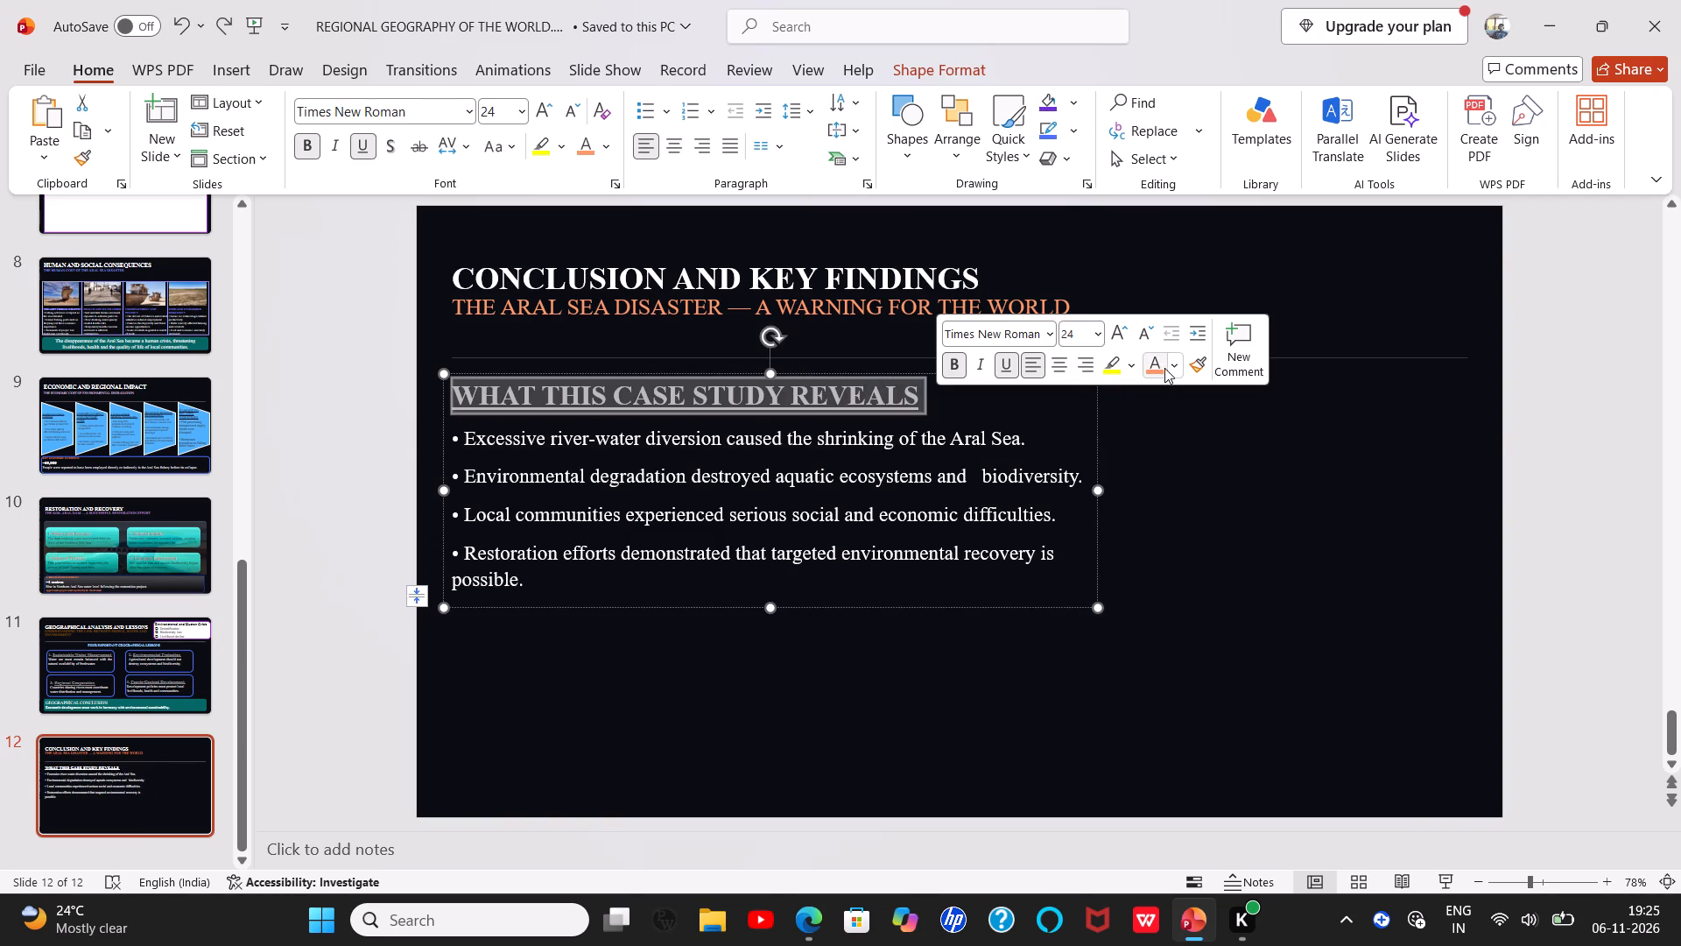
left_click(1172, 368)
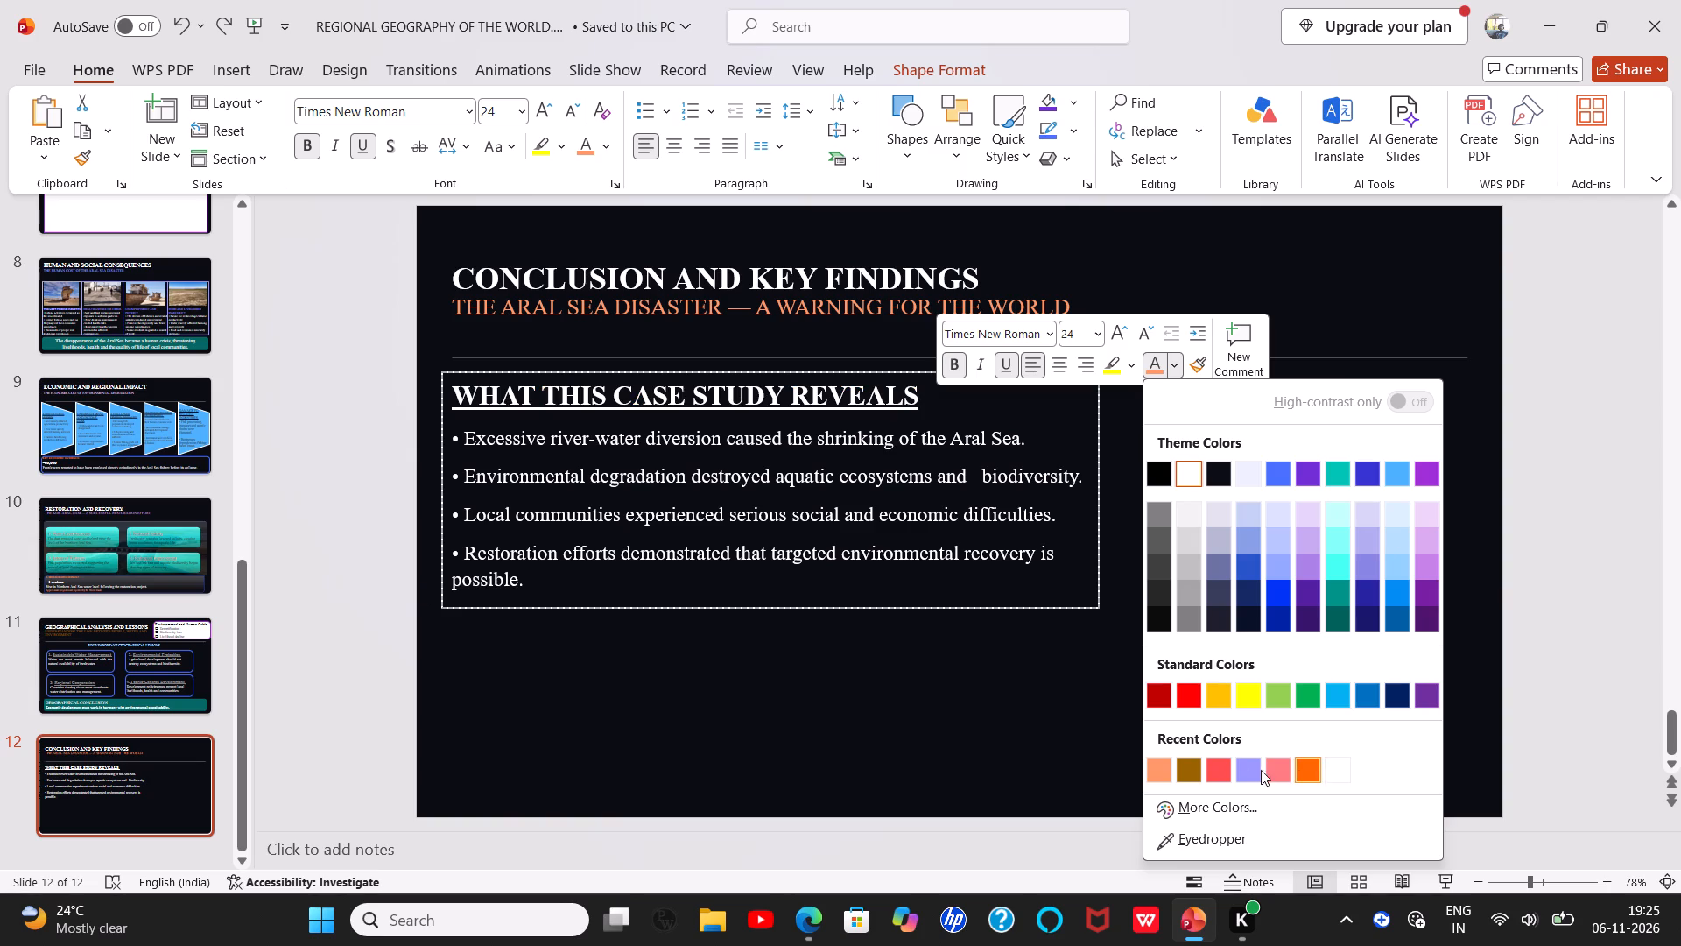
left_click(1186, 770)
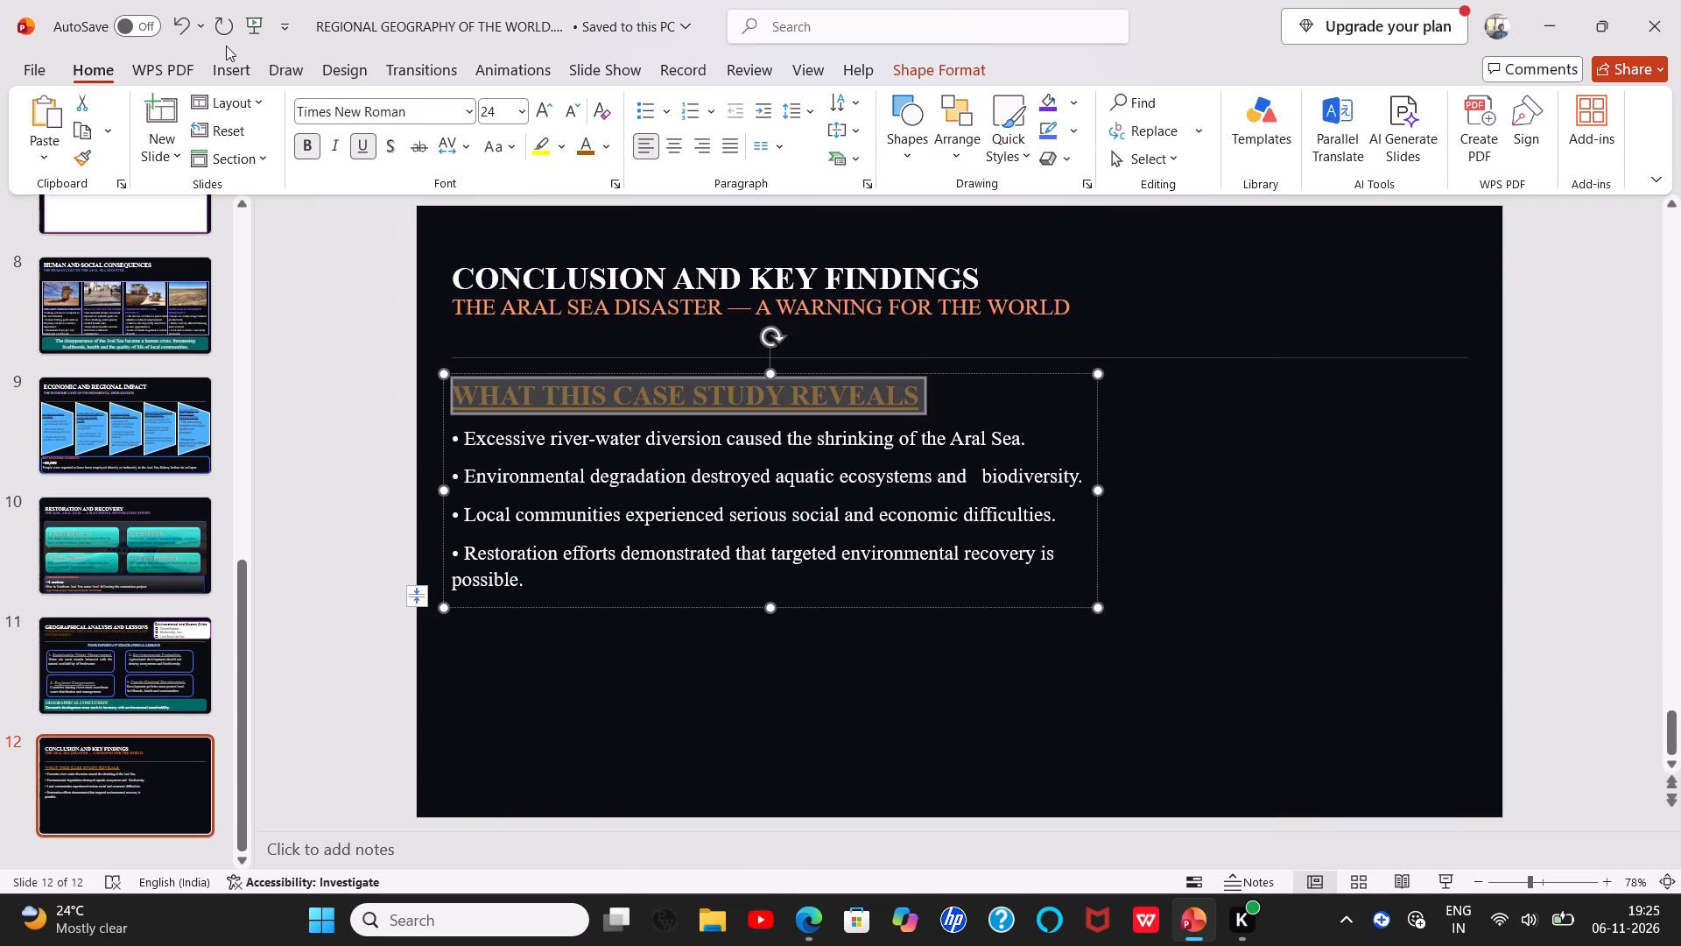
Draw a rounded rectangle over the key findings text, about 6.99 cm high, and extend its left edge to make it about 20.59 cm wide.
left_click(215, 72)
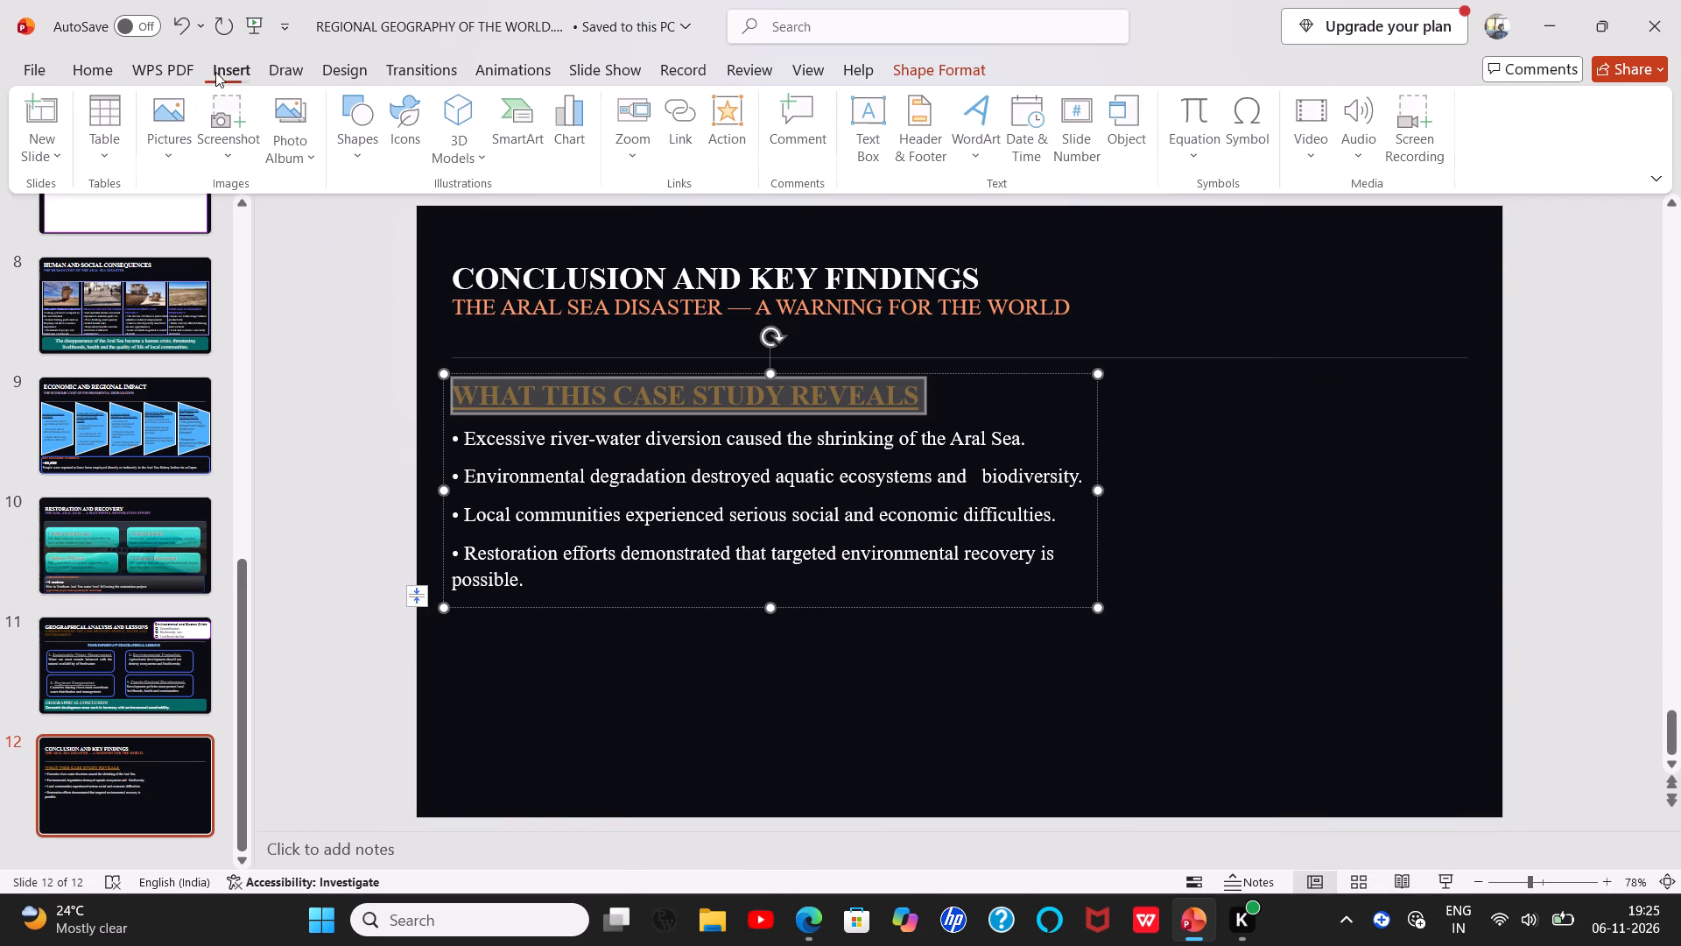
left_click(349, 146)
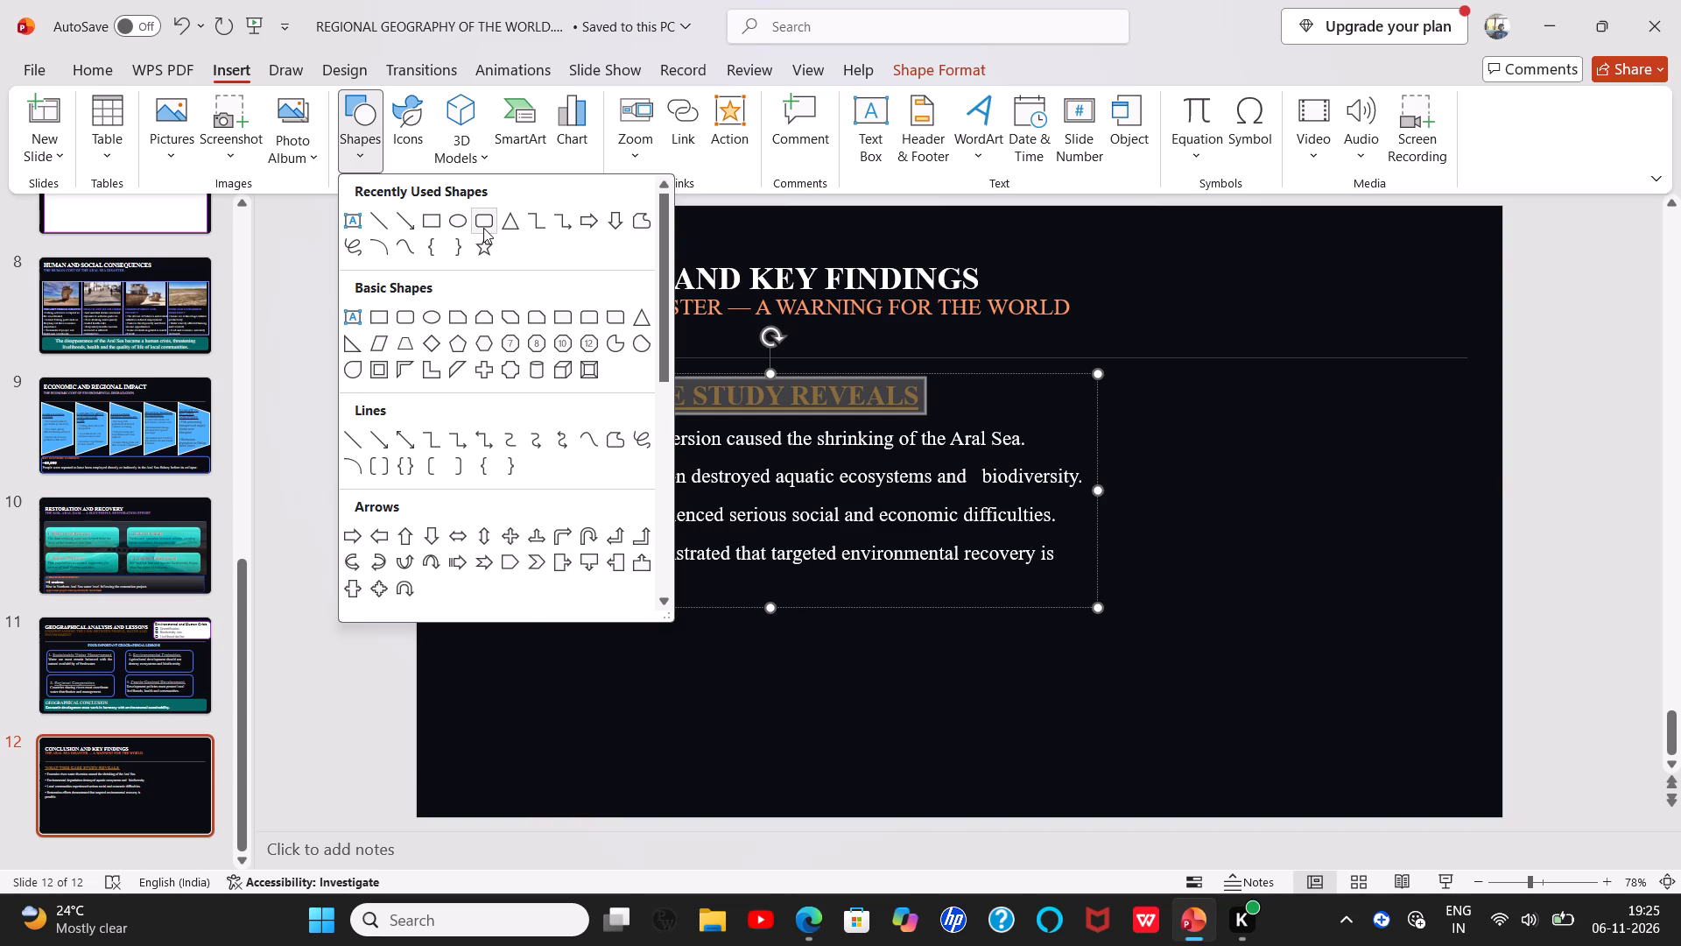
left_click(488, 228)
left_click_drag(444, 376, 1092, 600)
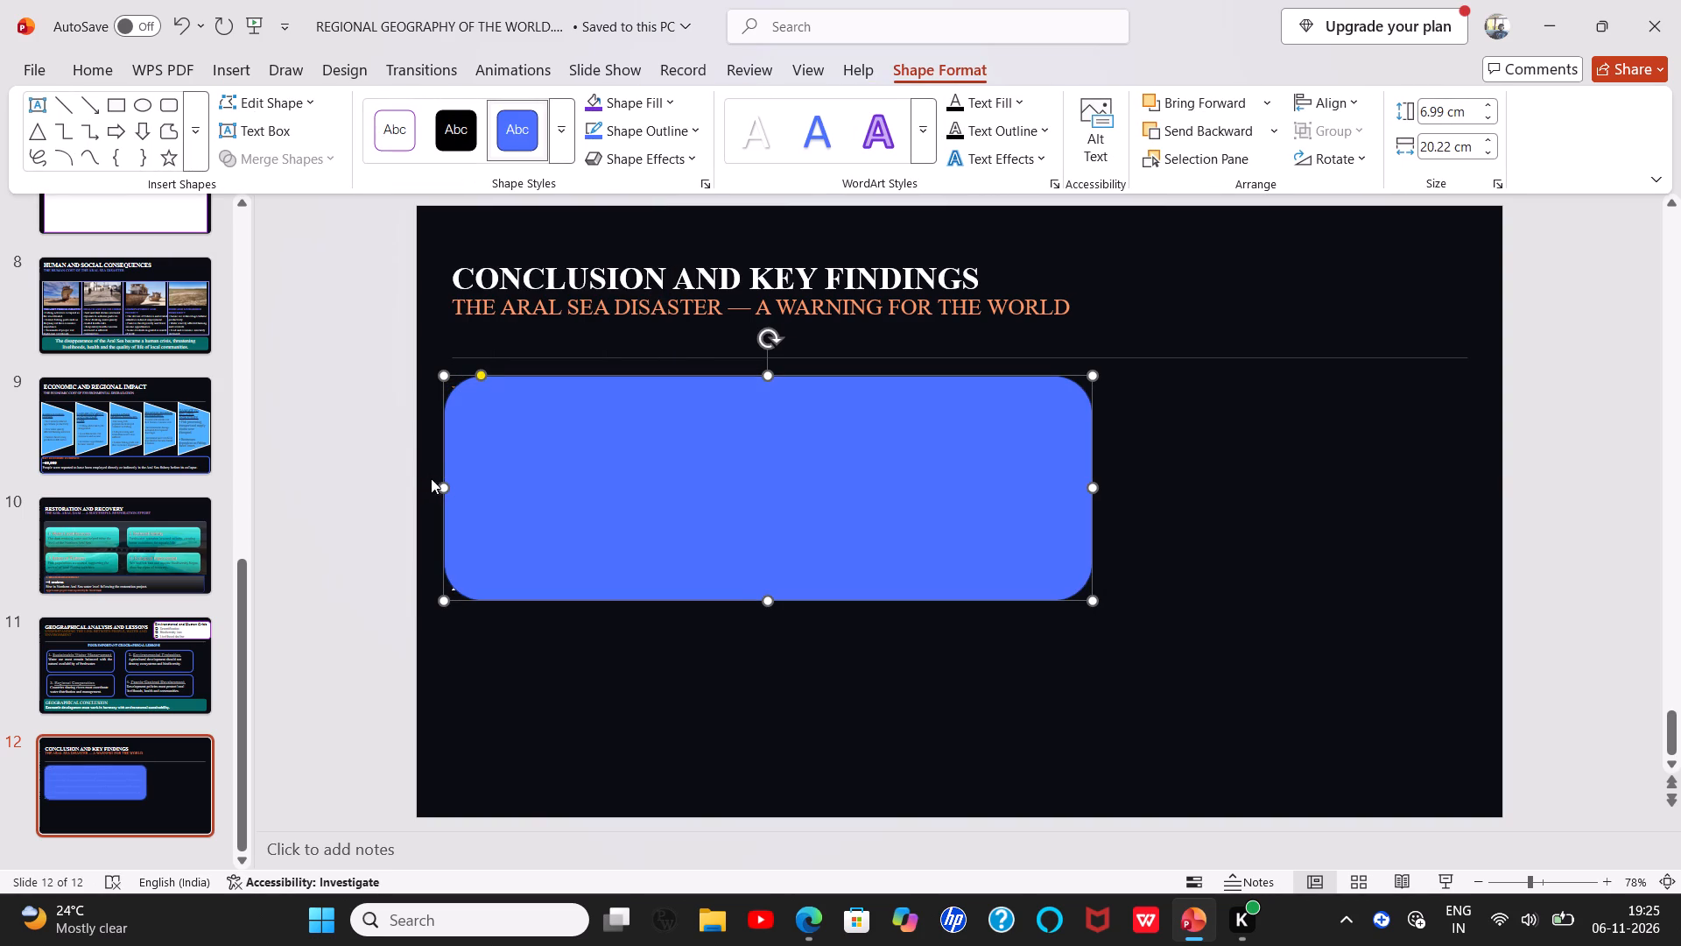
left_click(439, 480)
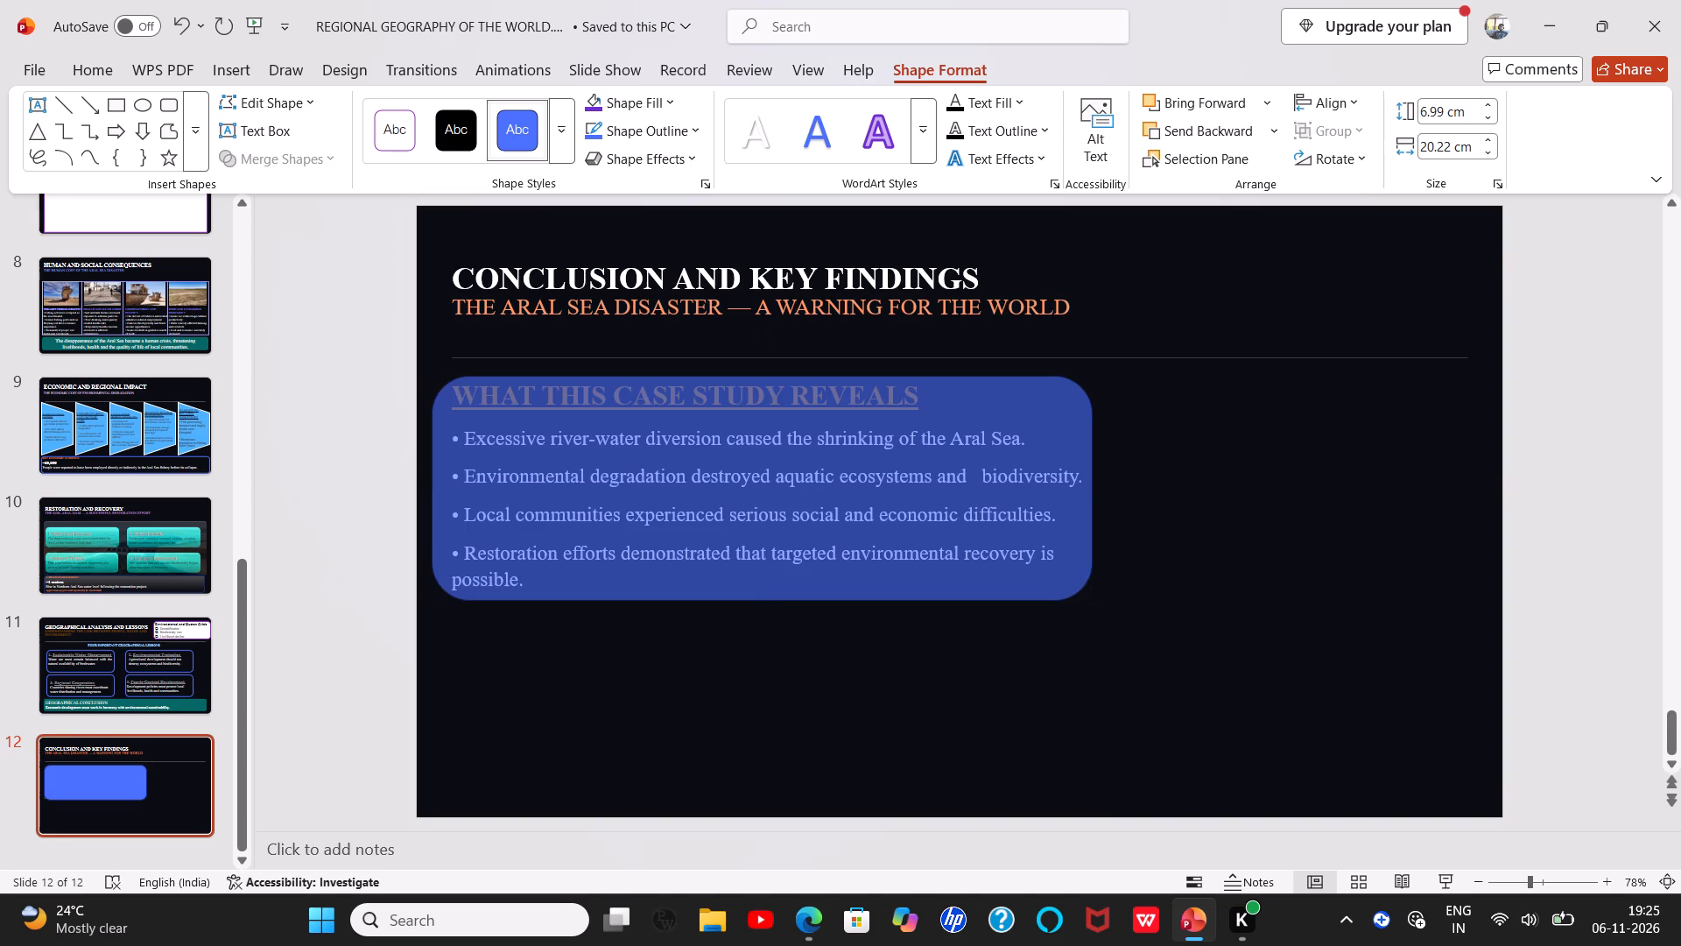
Try a white fill style on the rounded rectangle, then apply the transparent preset with a teal outline.
left_click(390, 130)
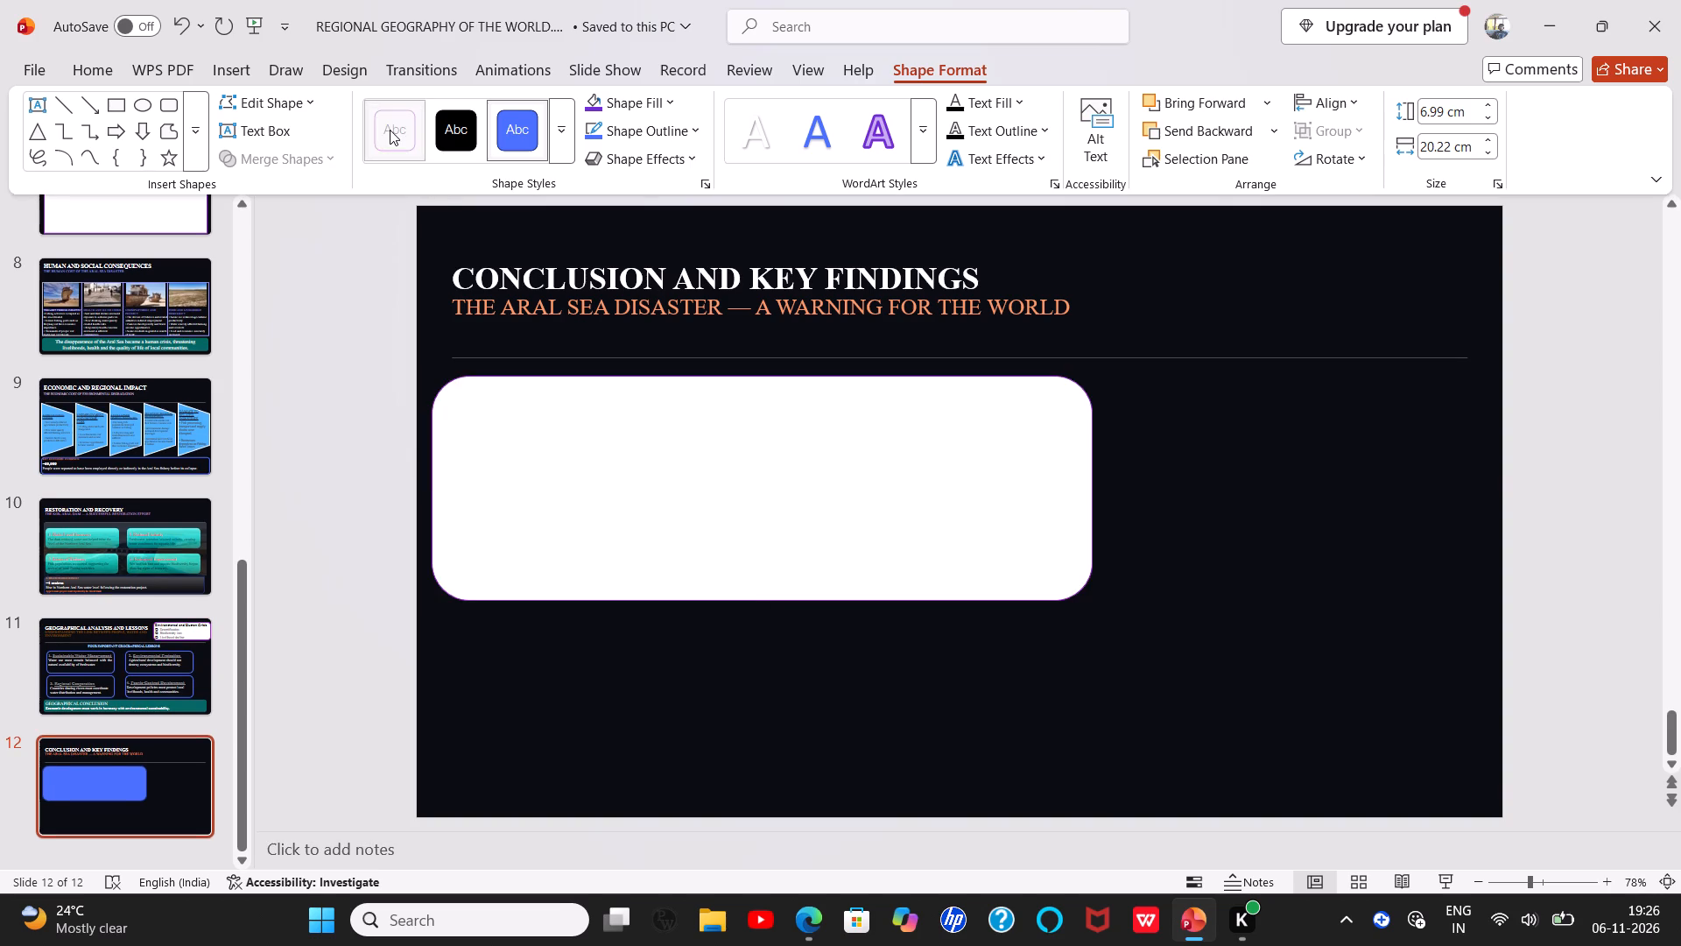
left_click(562, 141)
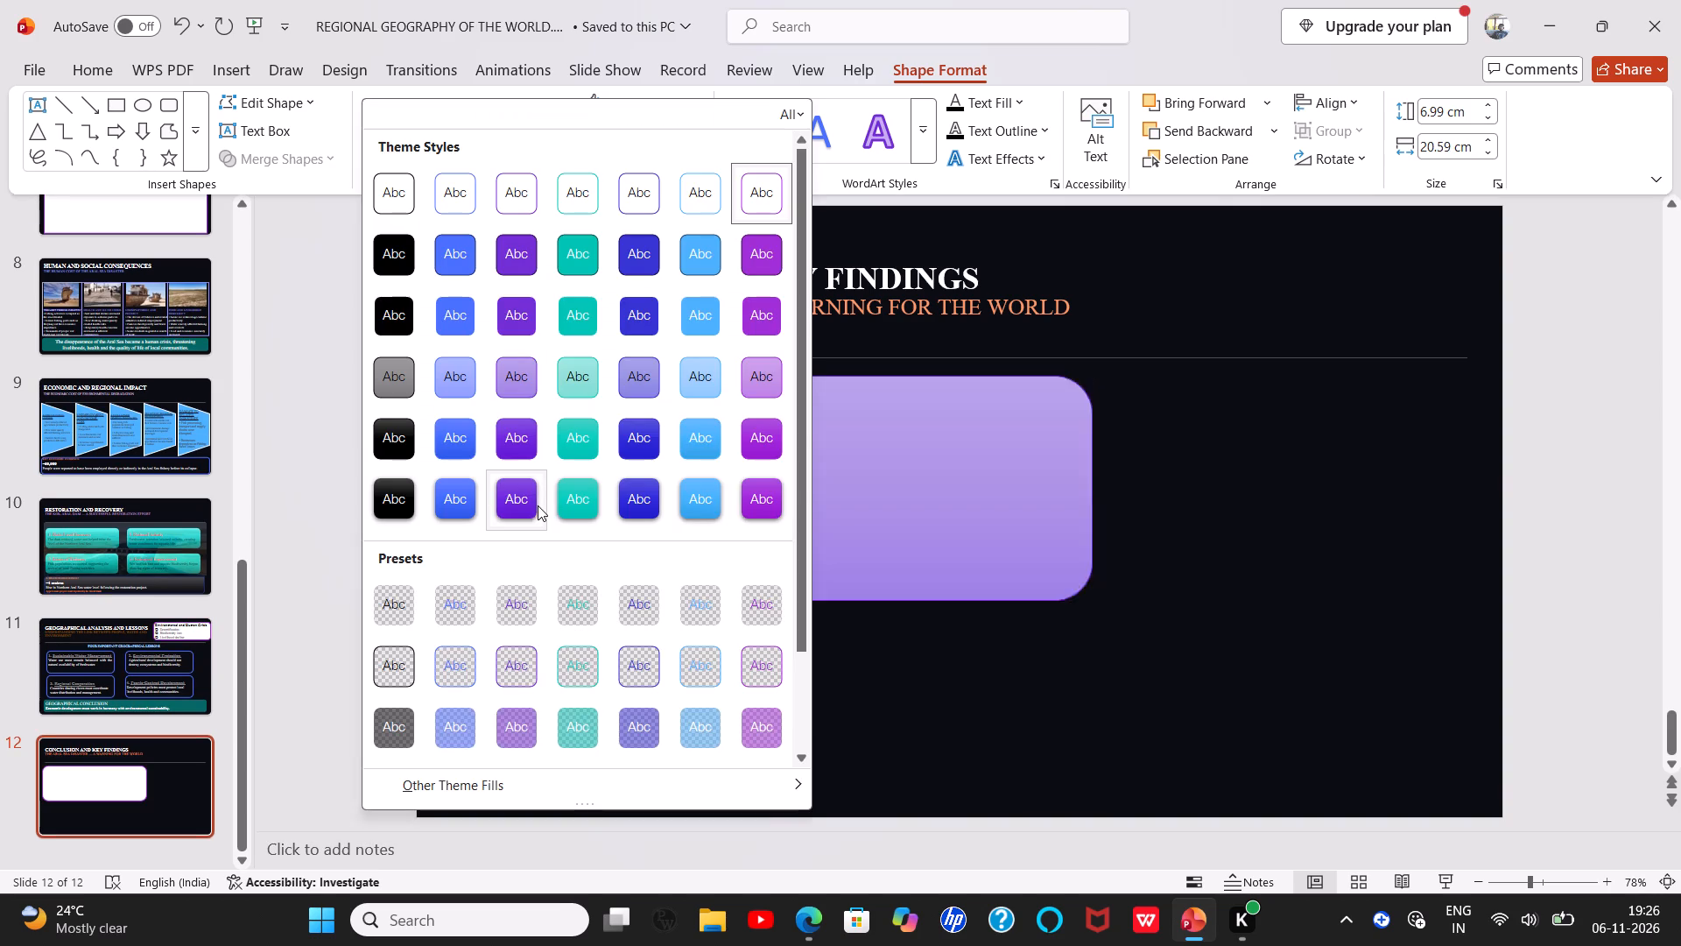
left_click(595, 673)
left_click(595, 673)
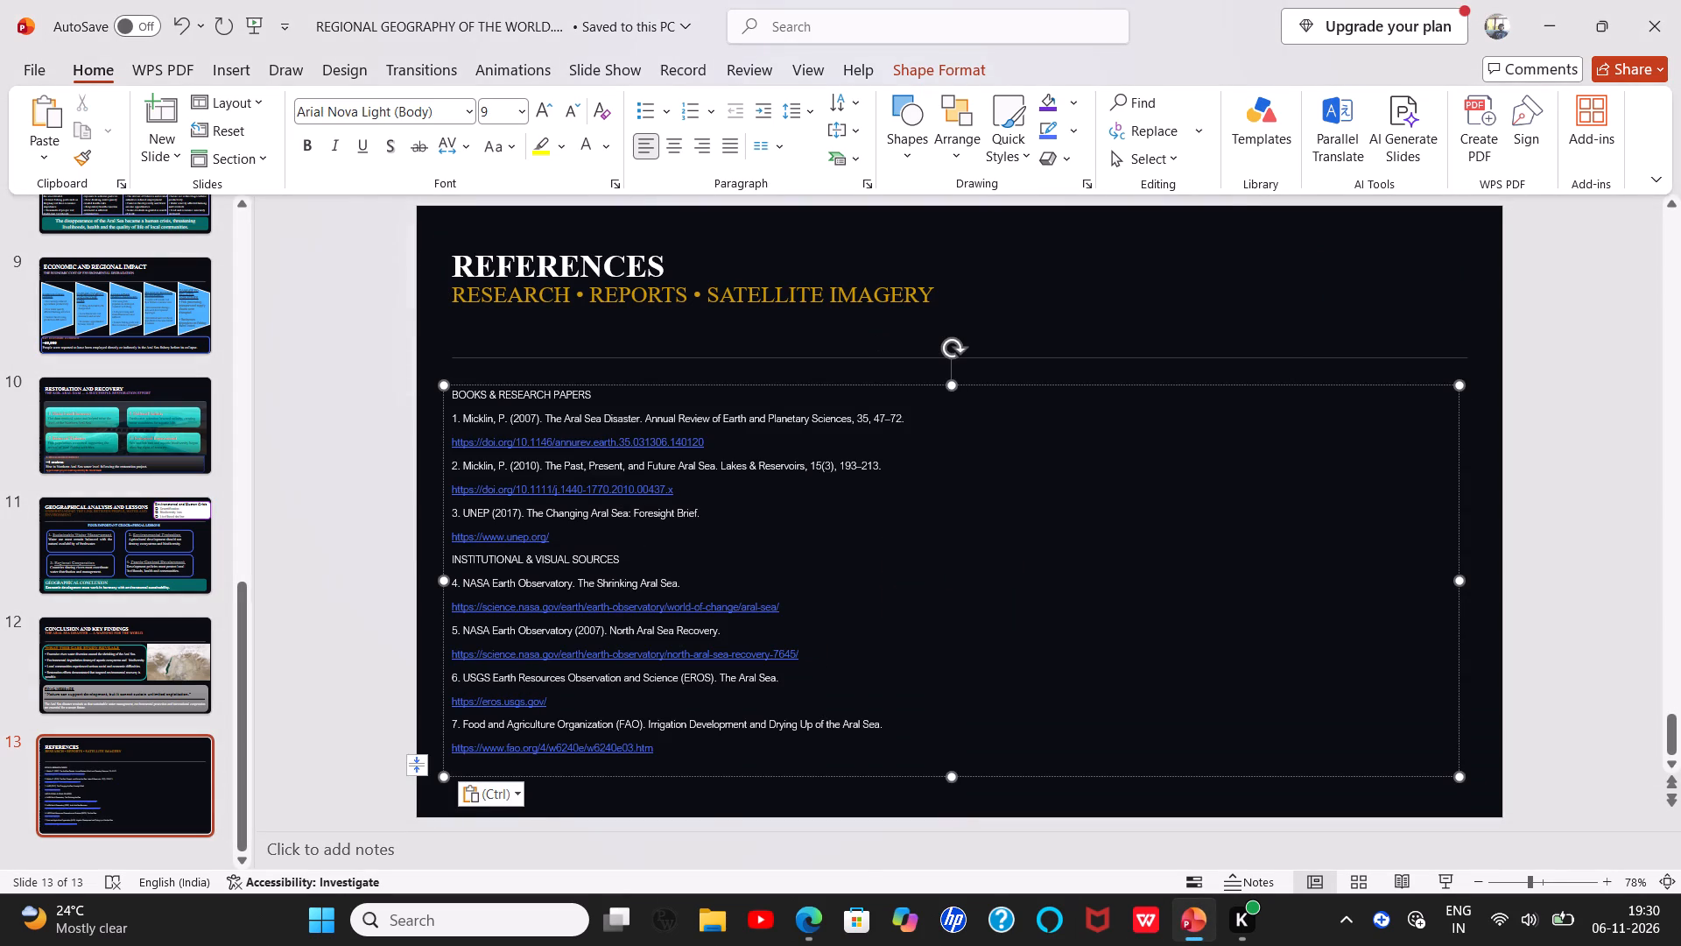
Delete the "INSTITUTIONAL & VISUAL SOURCES" heading and sources 4 to 7 from the pasted text.
left_click_drag(450, 562, 467, 566)
left_click_drag(467, 566, 745, 770)
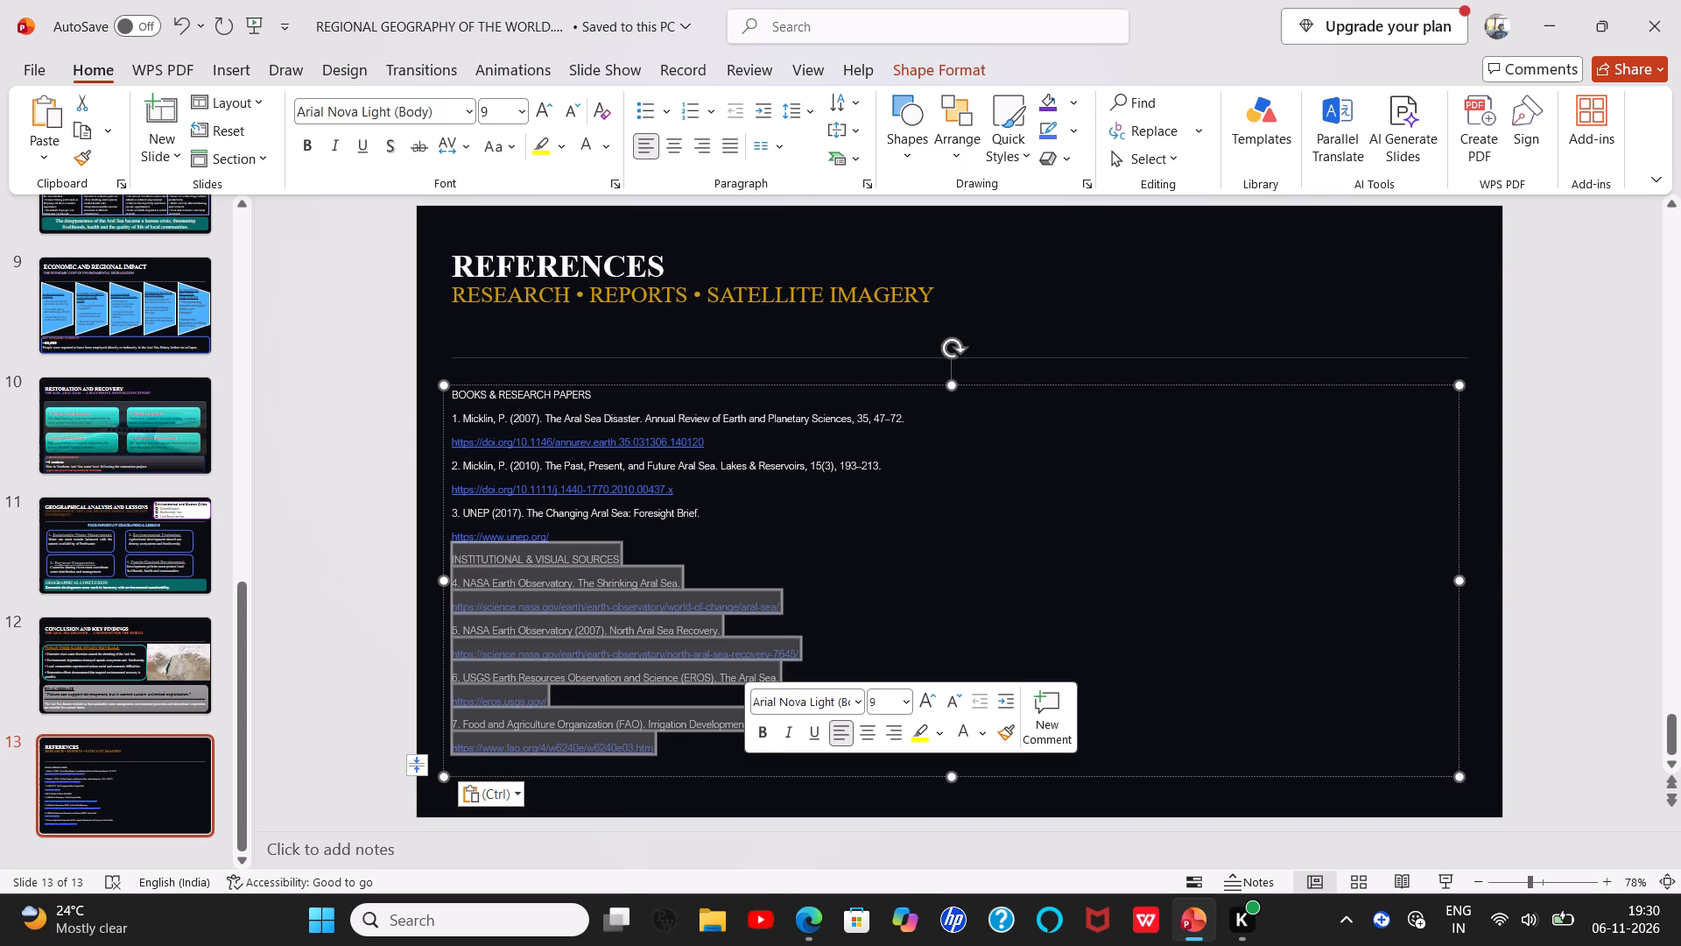
key("BackSpace")
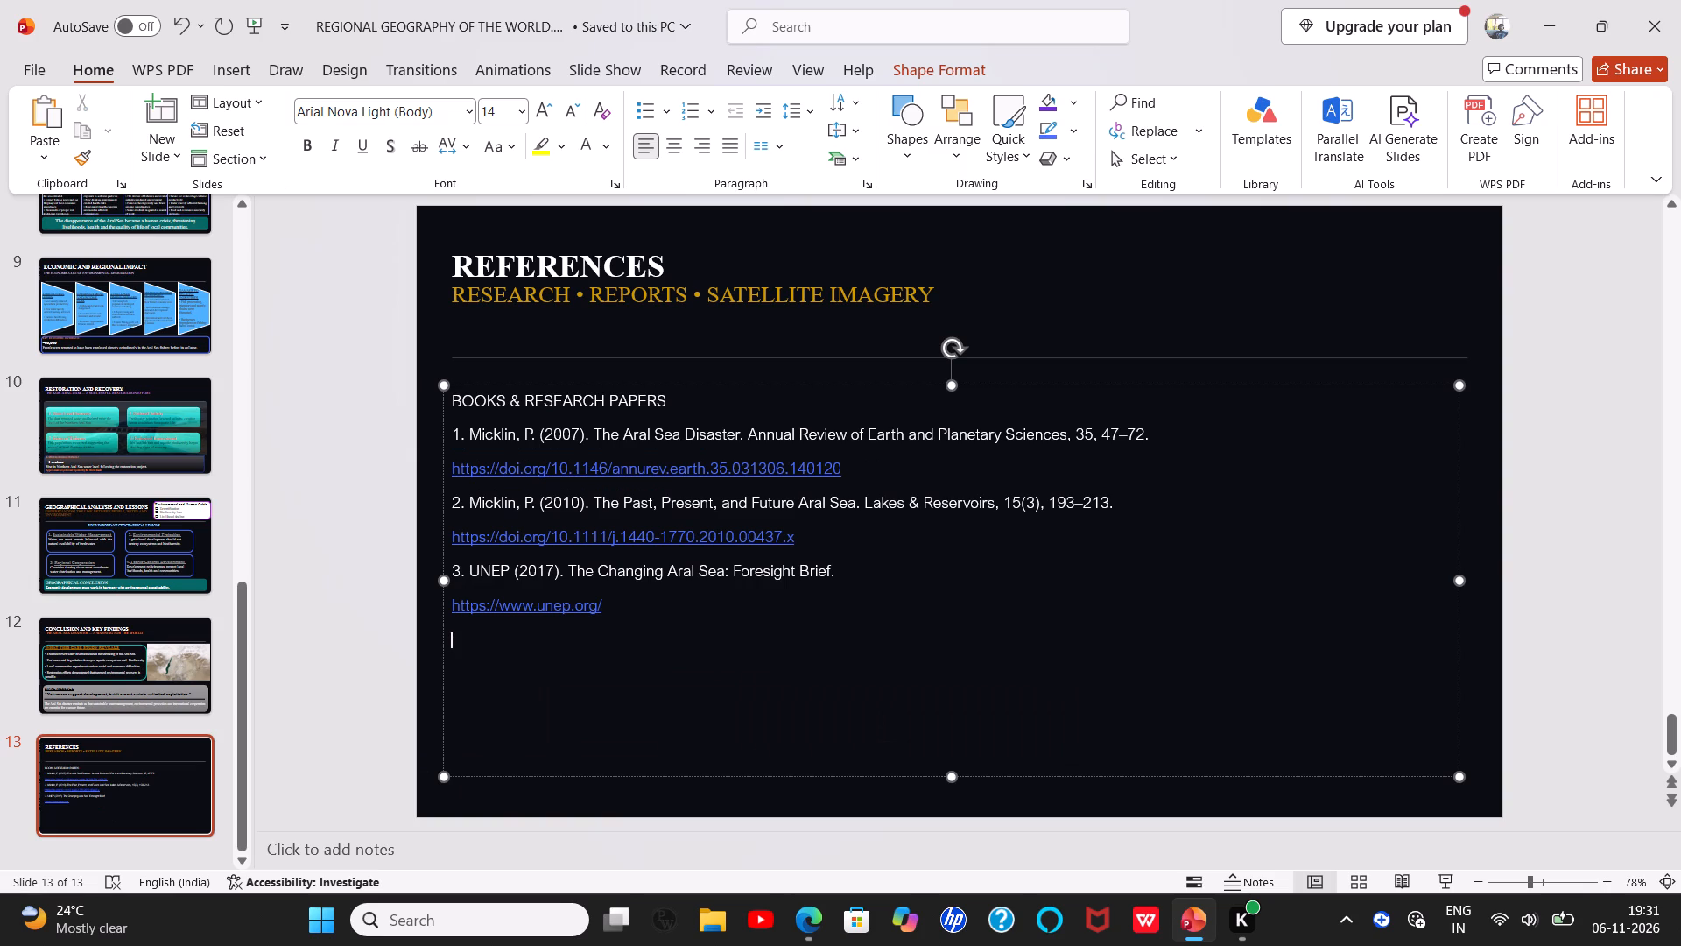
Narrow the source list's text box to about a third of the slide's width, keeping its left edge in place.
left_click_drag(1455, 577, 1001, 569)
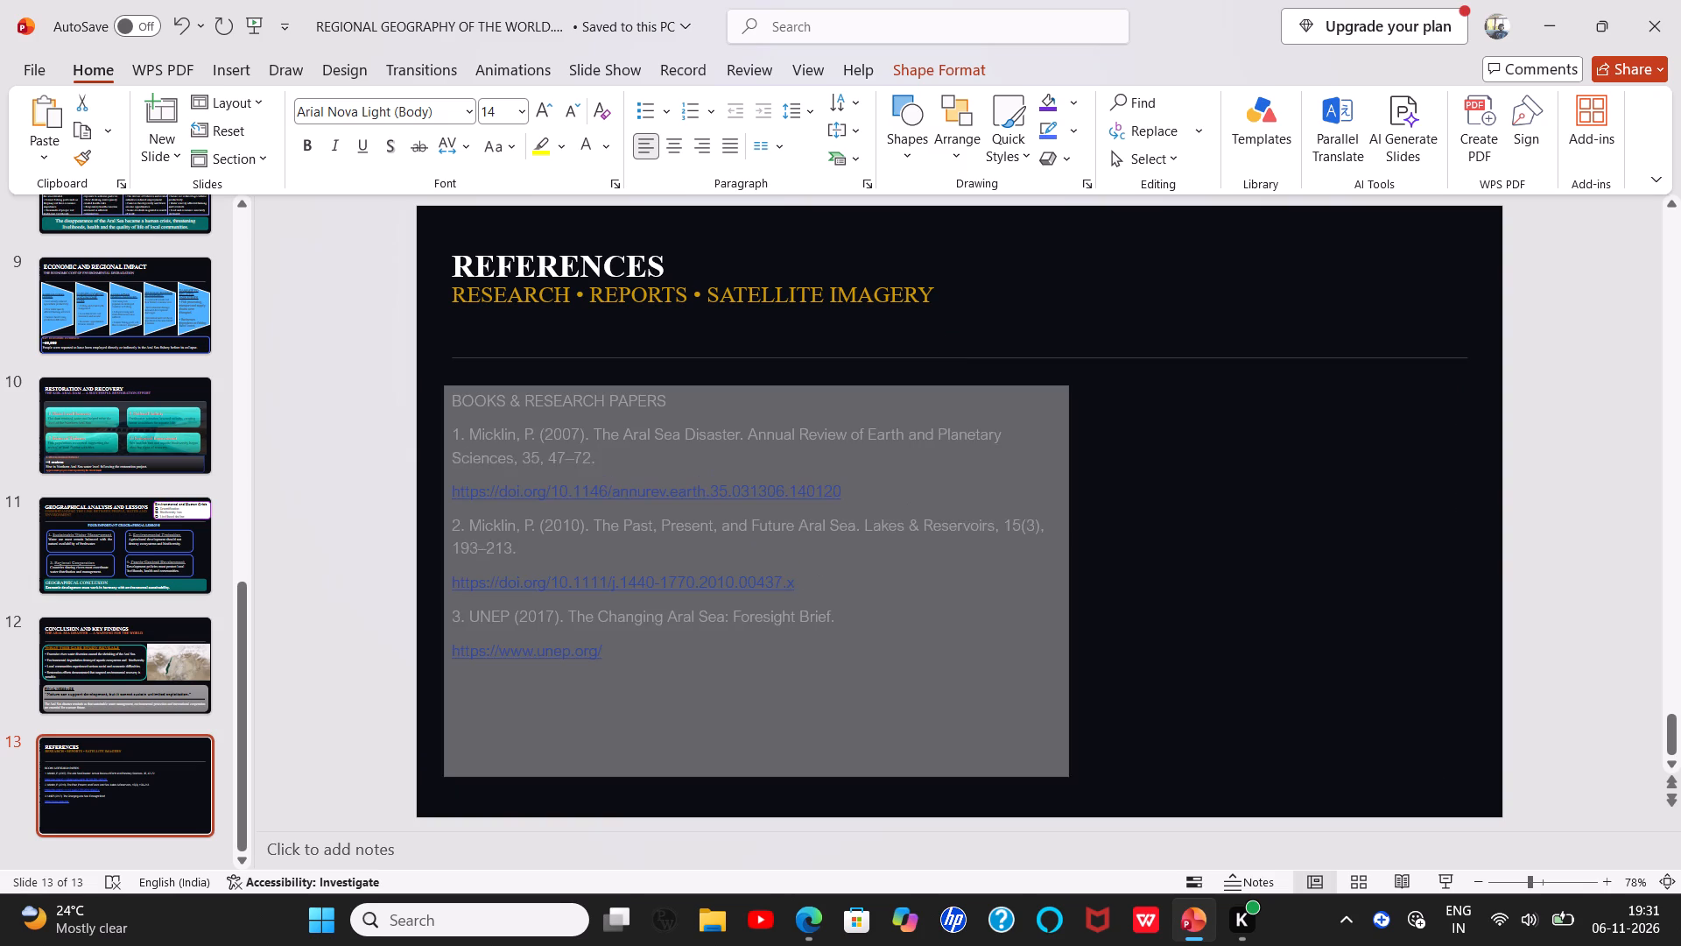
left_click_drag(1001, 569, 822, 571)
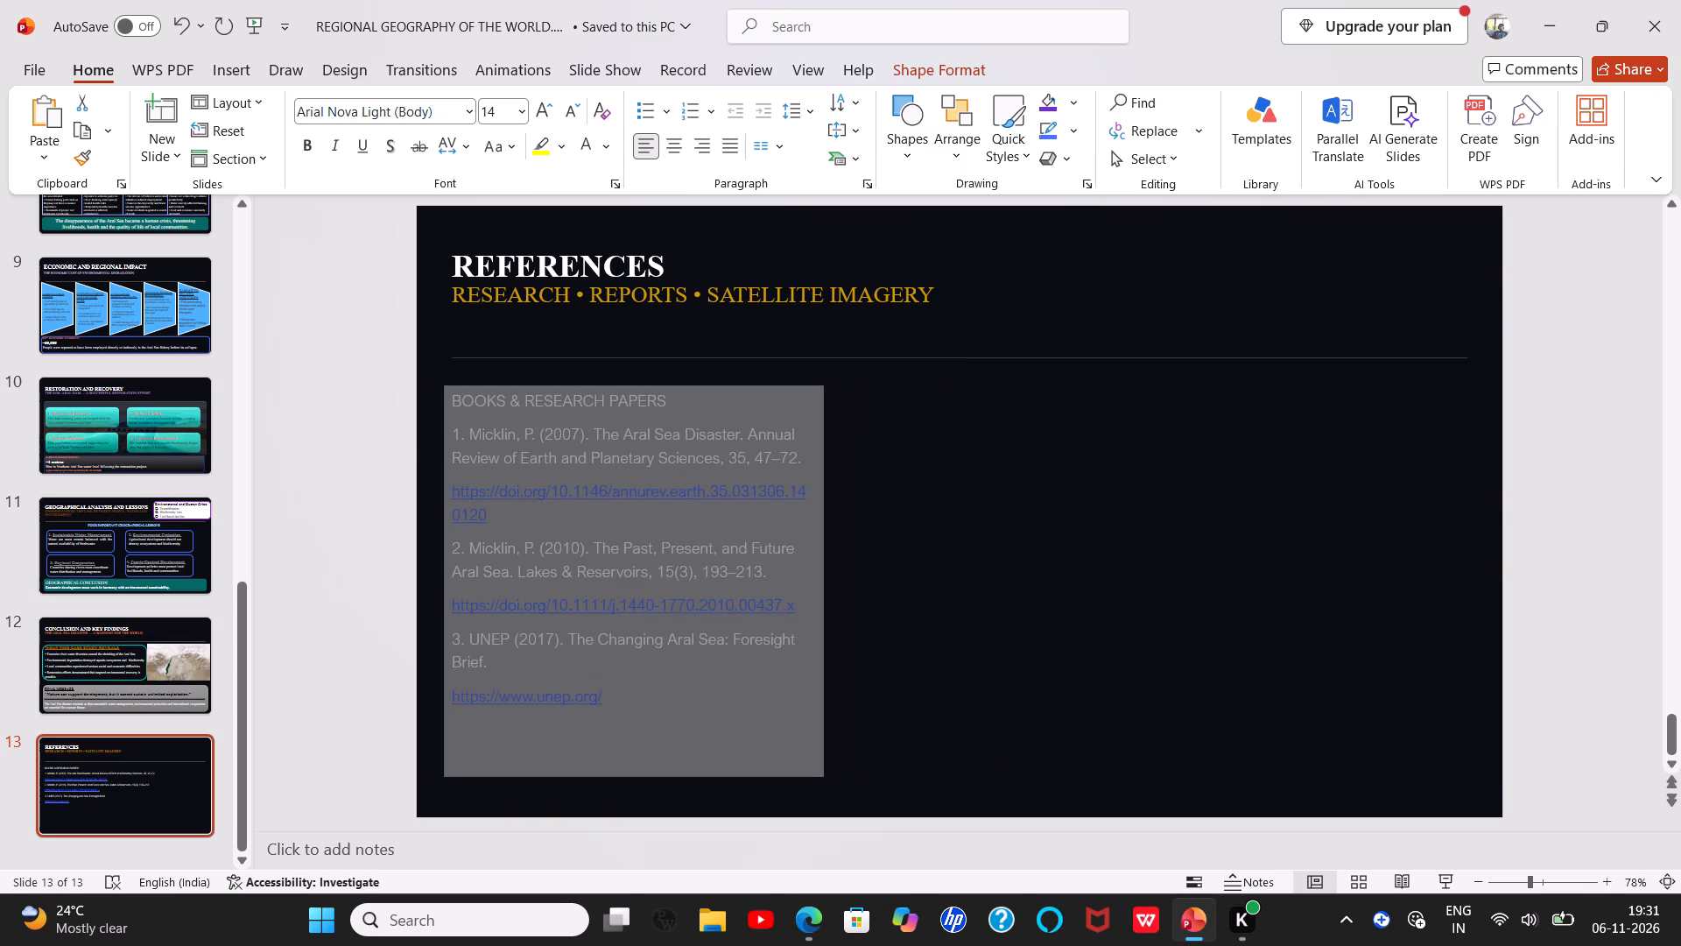
left_click_drag(822, 571, 802, 570)
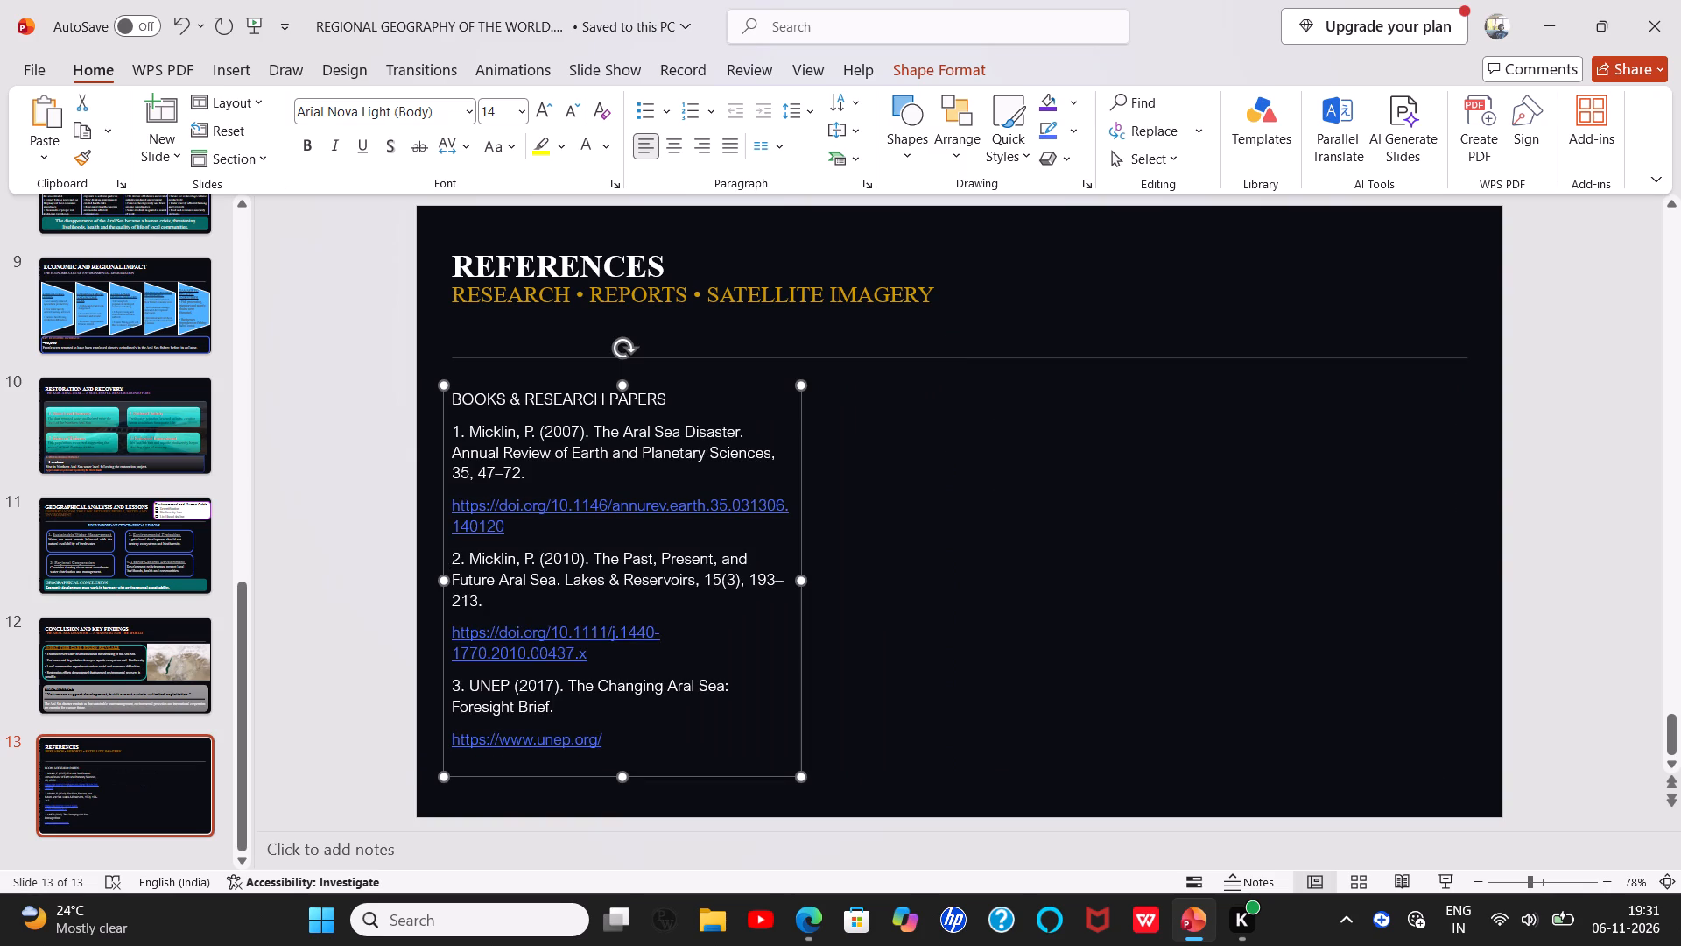
Format all text in the source list as Times New Roman and increase its font size by one step.
left_click(692, 605)
key("ctrl+a")
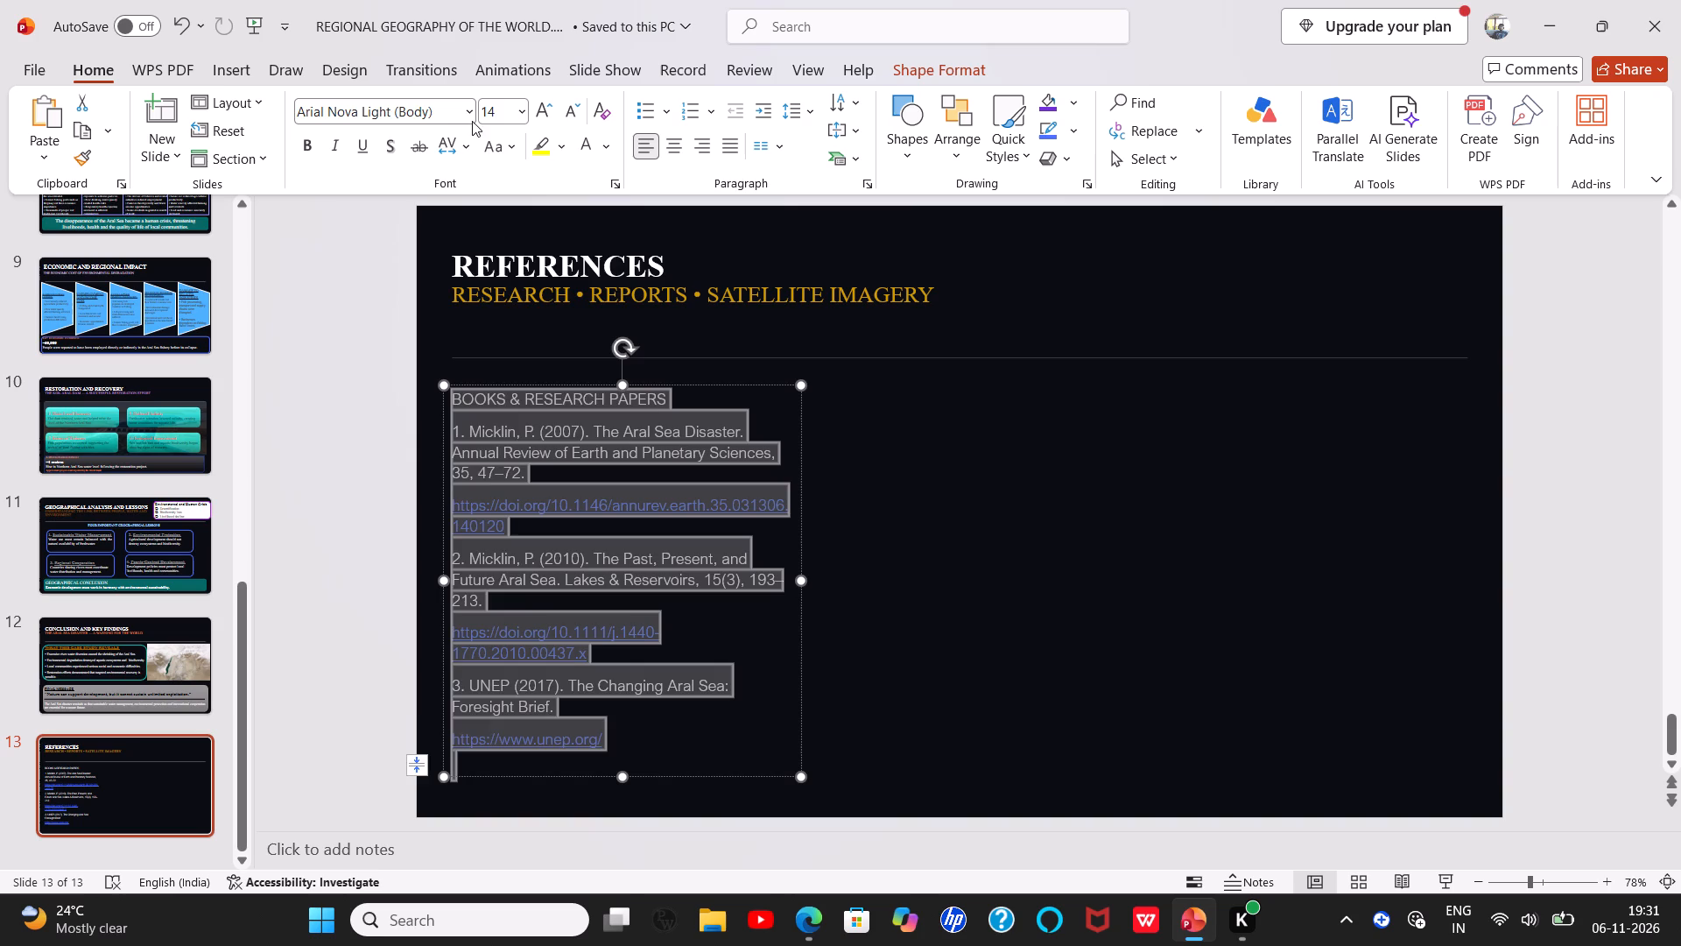
left_click(472, 118)
left_click(447, 271)
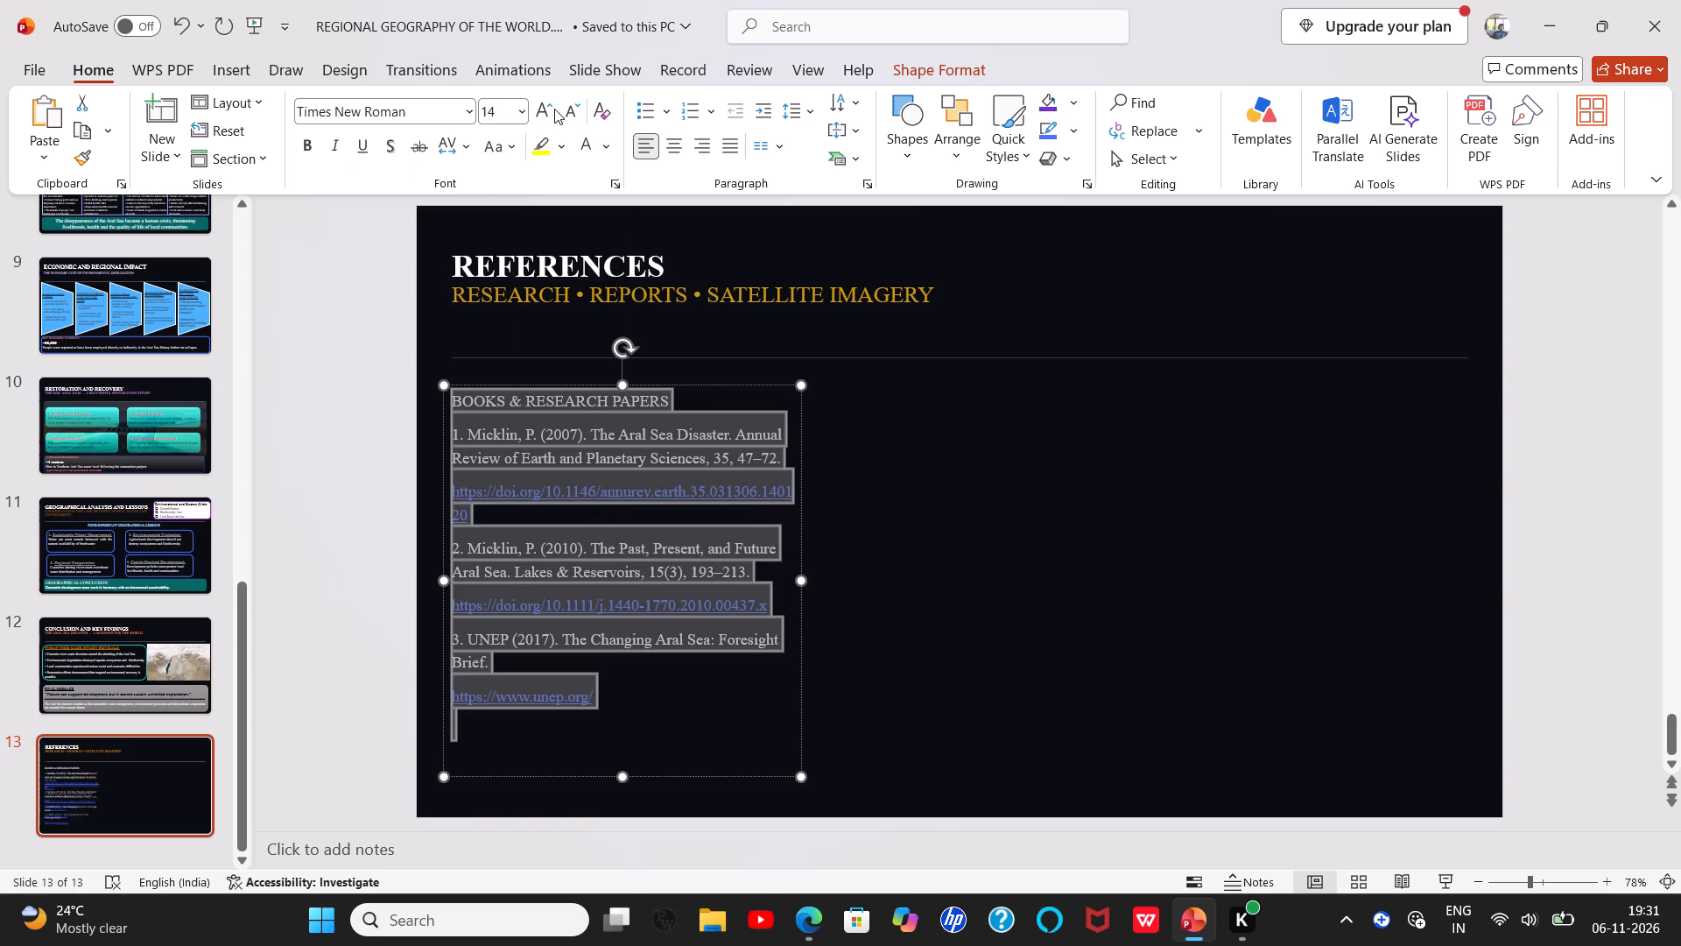
left_click(549, 109)
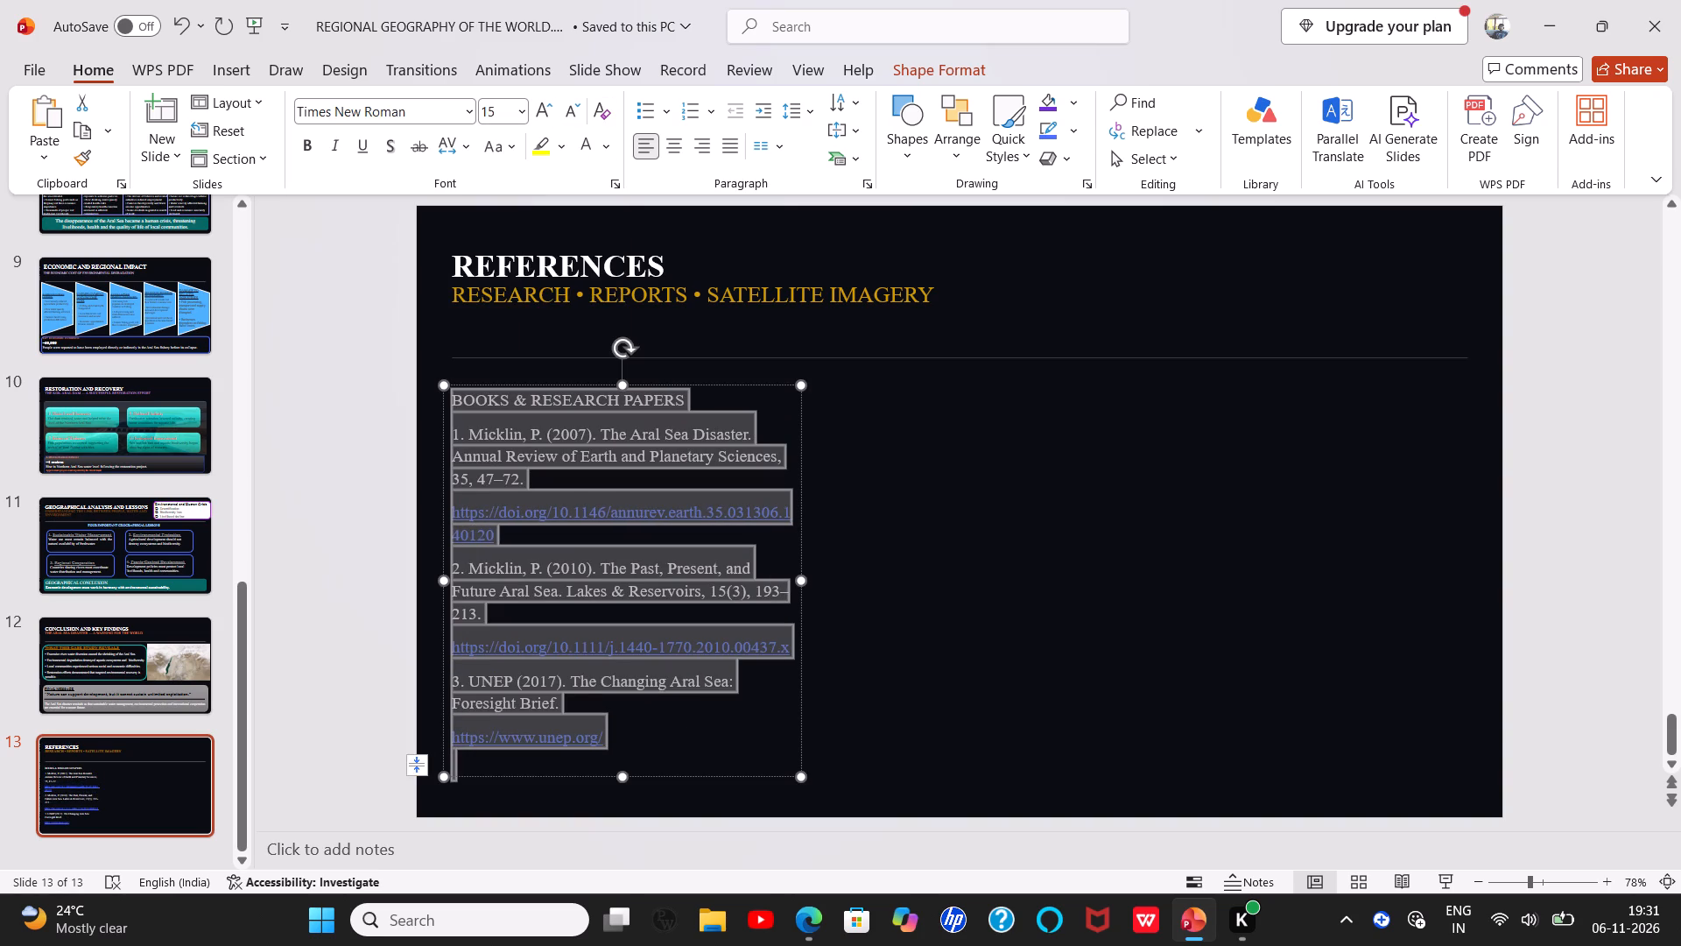
Widen the source list's text box rightward to about 40% of the slide's width, so the first link fits on one line.
left_click_drag(801, 584, 845, 578)
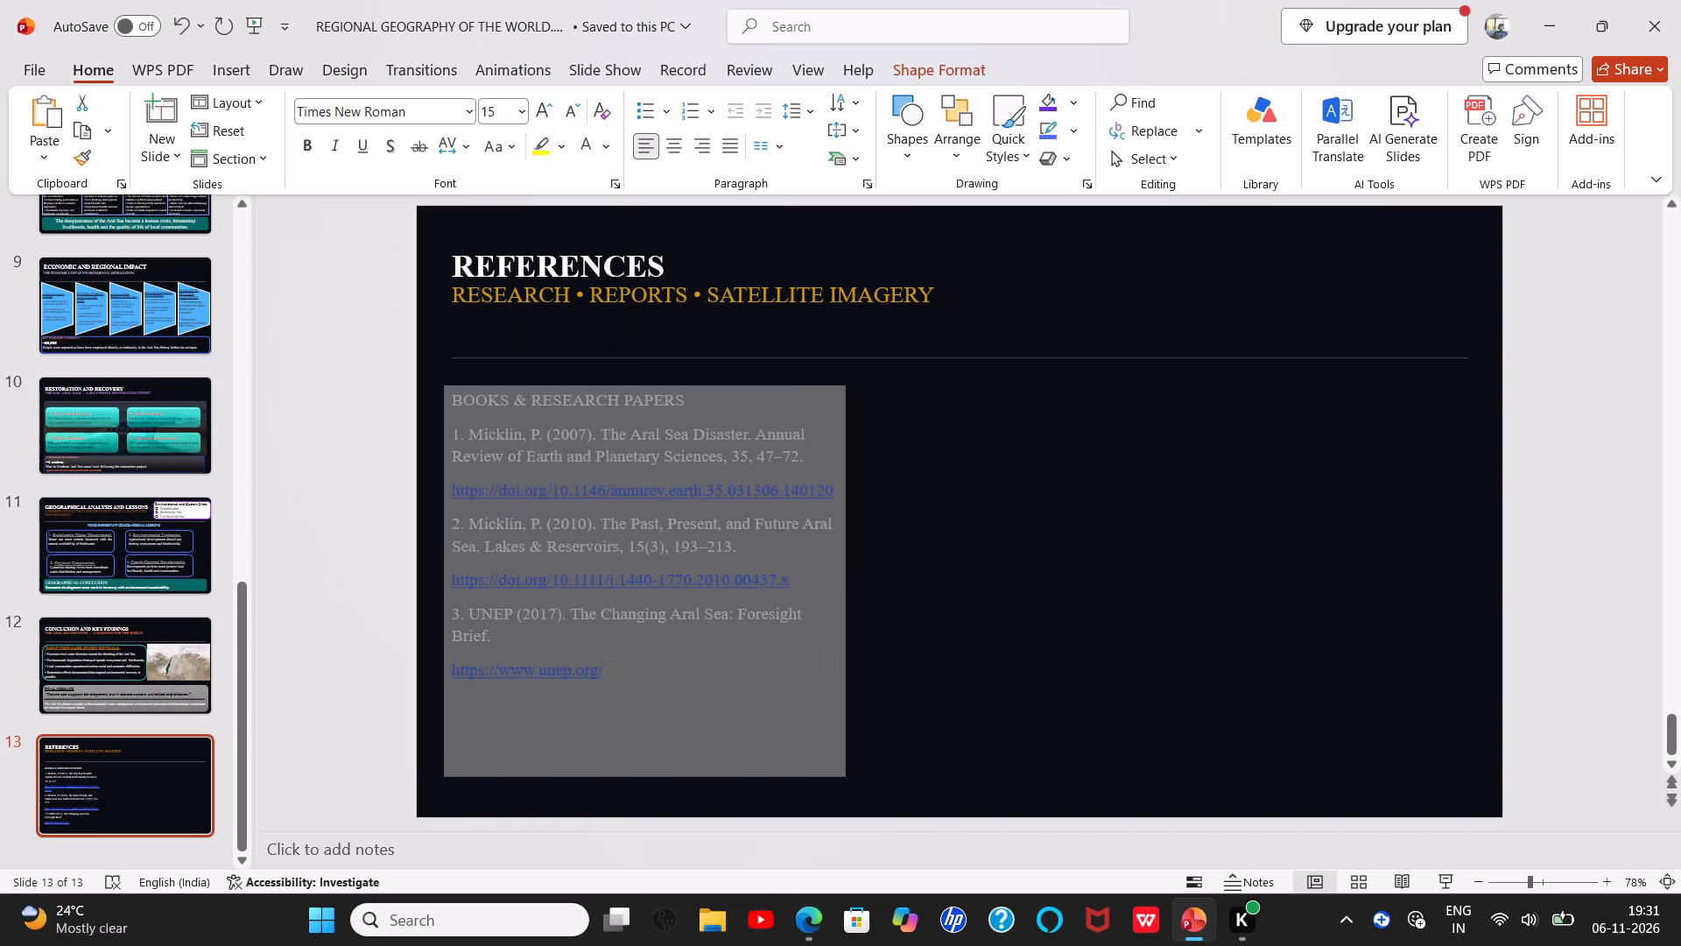
left_click_drag(845, 578, 846, 578)
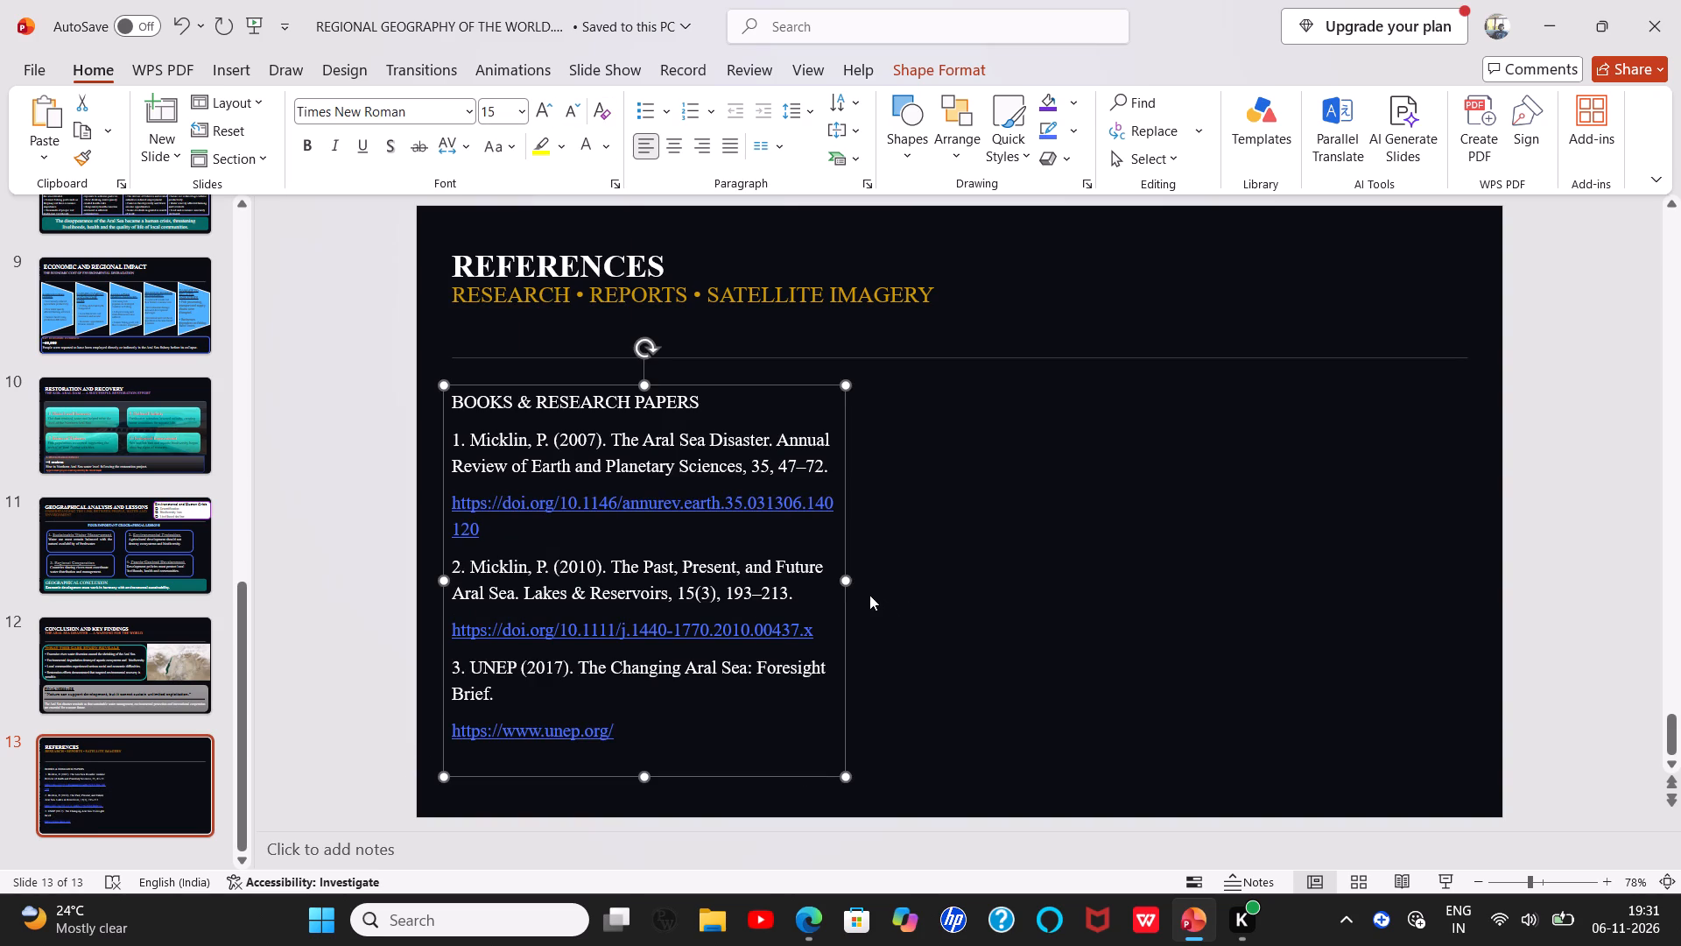
left_click_drag(851, 581, 887, 582)
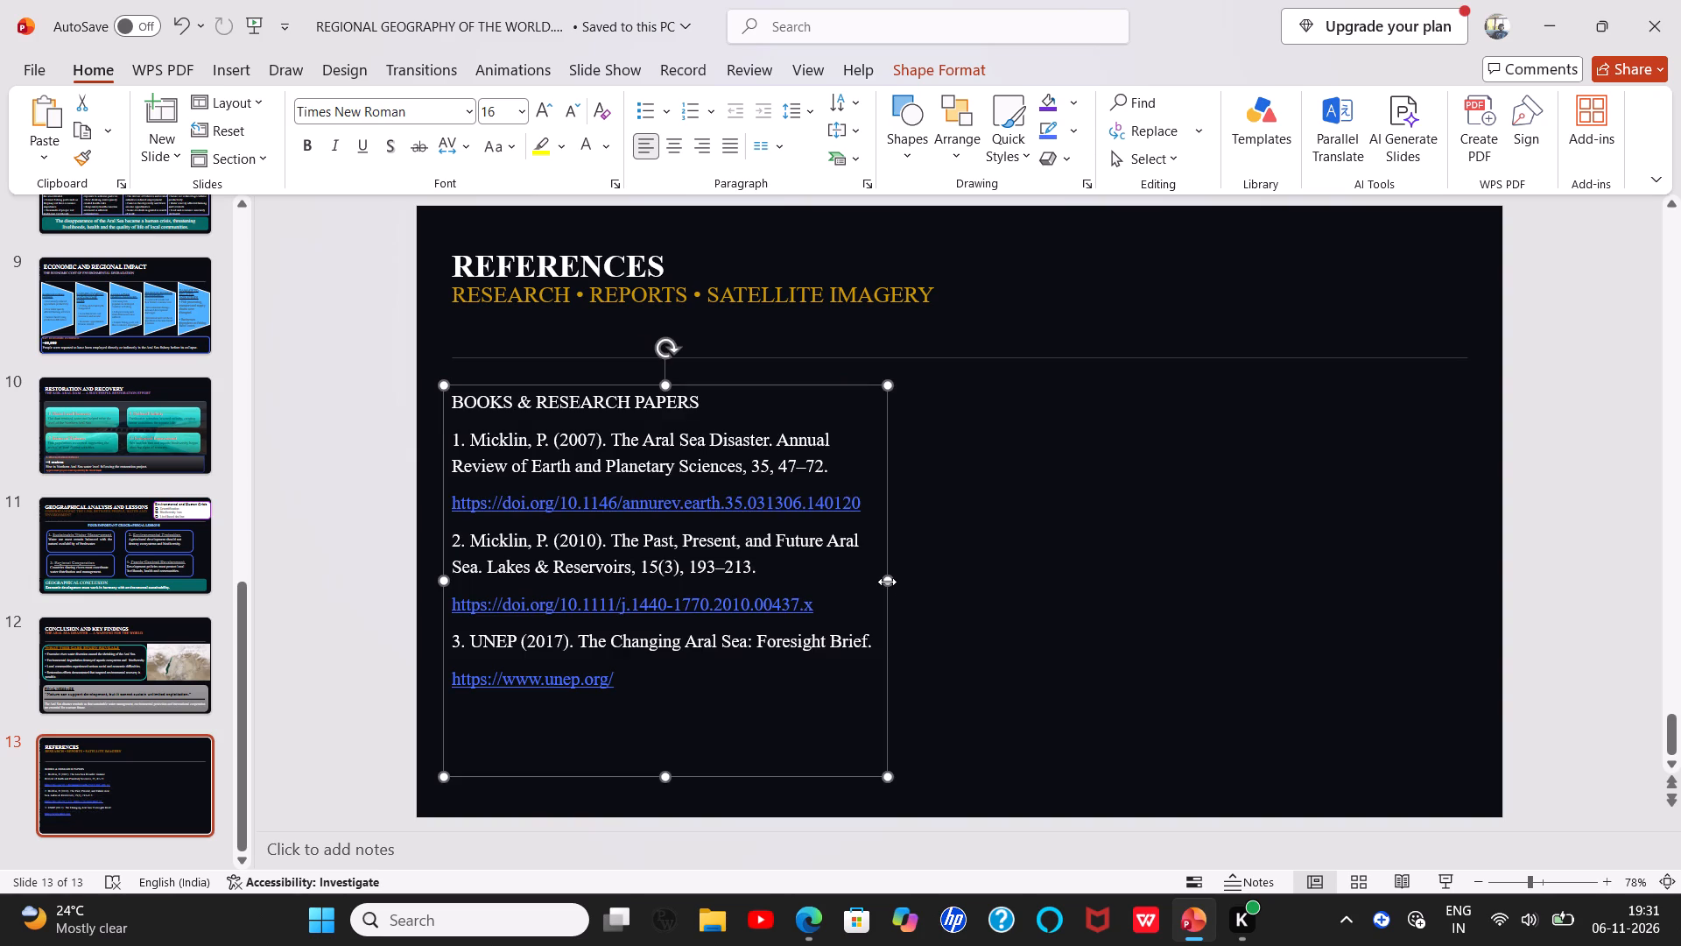
left_click(916, 581)
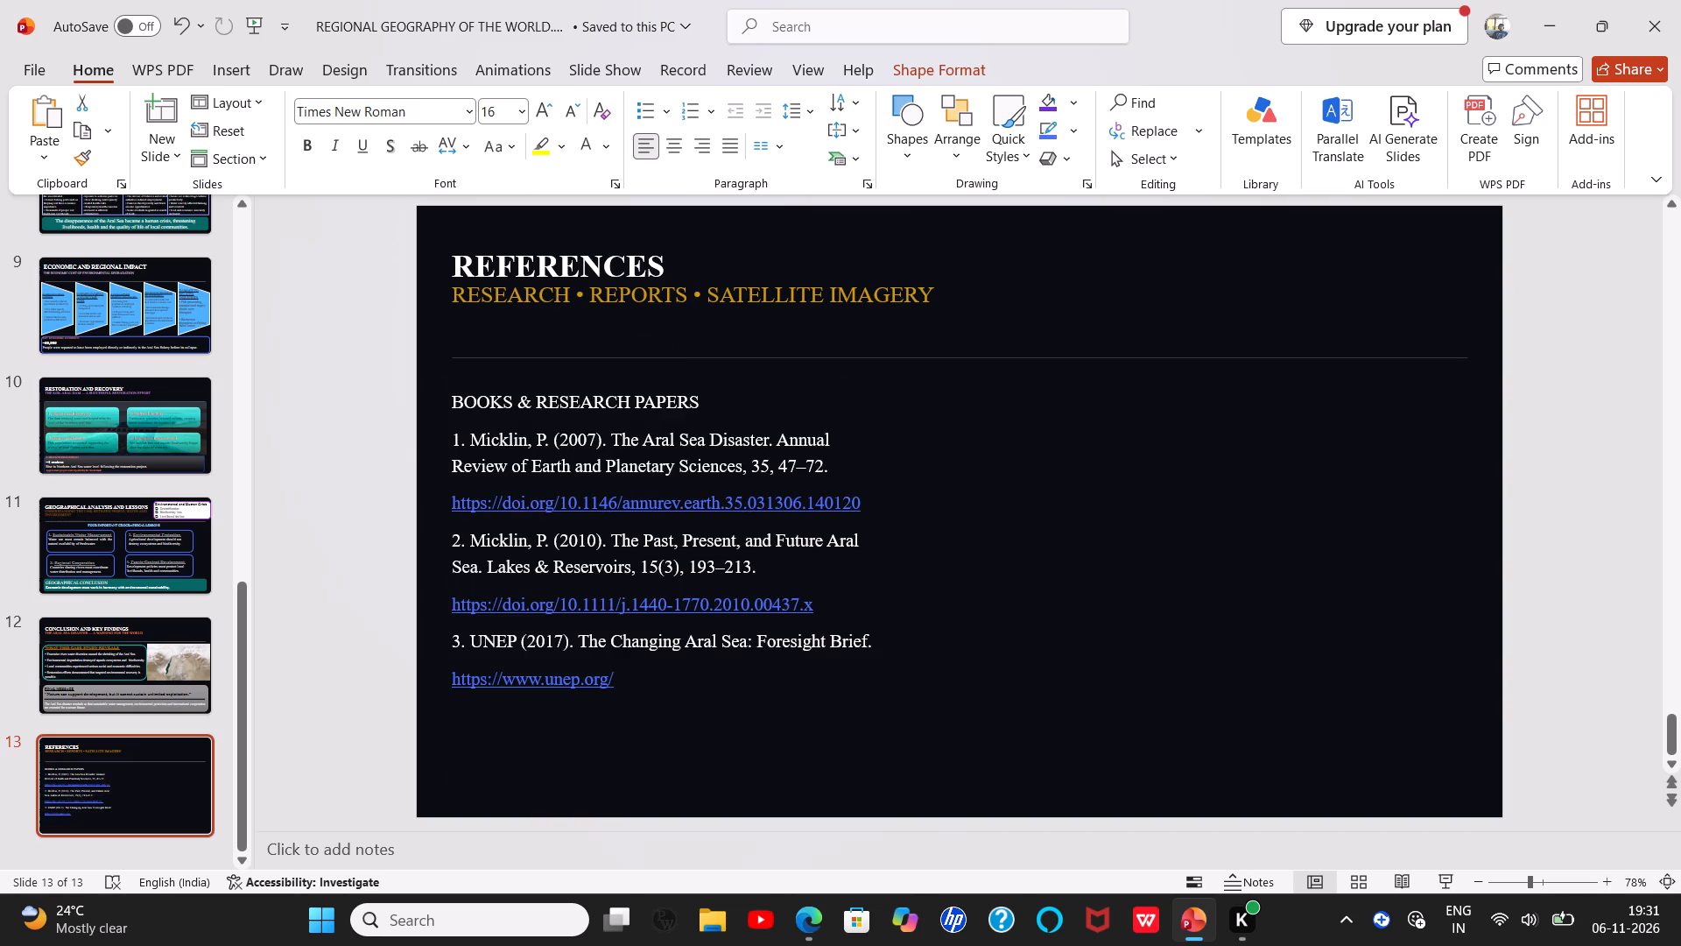
Check the ChatGPT preview, then colour the "BOOKS & RESEARCH PAPERS" heading with the recently used dark gold.
left_click(815, 914)
left_click(825, 665)
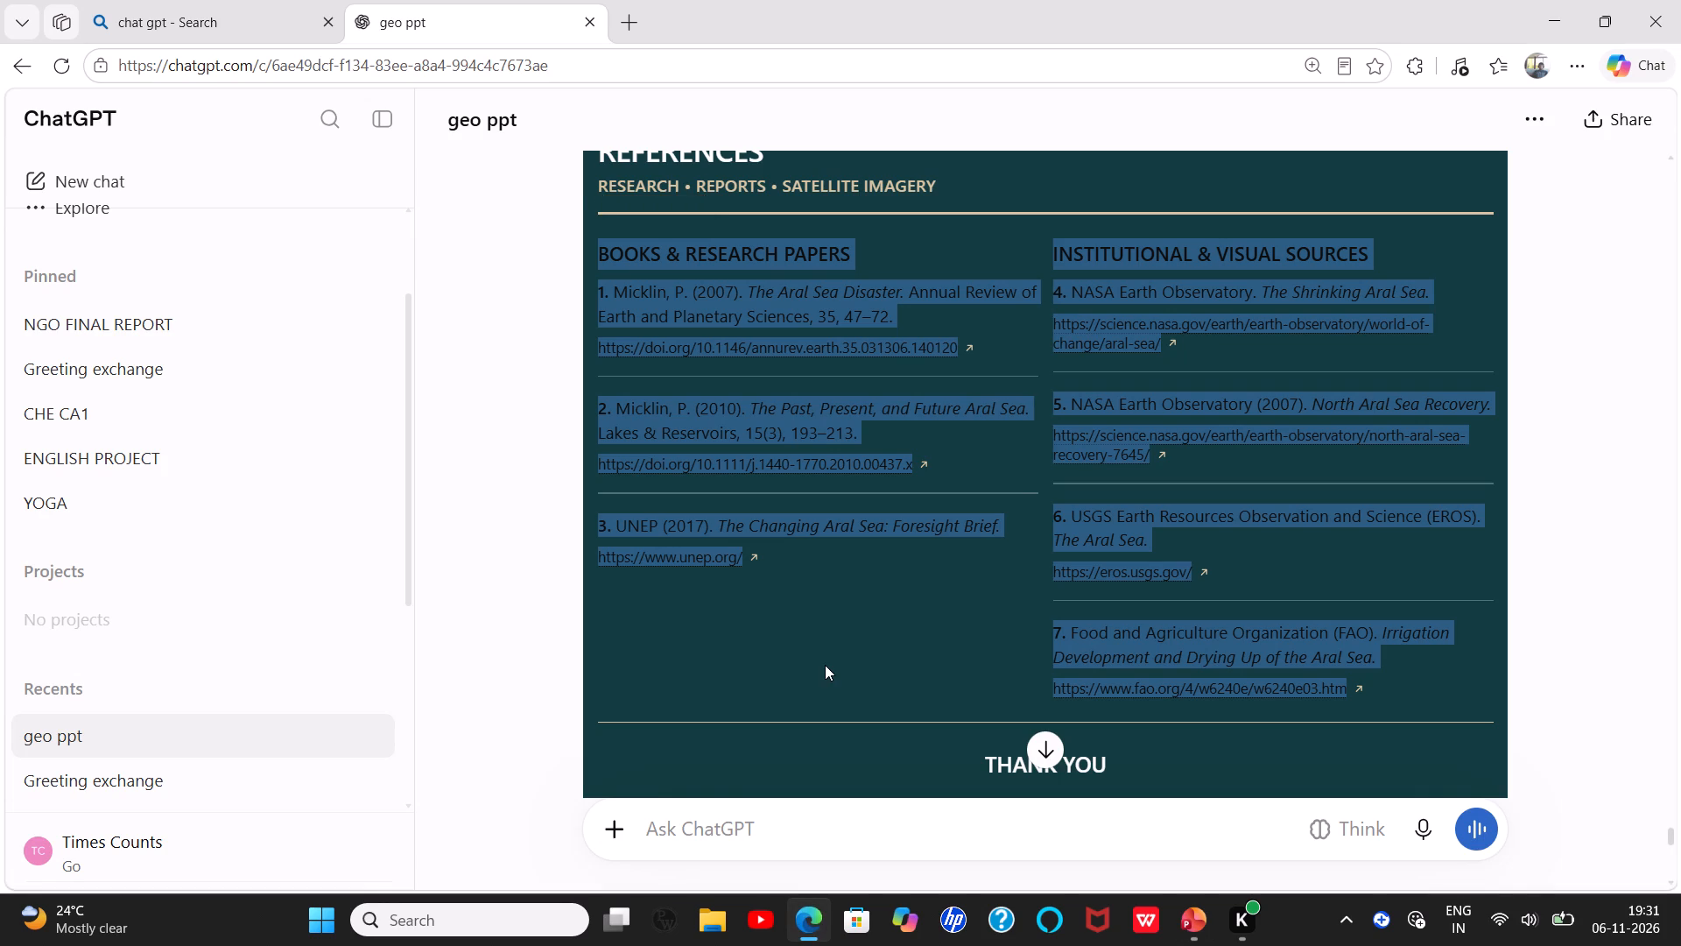
left_click(1193, 907)
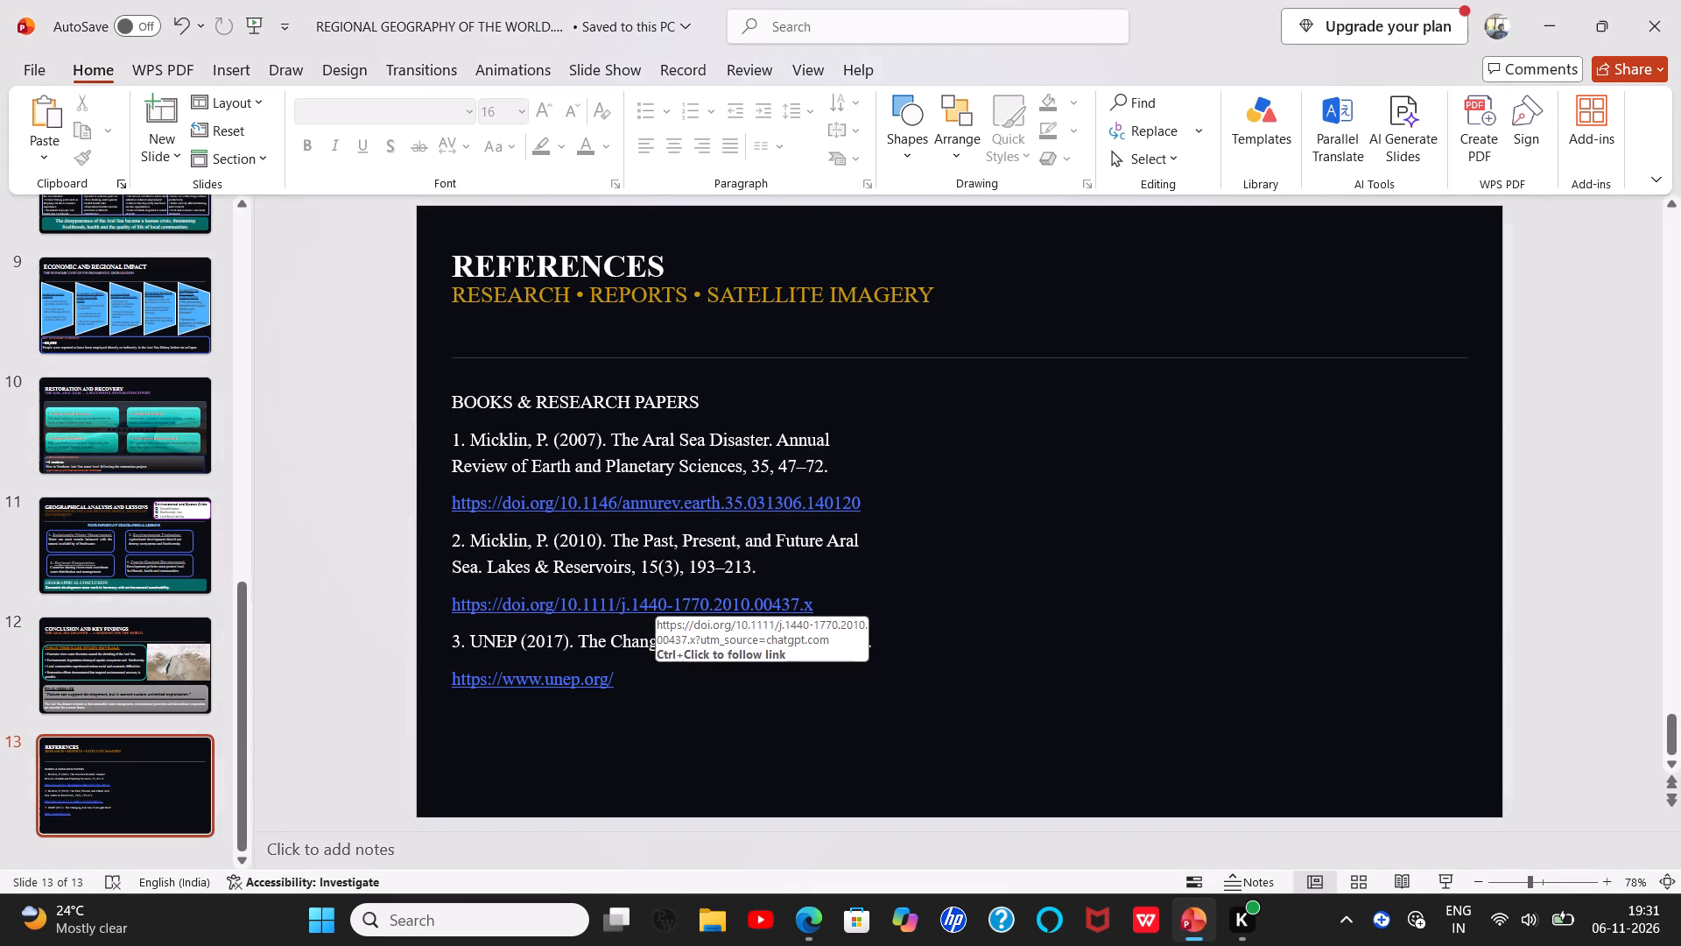
left_click_drag(454, 405, 747, 399)
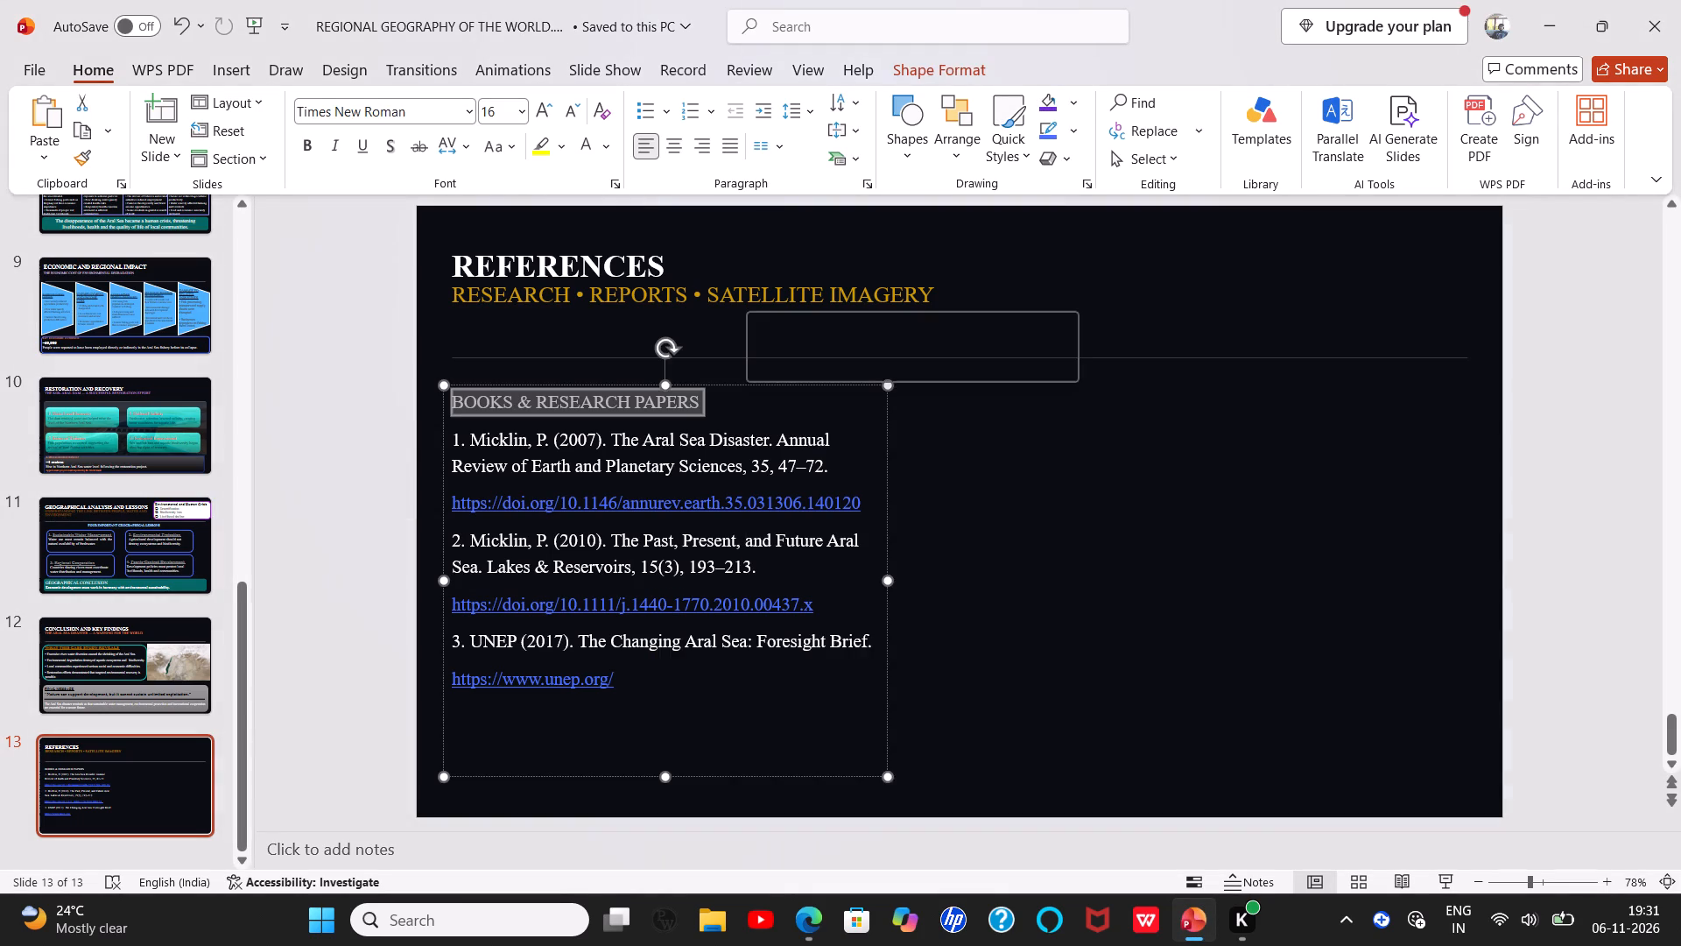
left_click(981, 362)
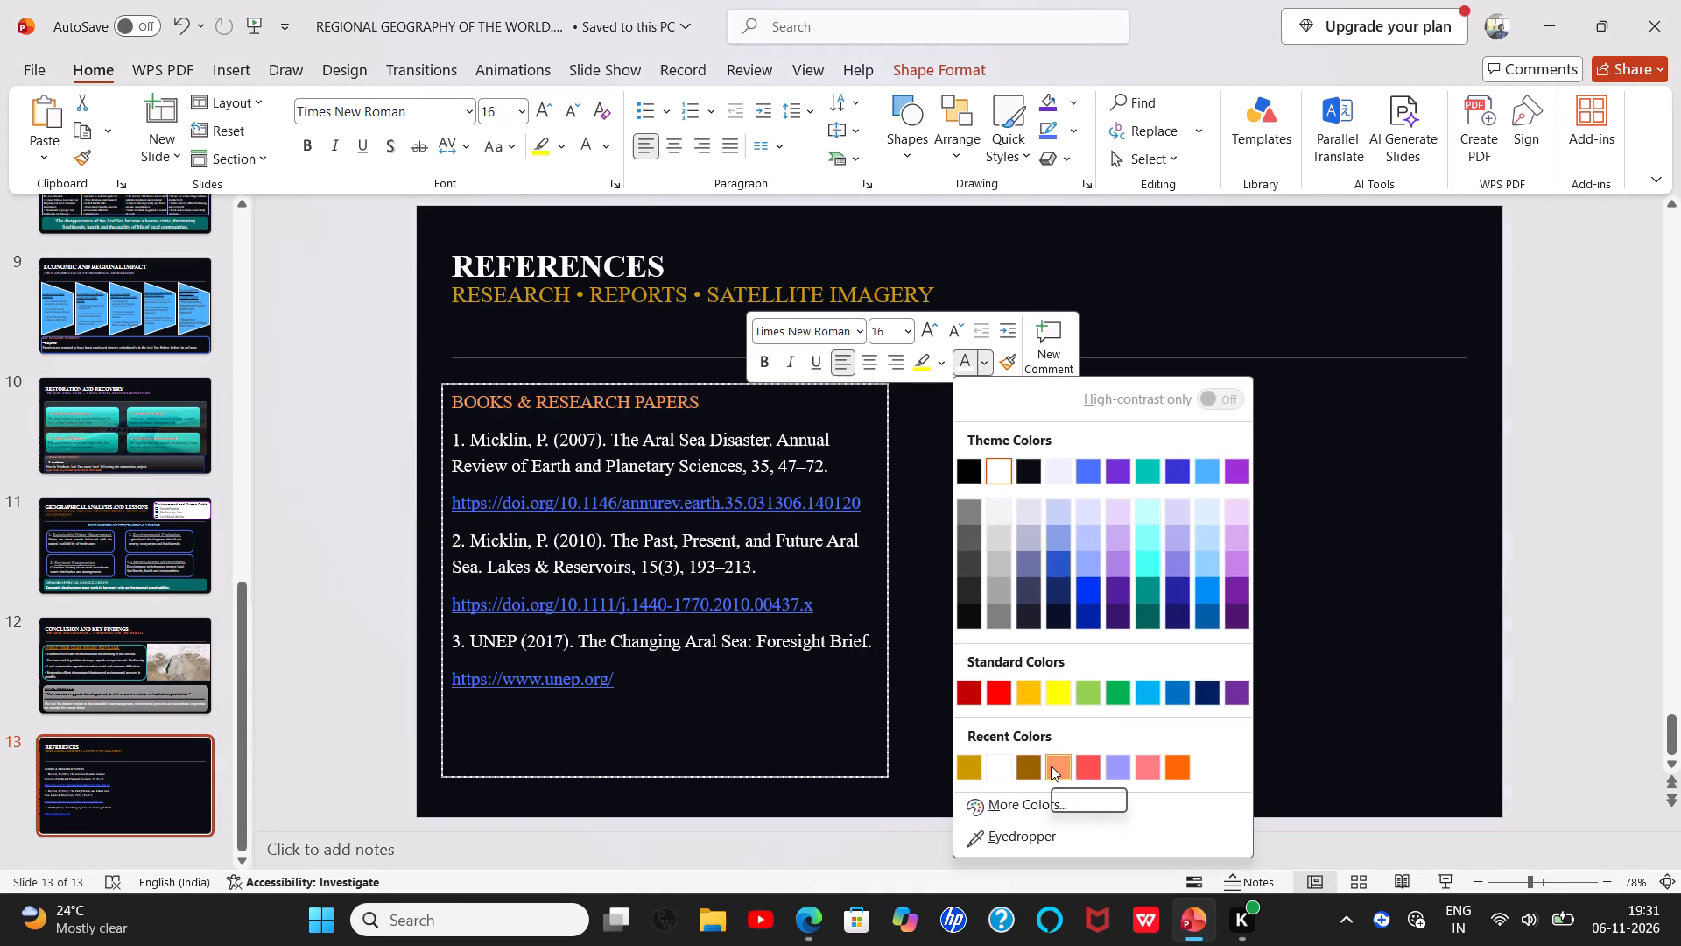
left_click(964, 766)
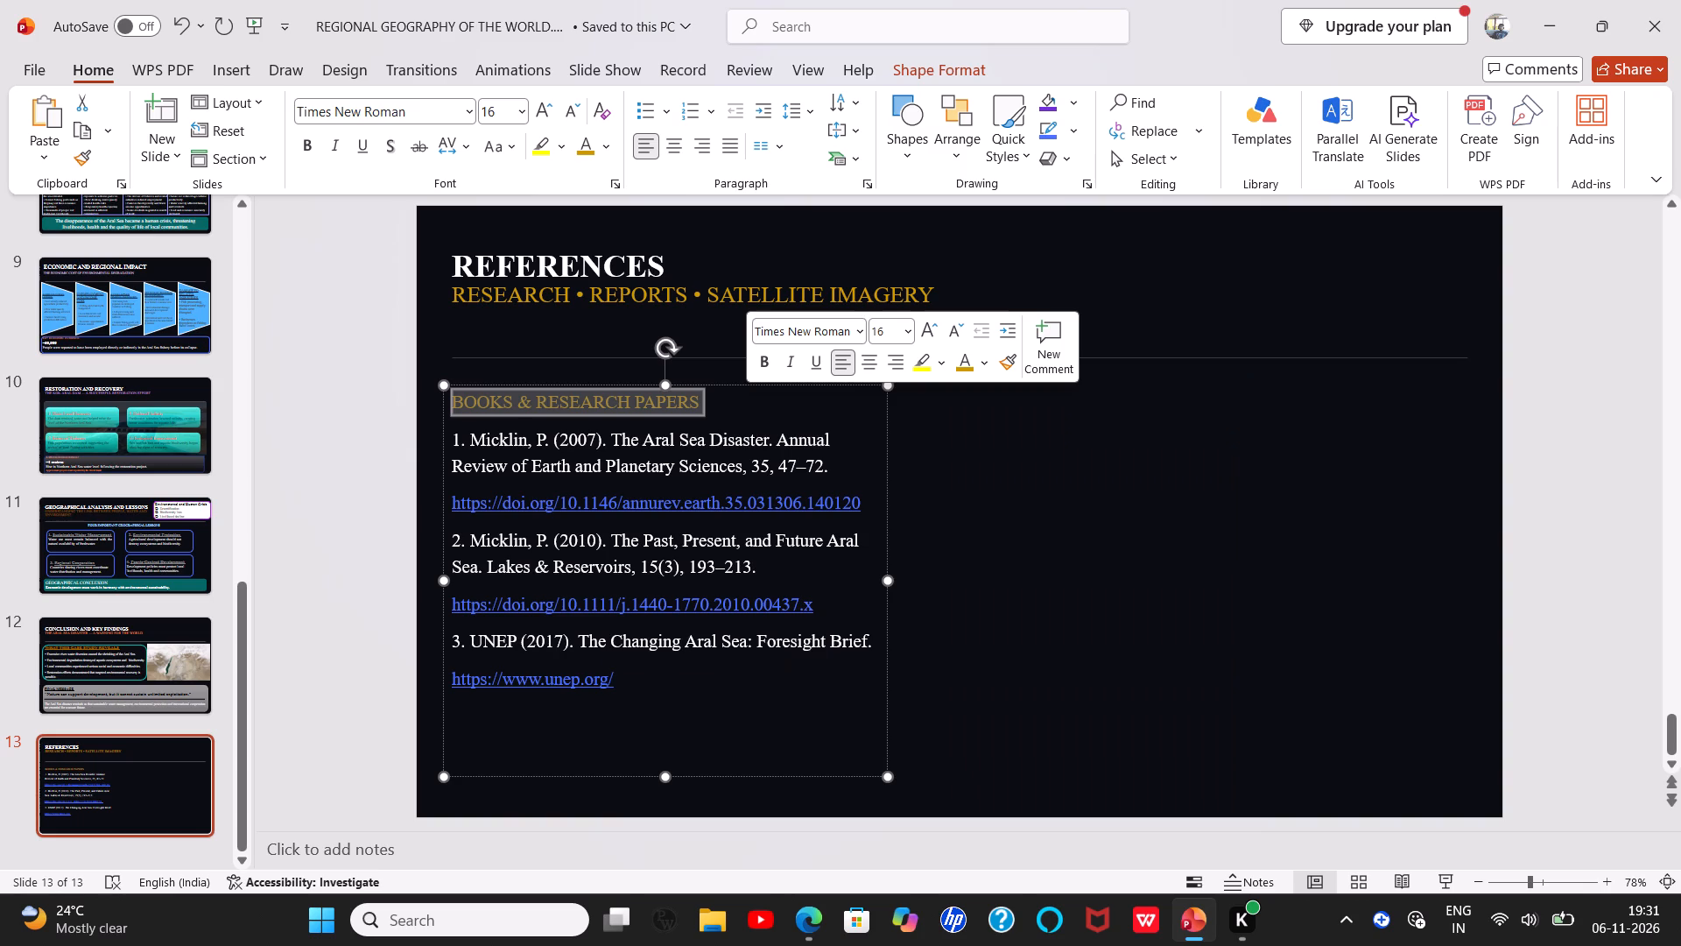
Recolour the three source links under "BOOKS & RESEARCH PAPERS" in the same dark gold.
left_click_drag(452, 502, 858, 520)
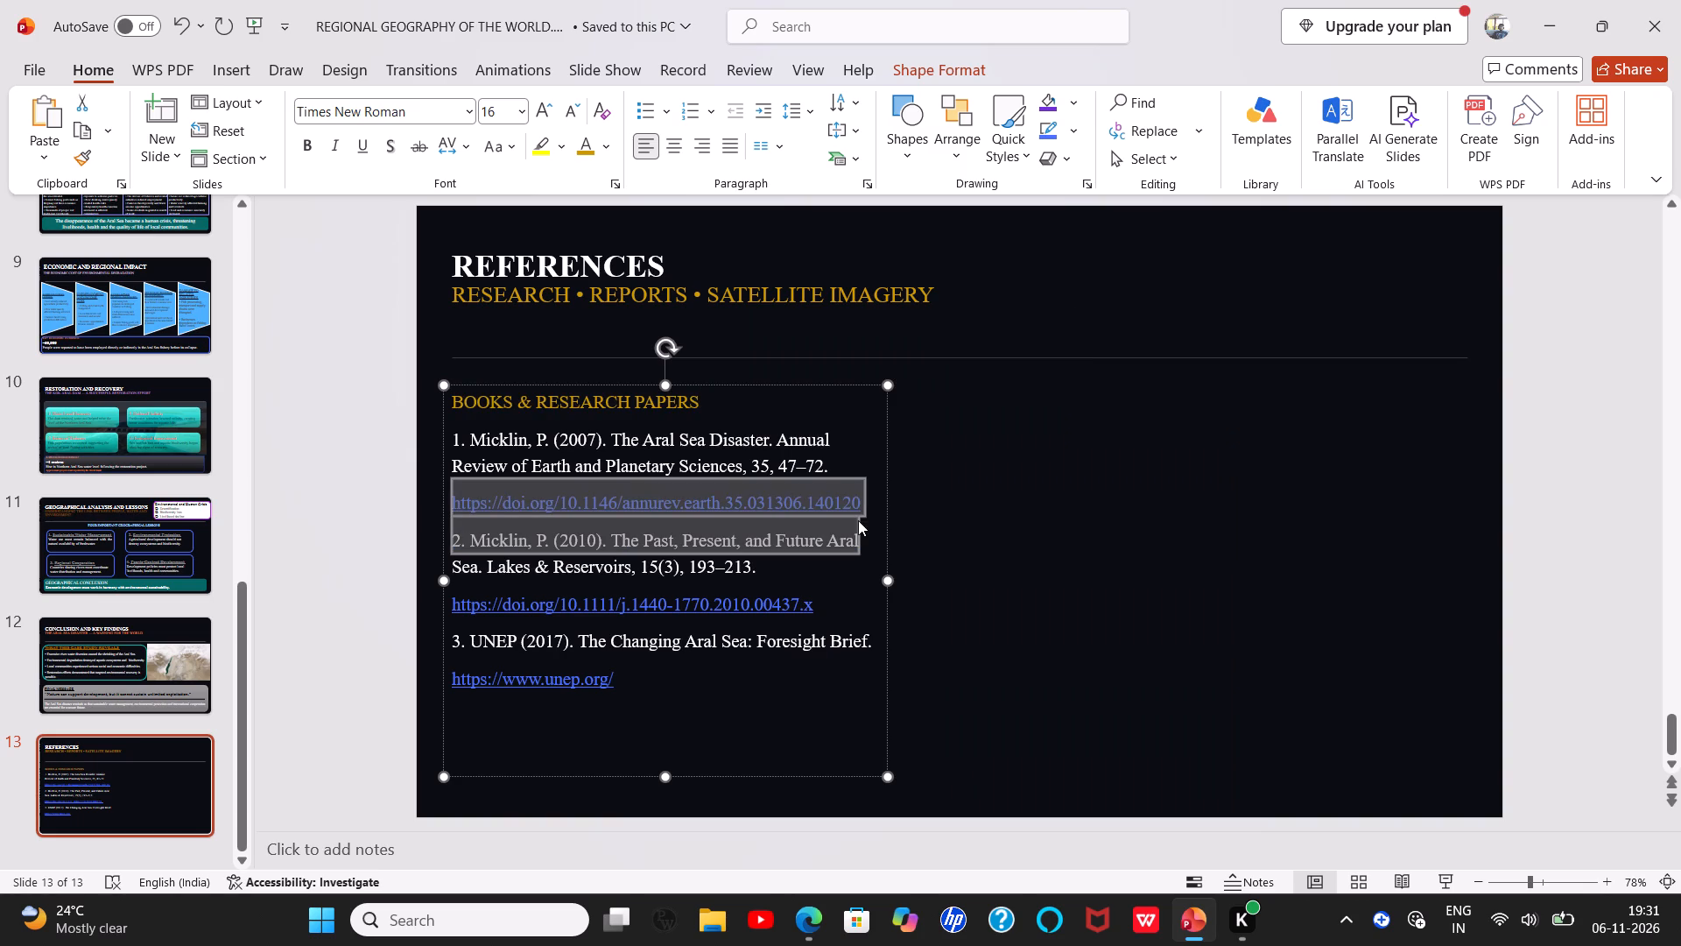
left_click(457, 505)
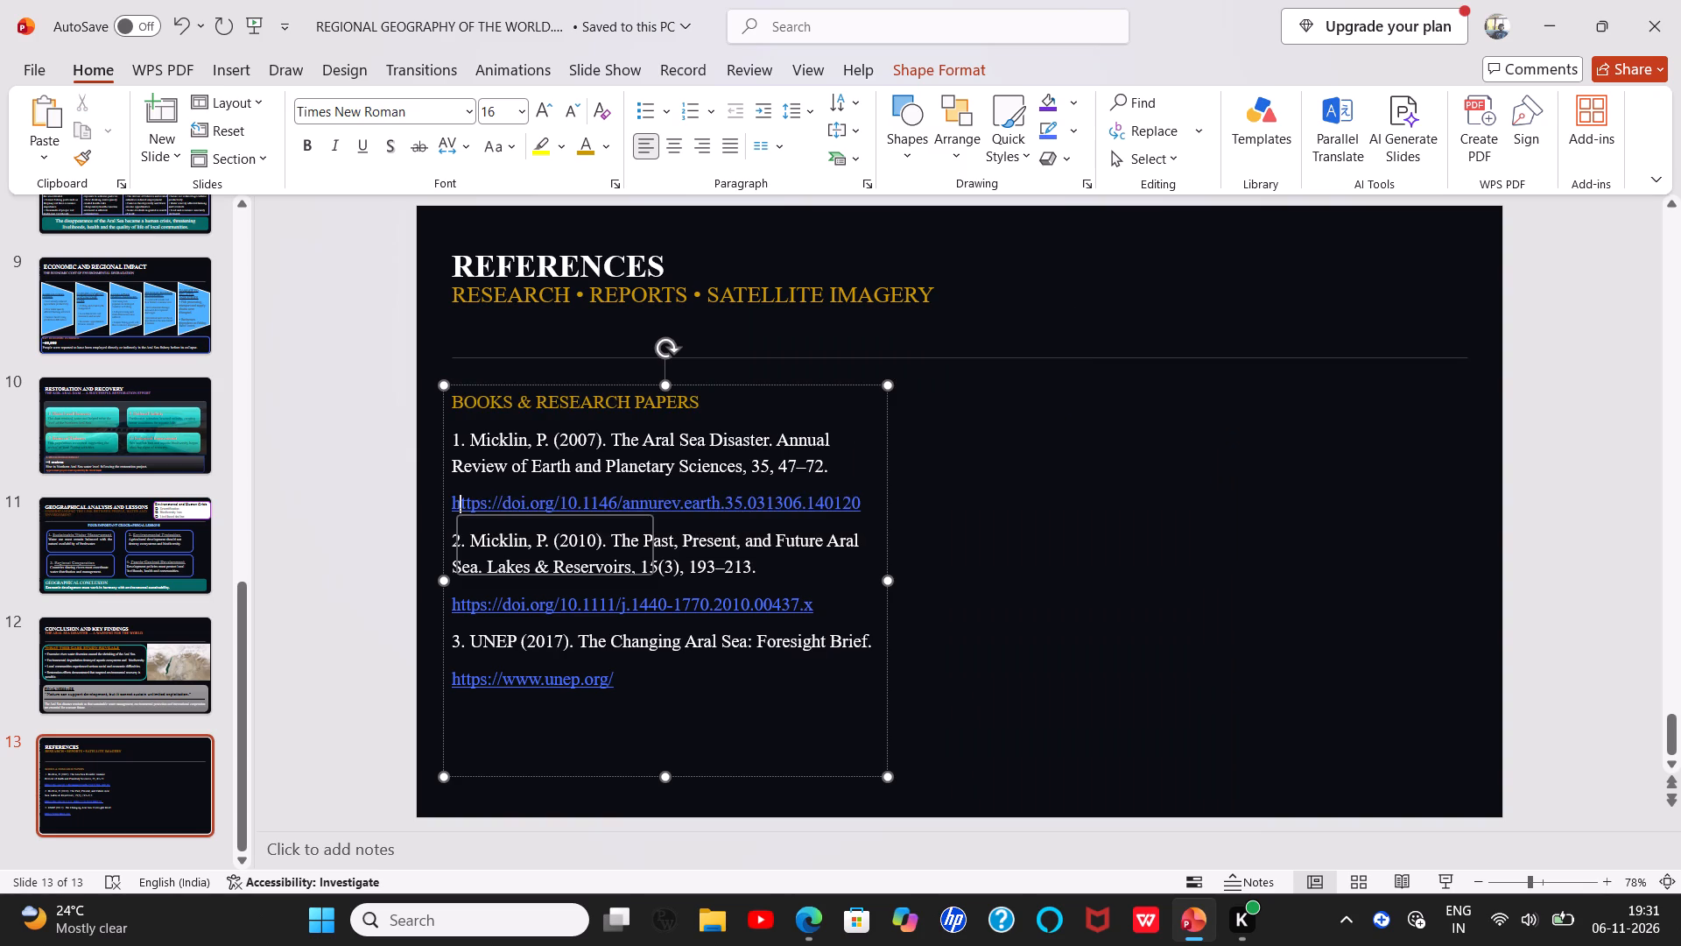
left_click_drag(452, 502, 907, 502)
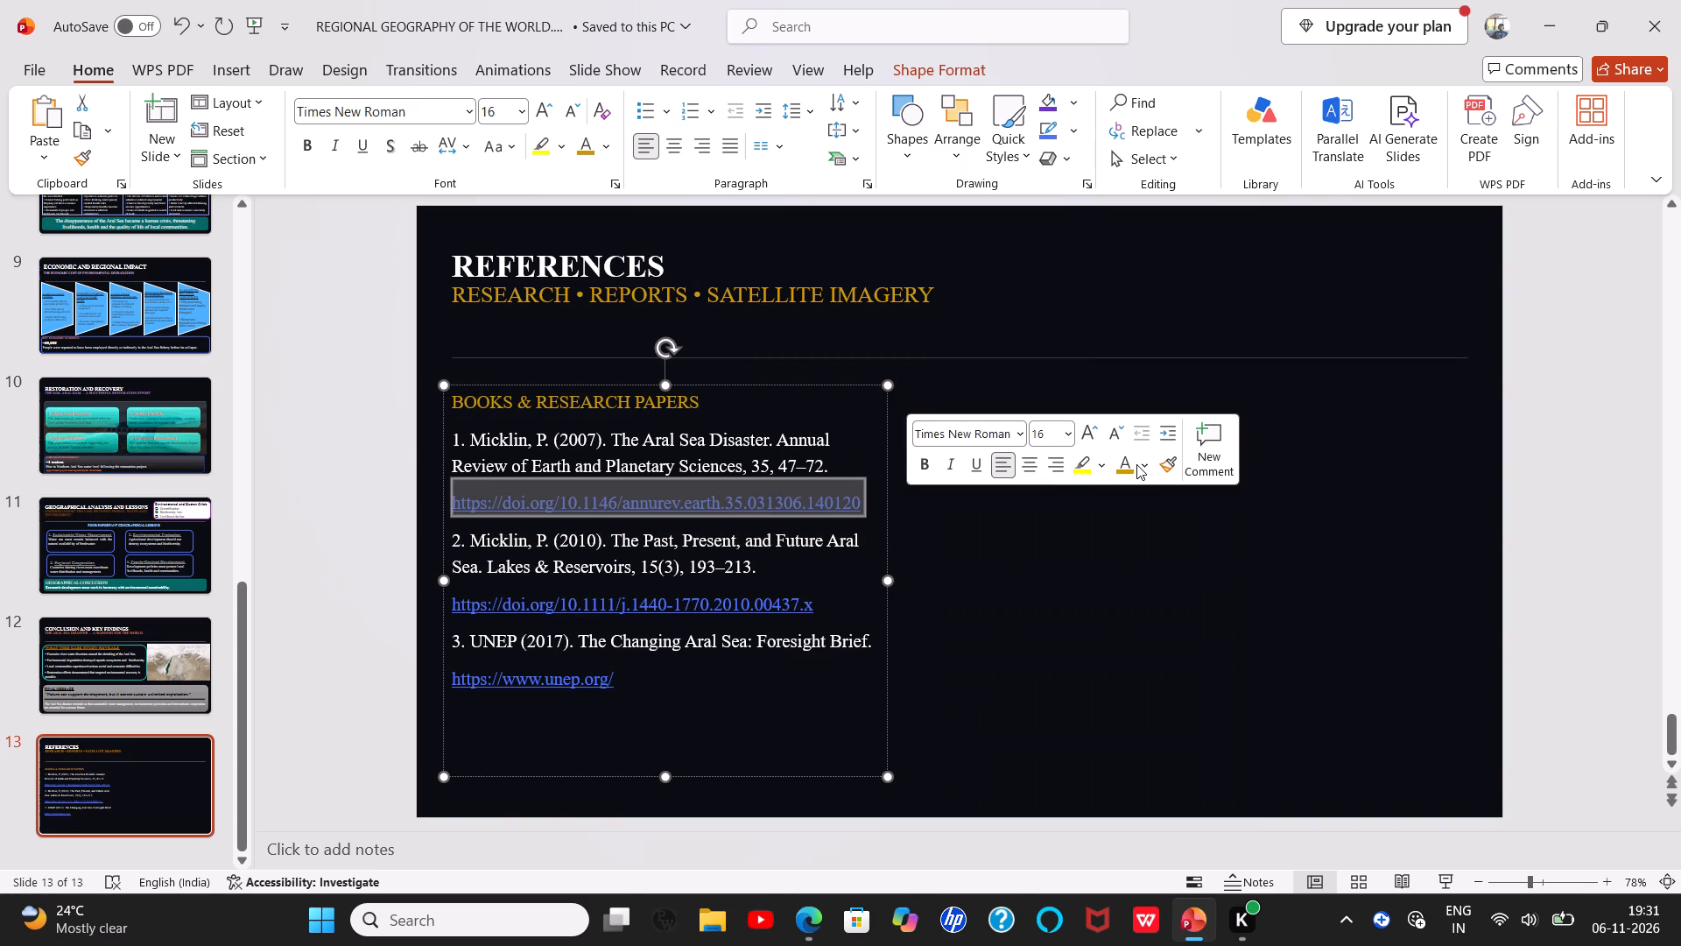
left_click(1133, 464)
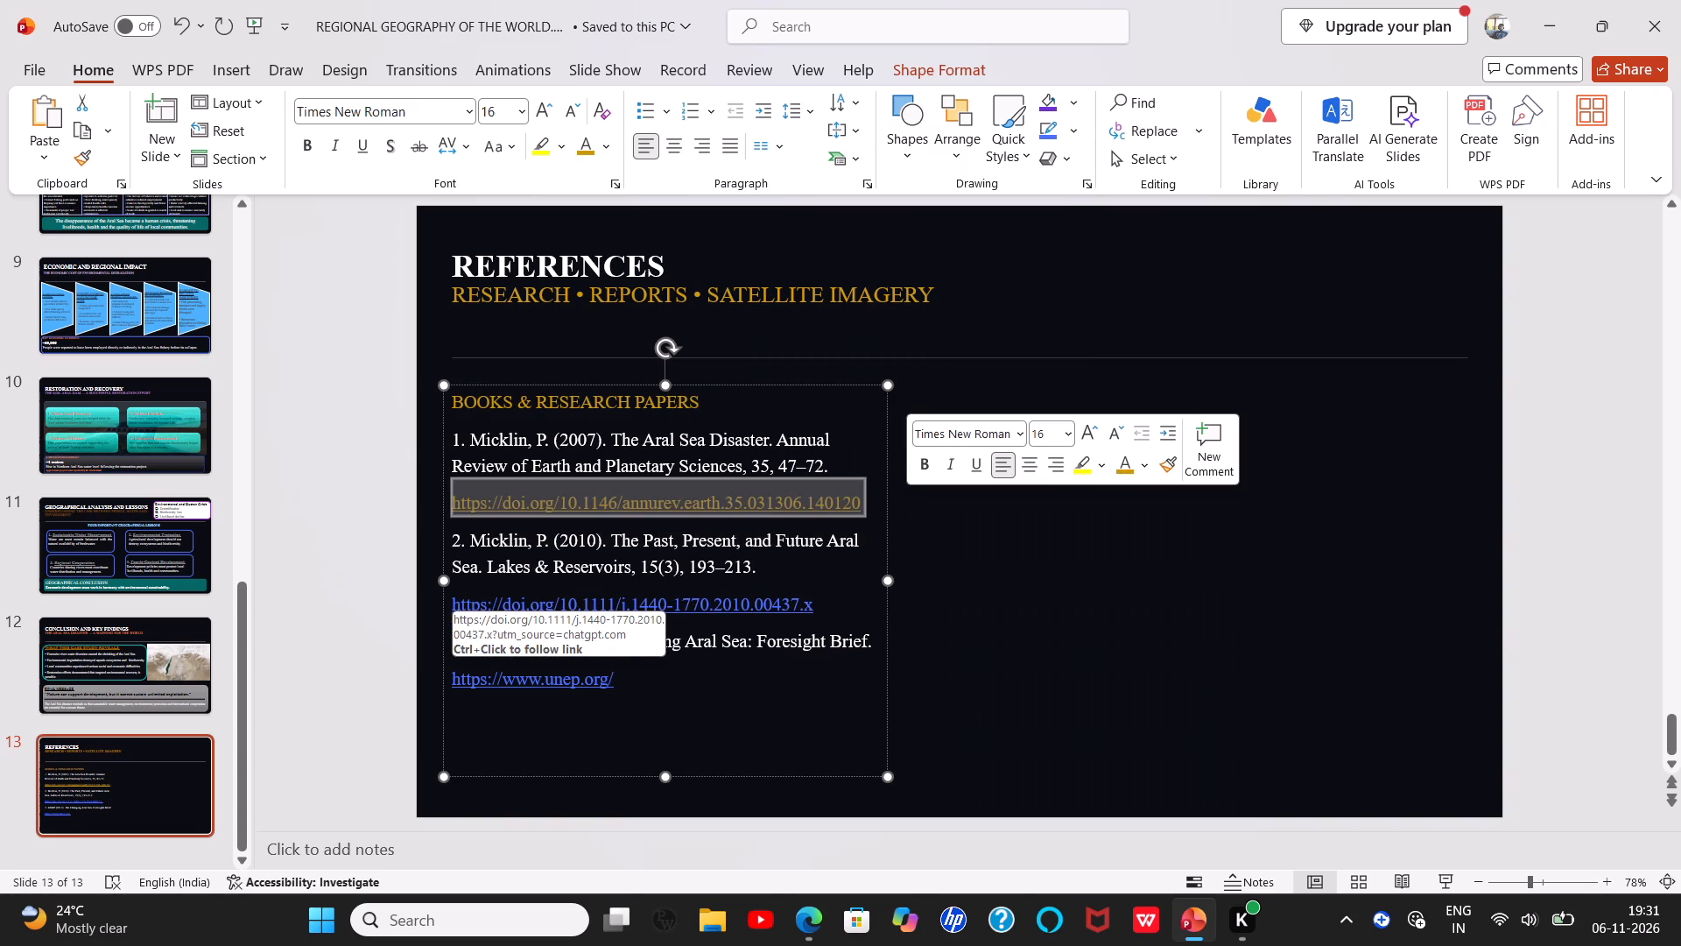
left_click_drag(454, 604, 815, 611)
left_click(1032, 576)
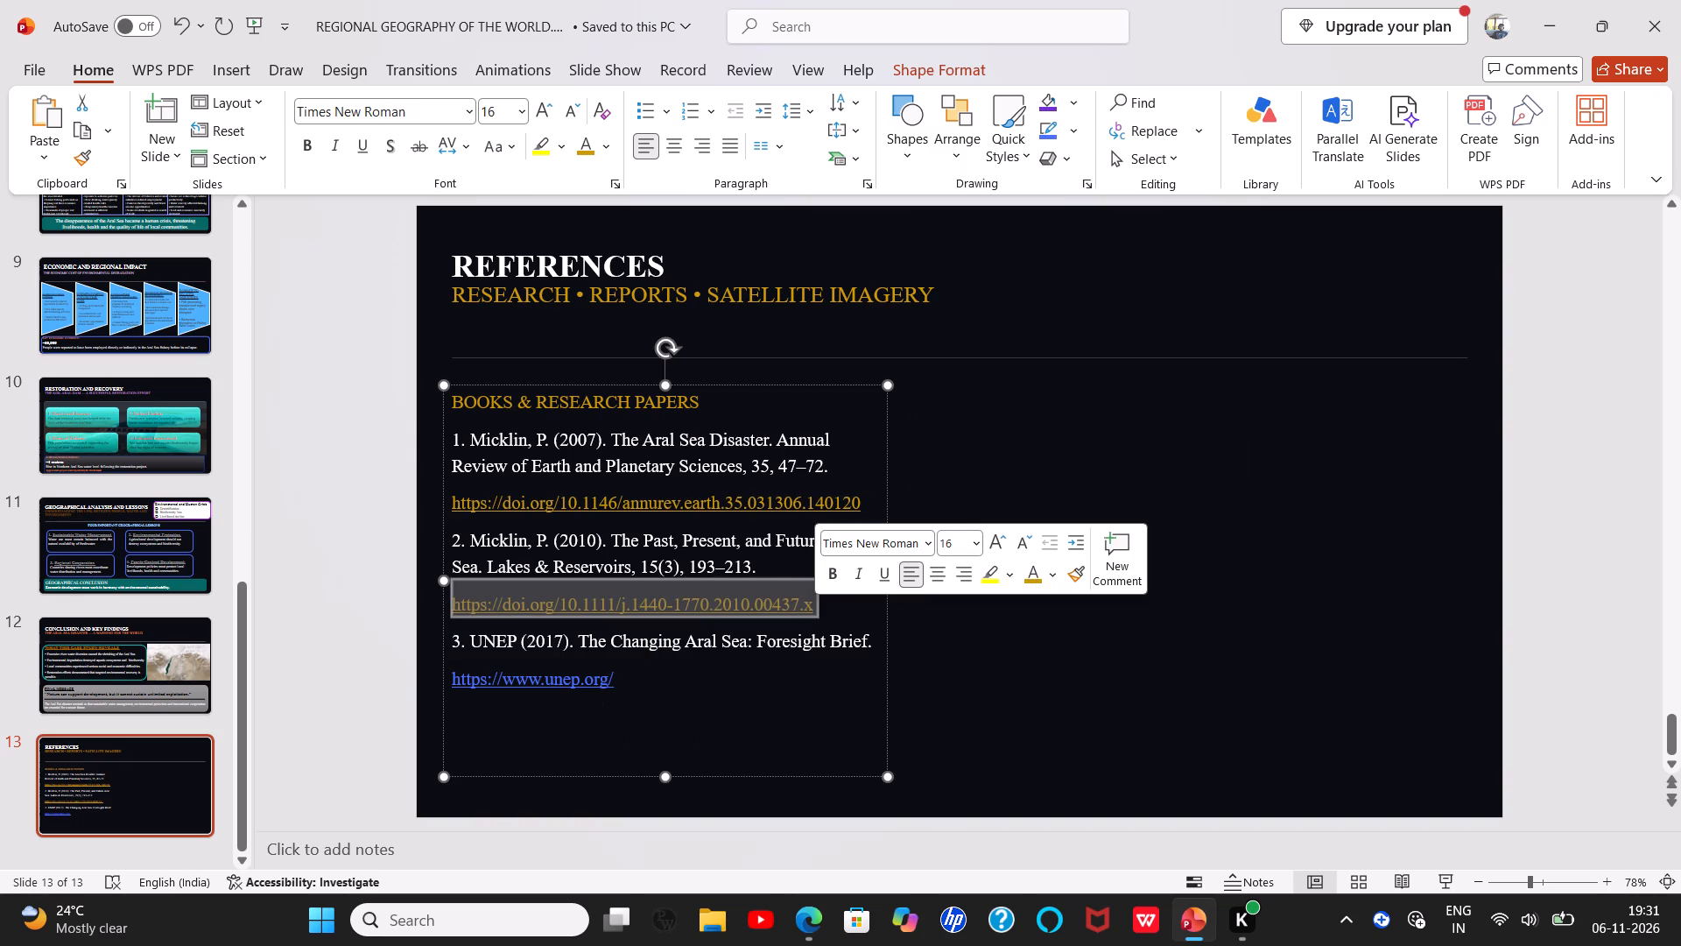
left_click_drag(453, 677, 622, 686)
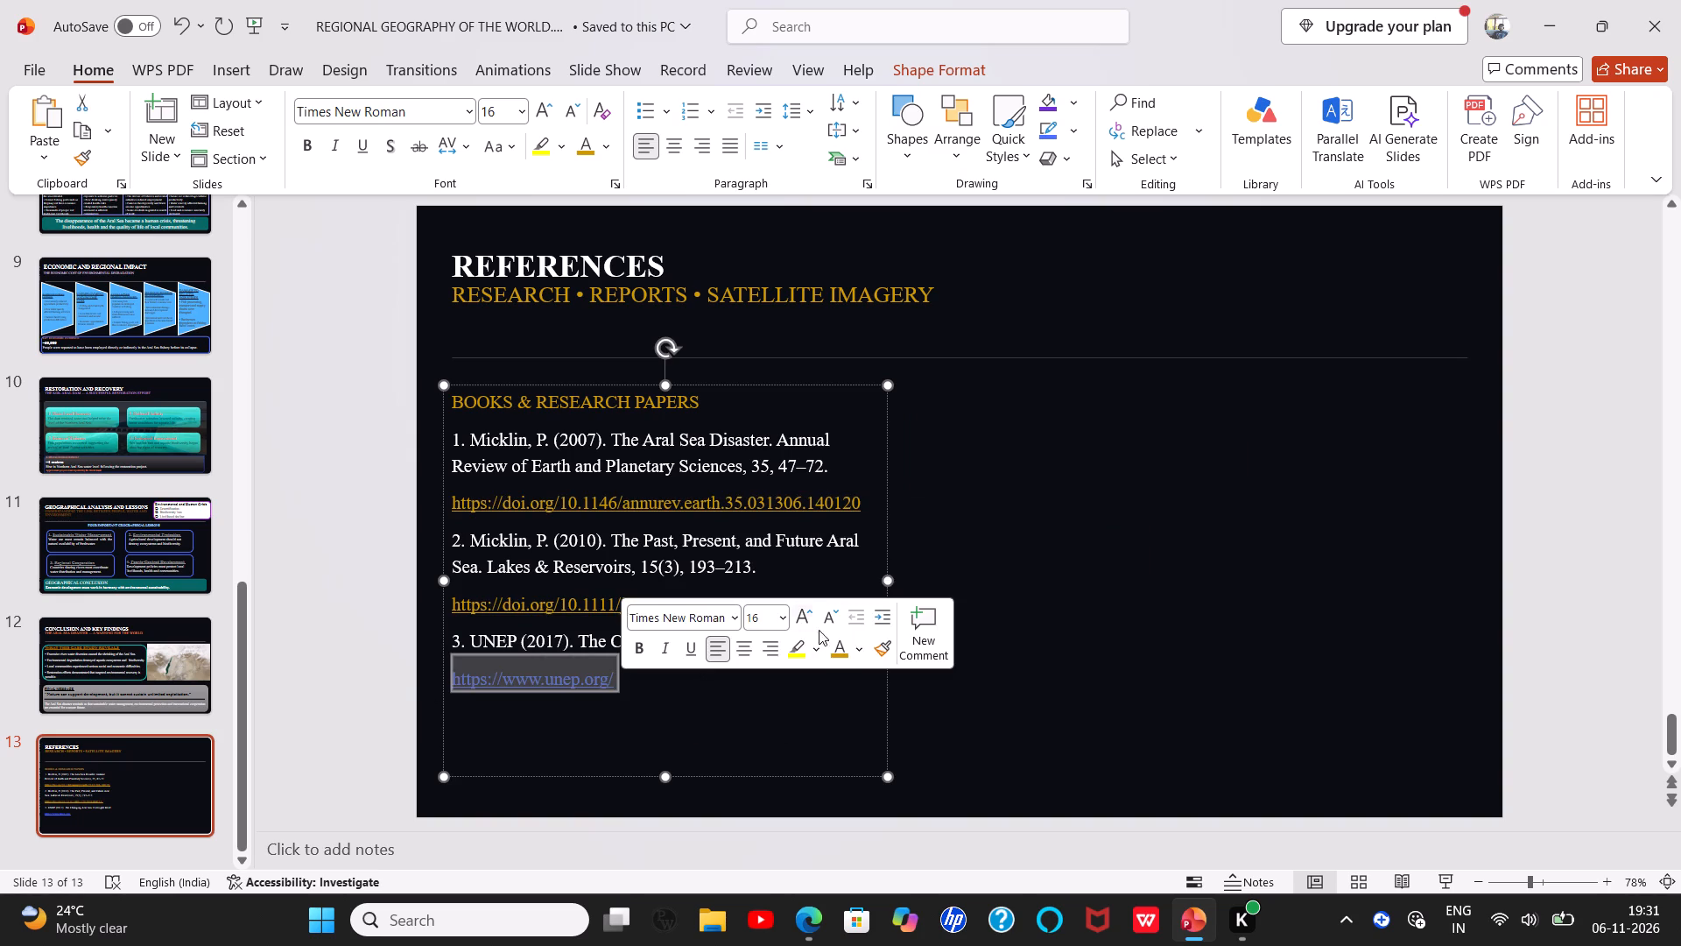
left_click(840, 653)
left_click(1004, 546)
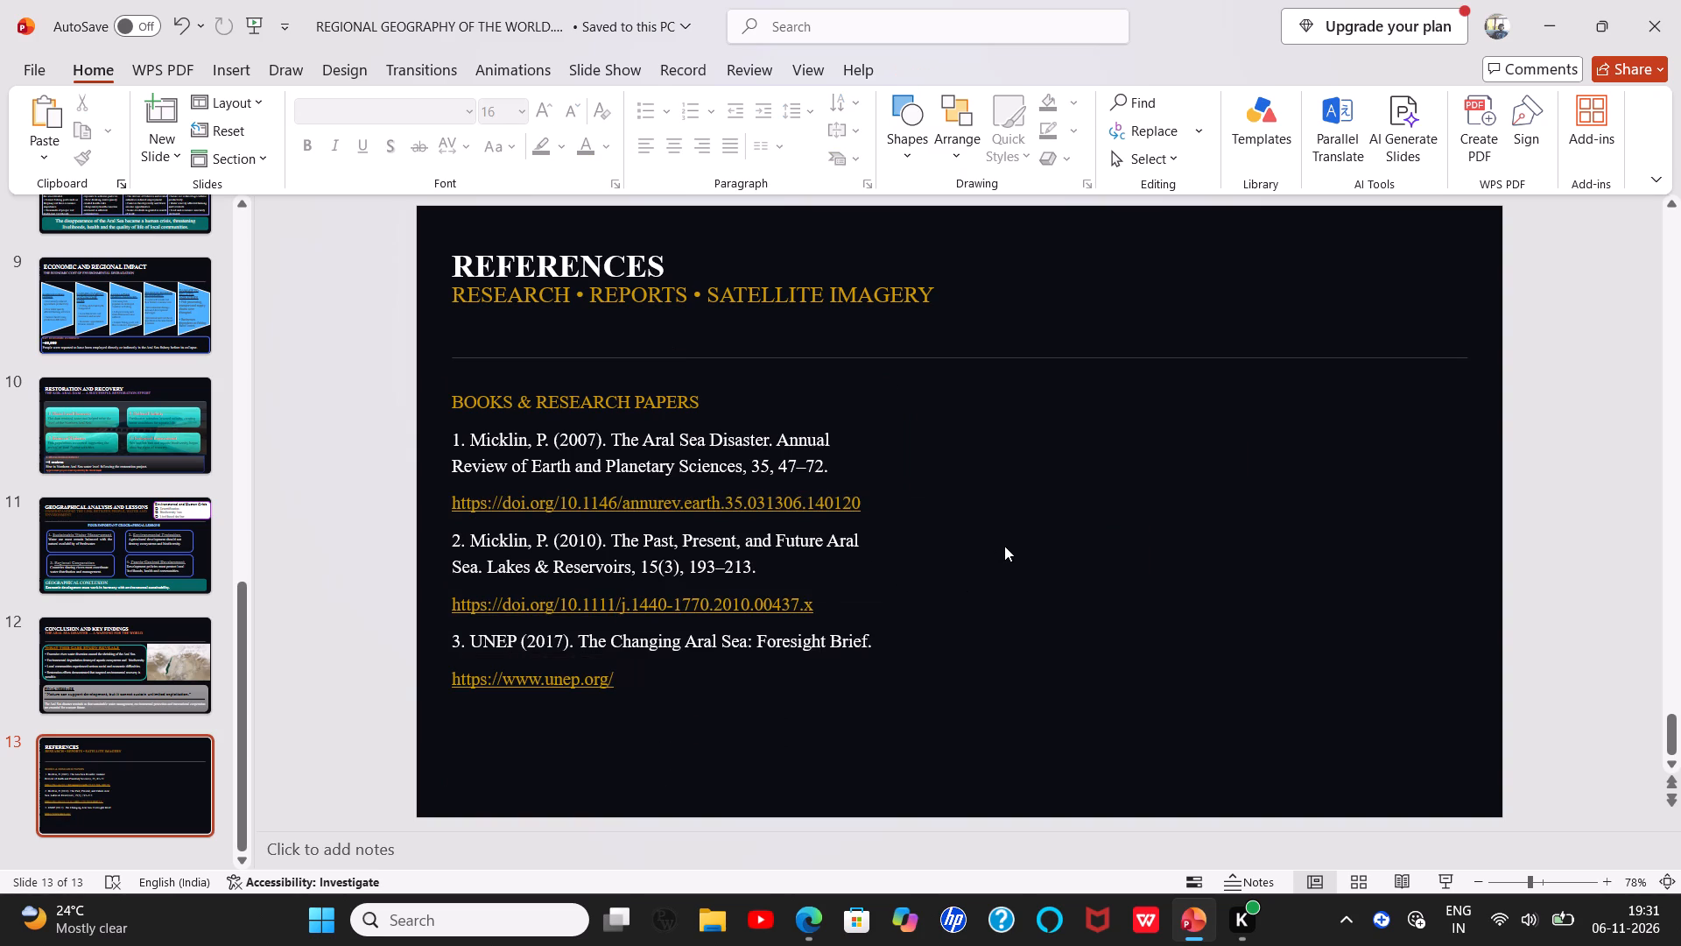
Enlarge the "BOOKS & RESEARCH PAPERS" heading to 20 pt and make it bold and underlined.
left_click_drag(455, 405, 738, 426)
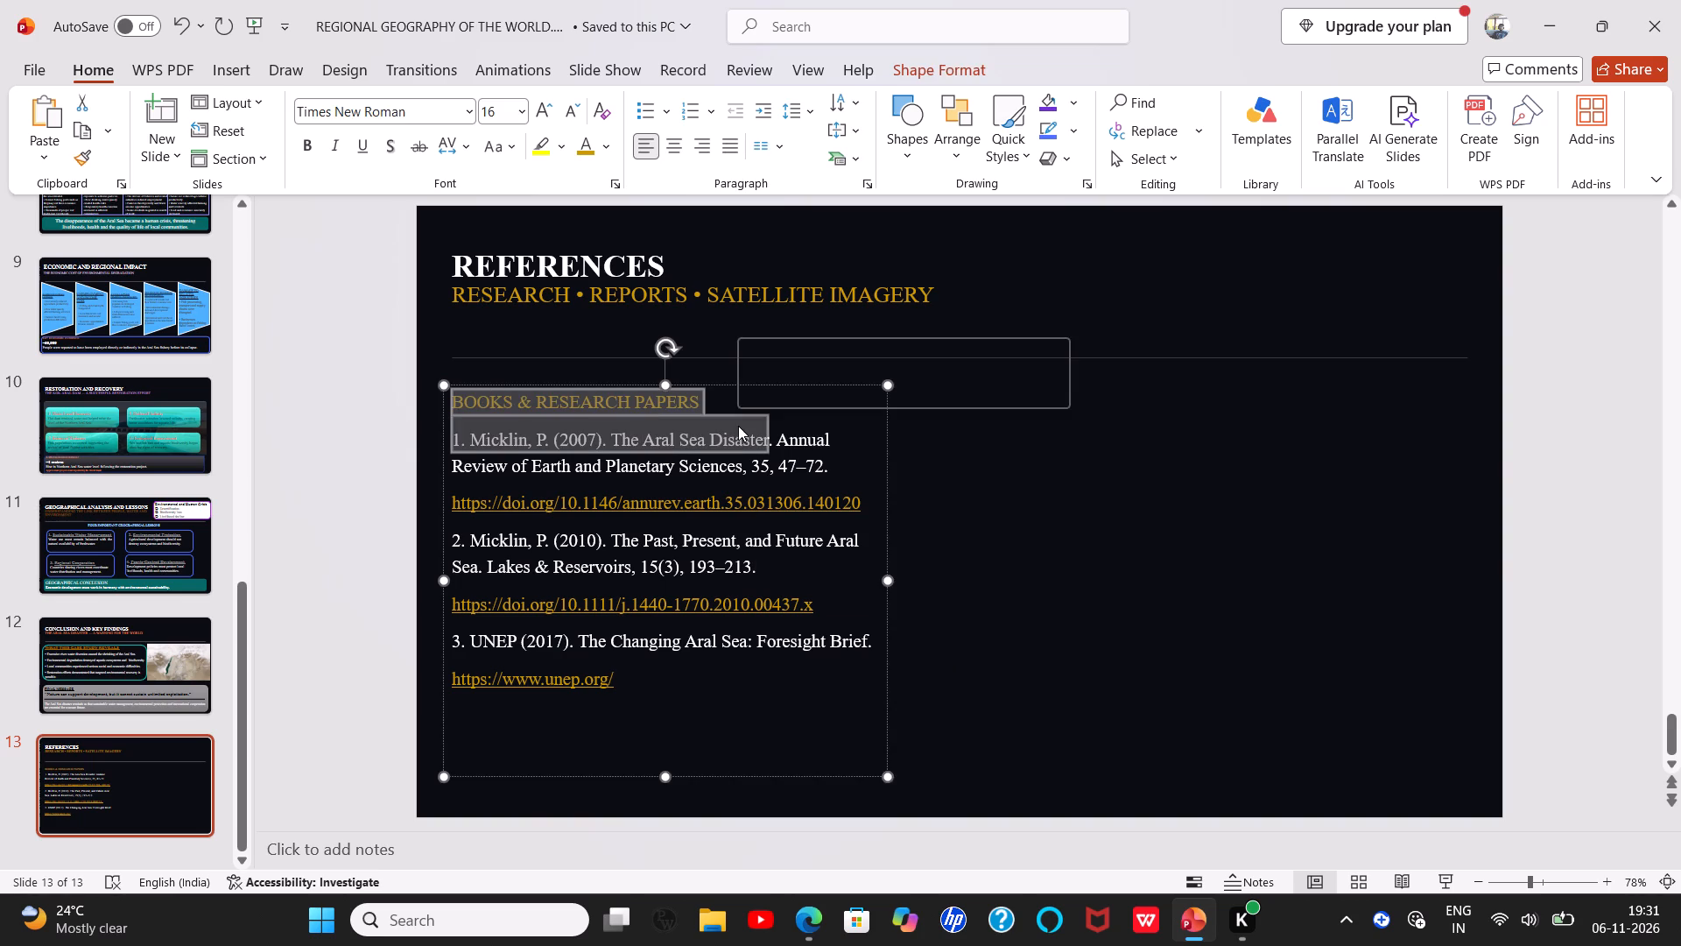
left_click(455, 405)
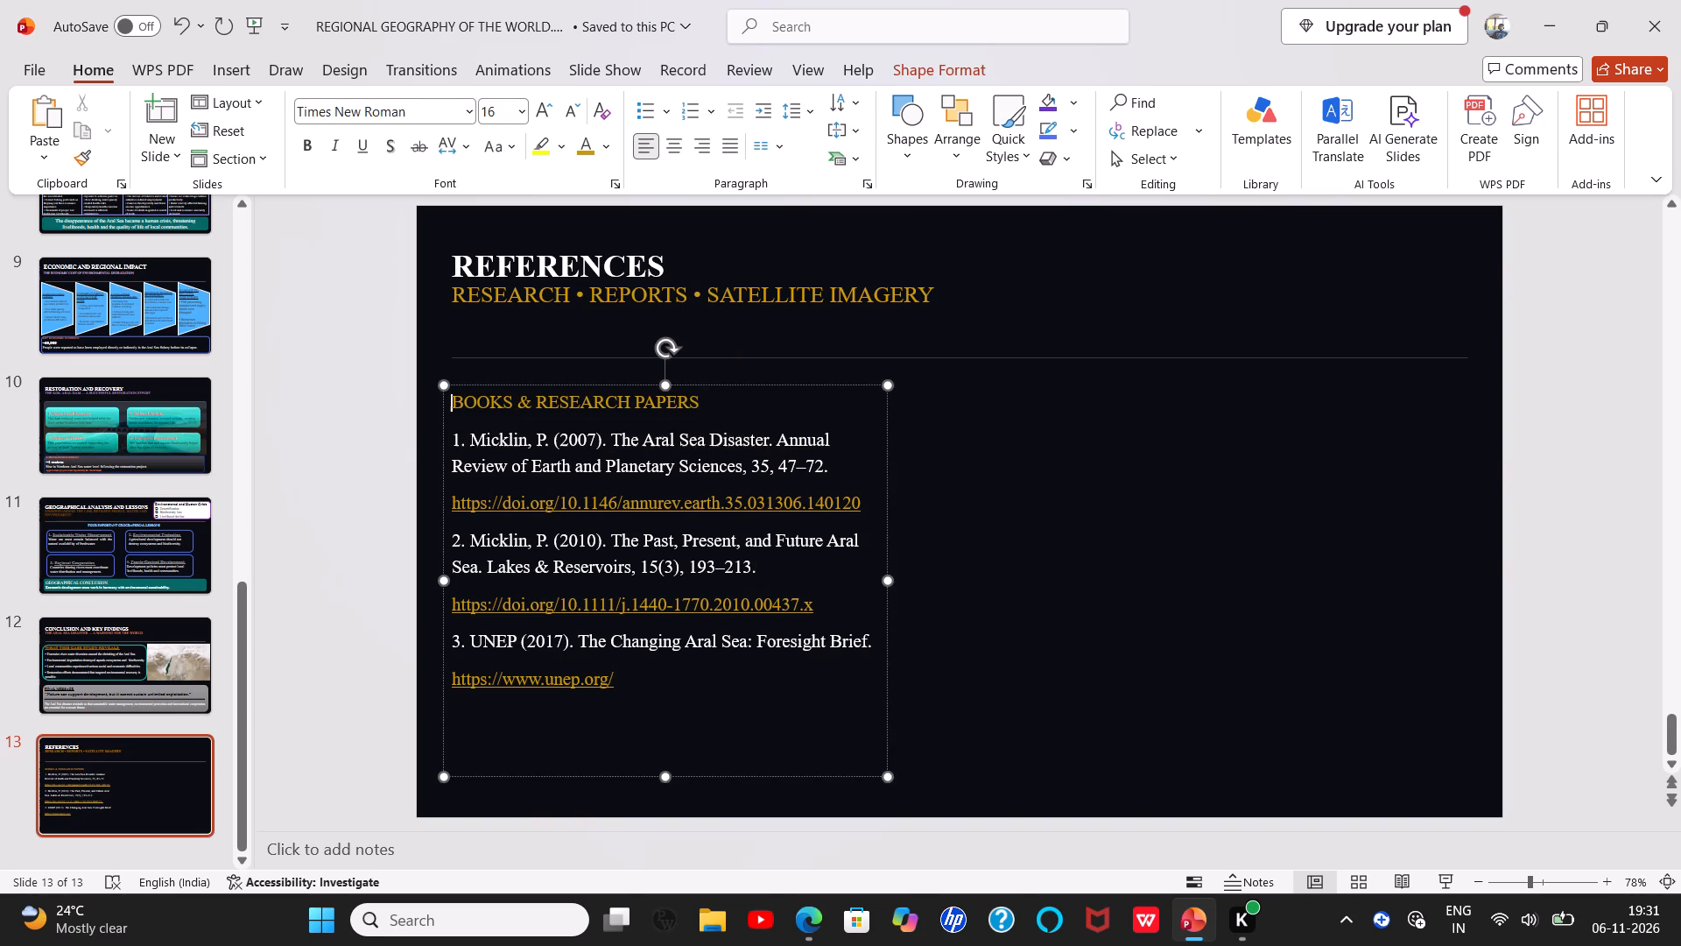
left_click_drag(455, 405, 715, 400)
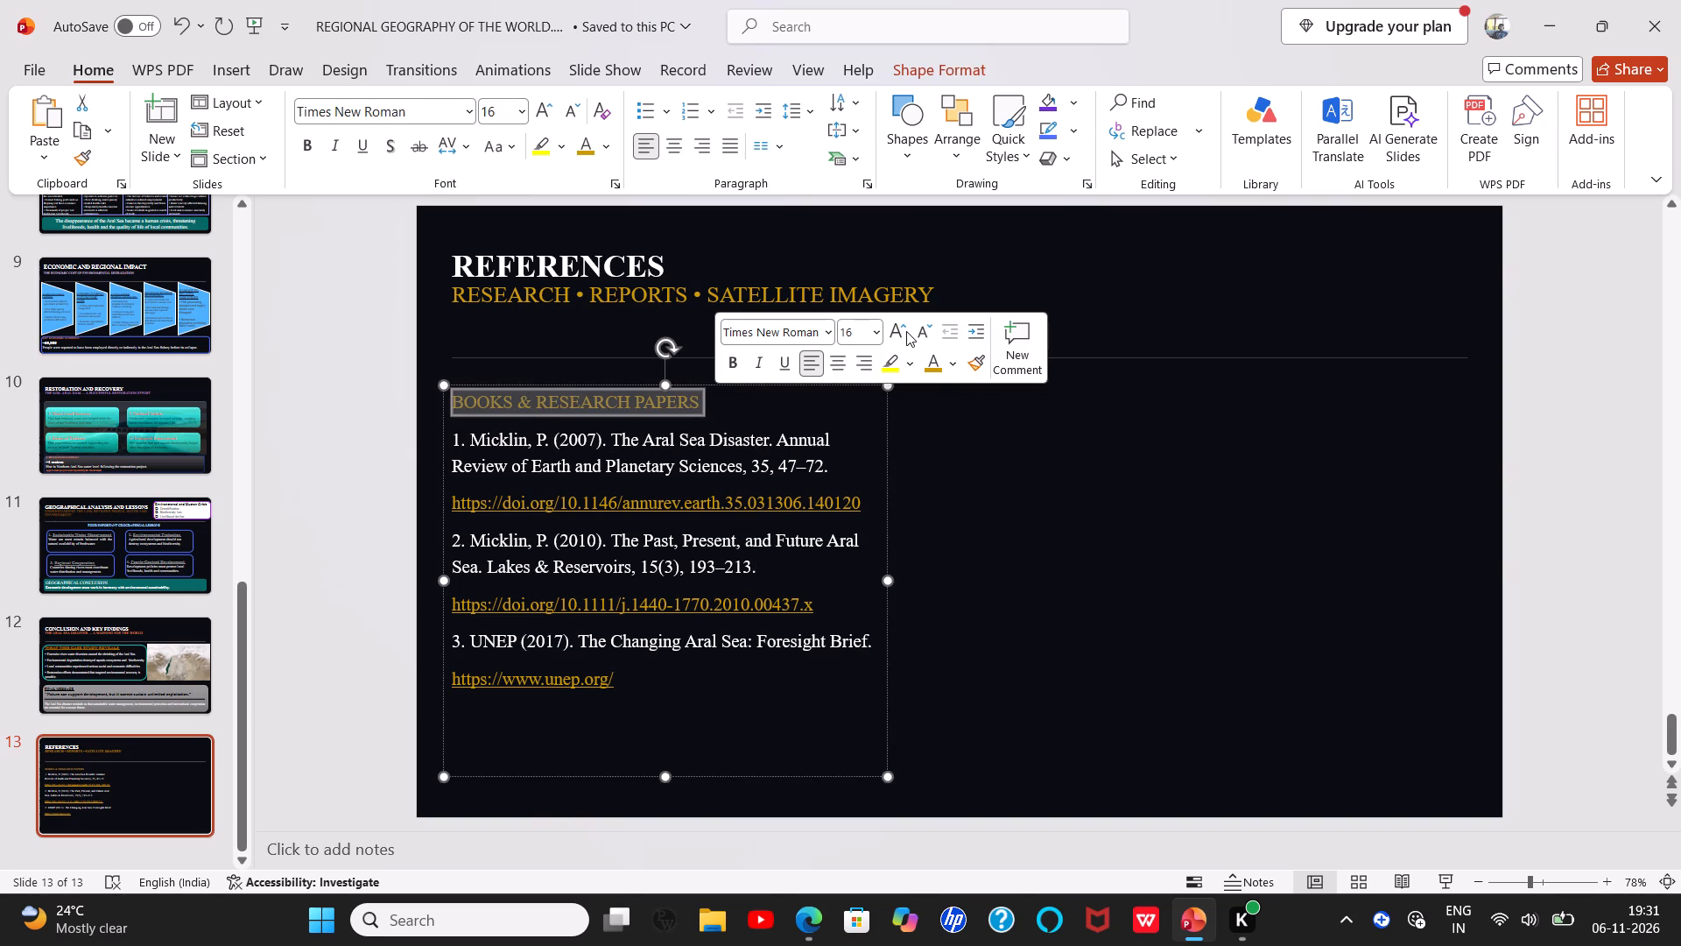
double_click(906, 331)
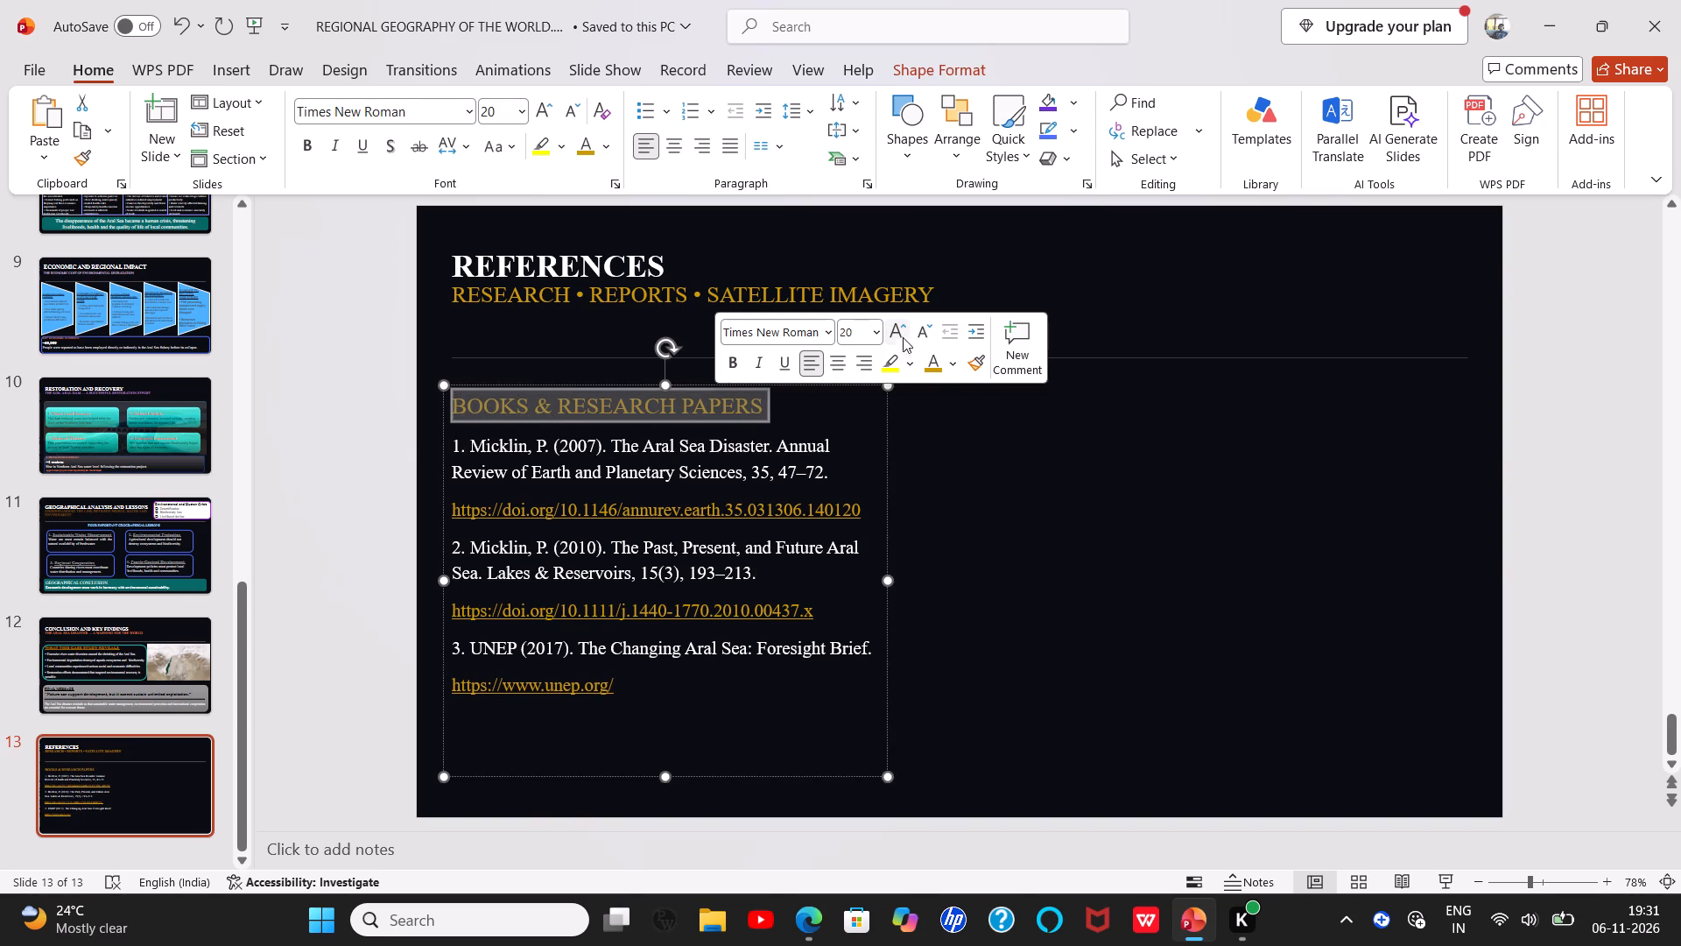
left_click(722, 360)
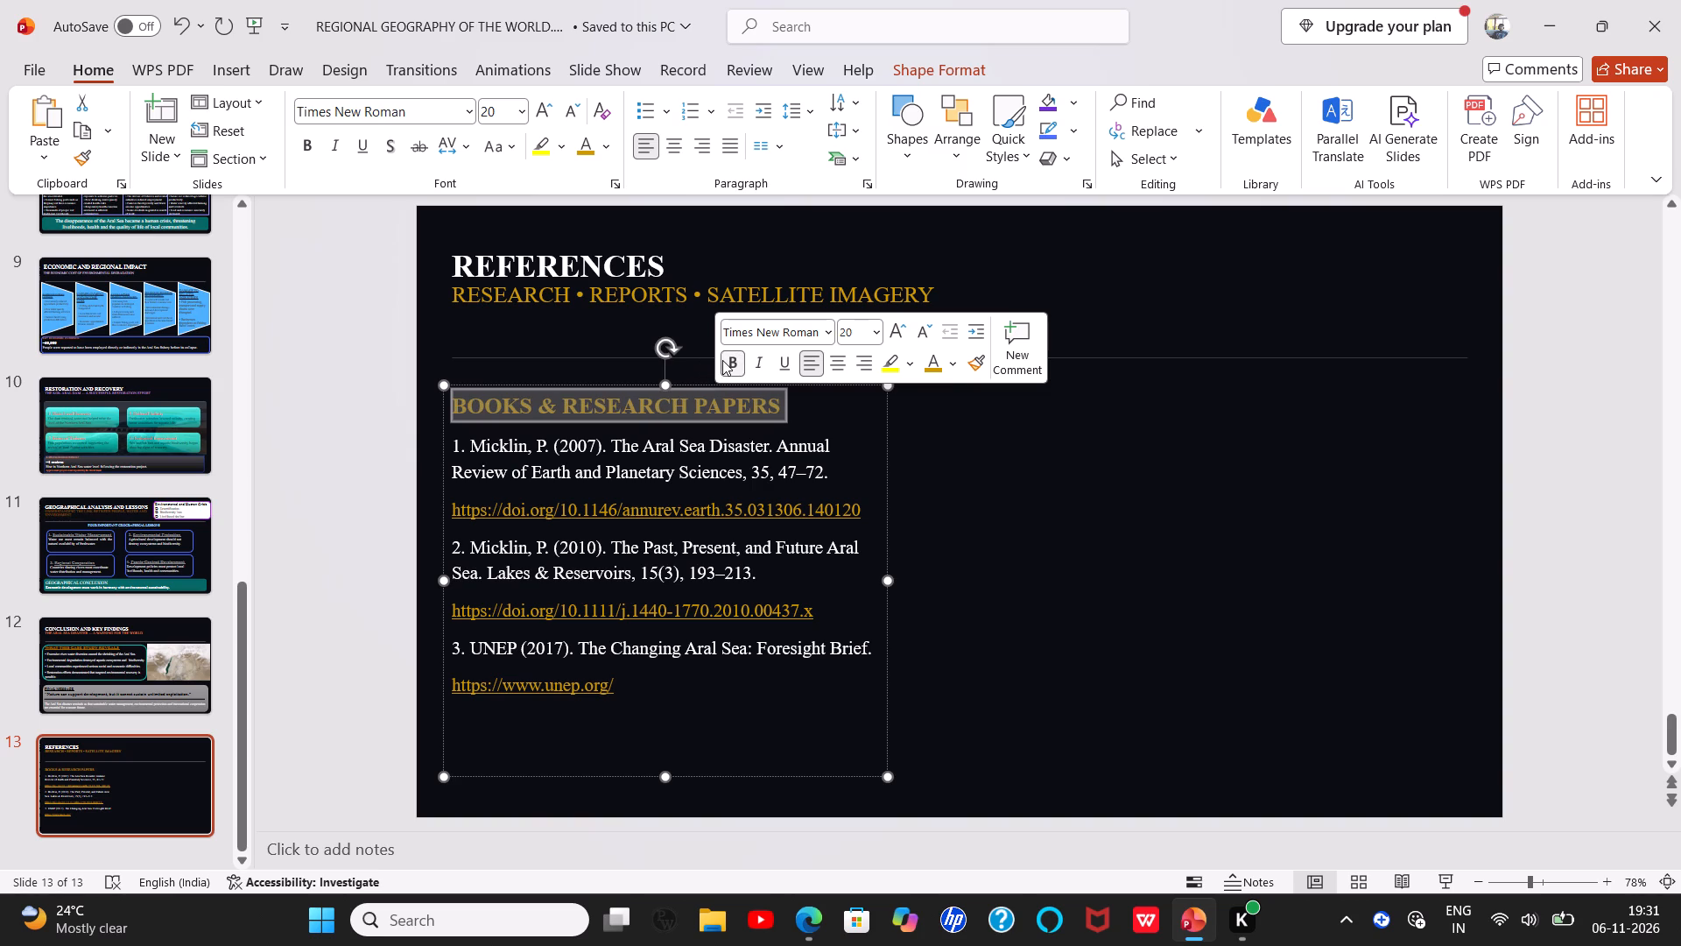
left_click(782, 367)
left_click(997, 604)
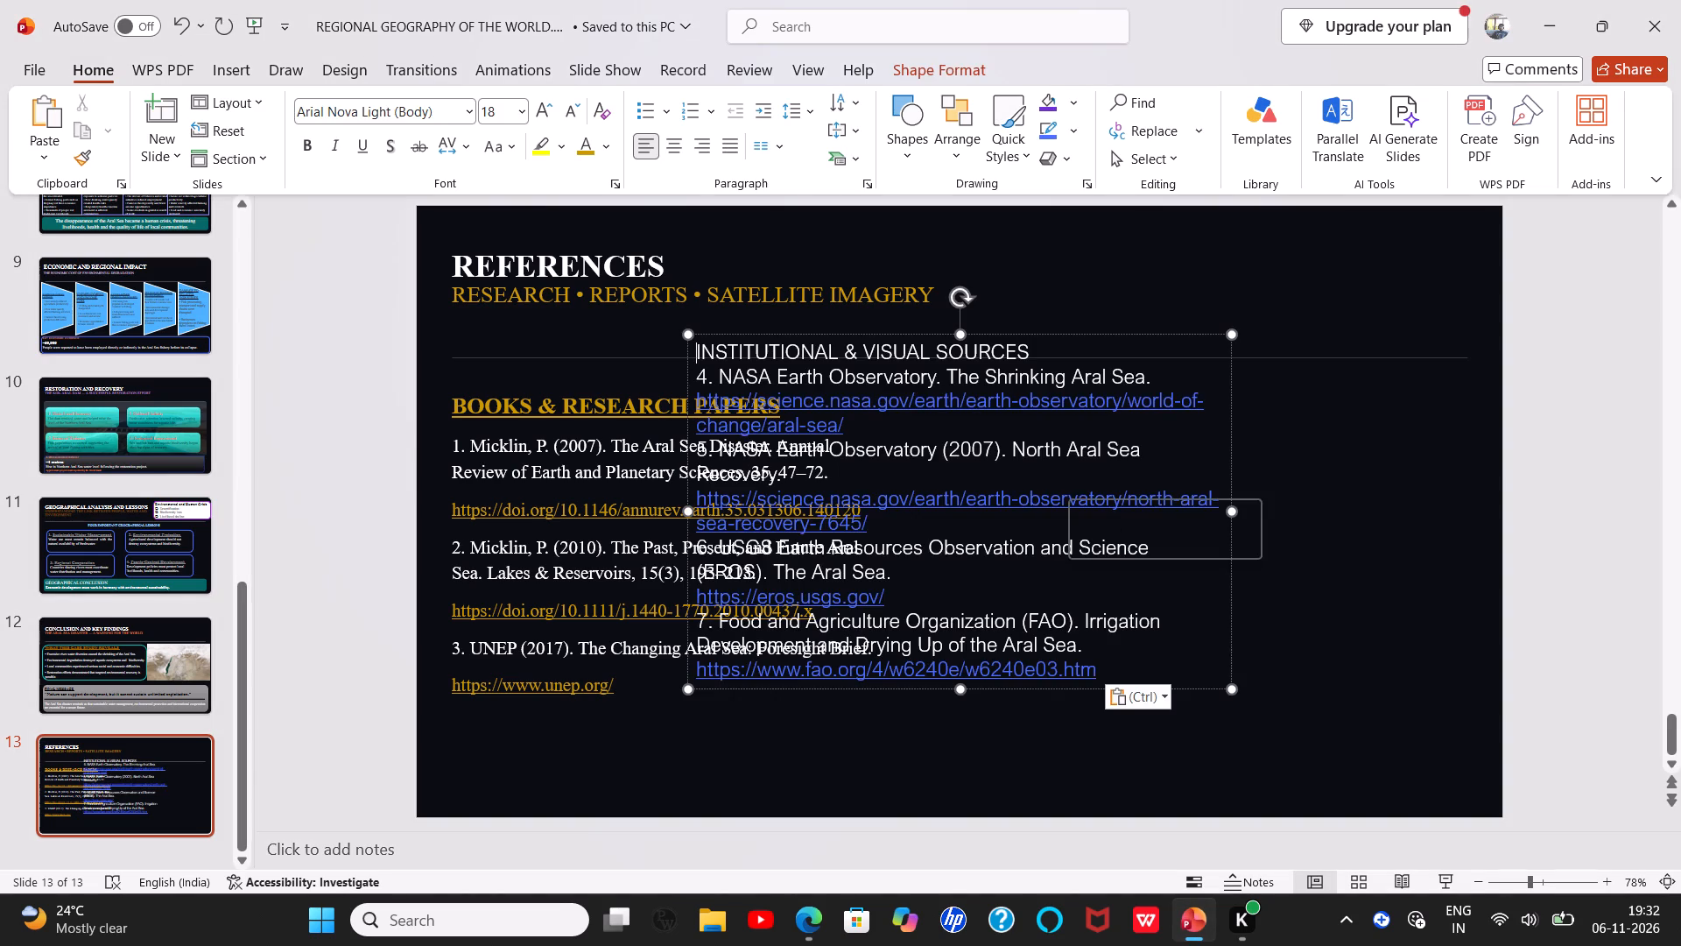
Move the pasted source list beside the first list, in the slide's right half below the divider line, with the box tops aligned.
left_click_drag(932, 335, 1025, 367)
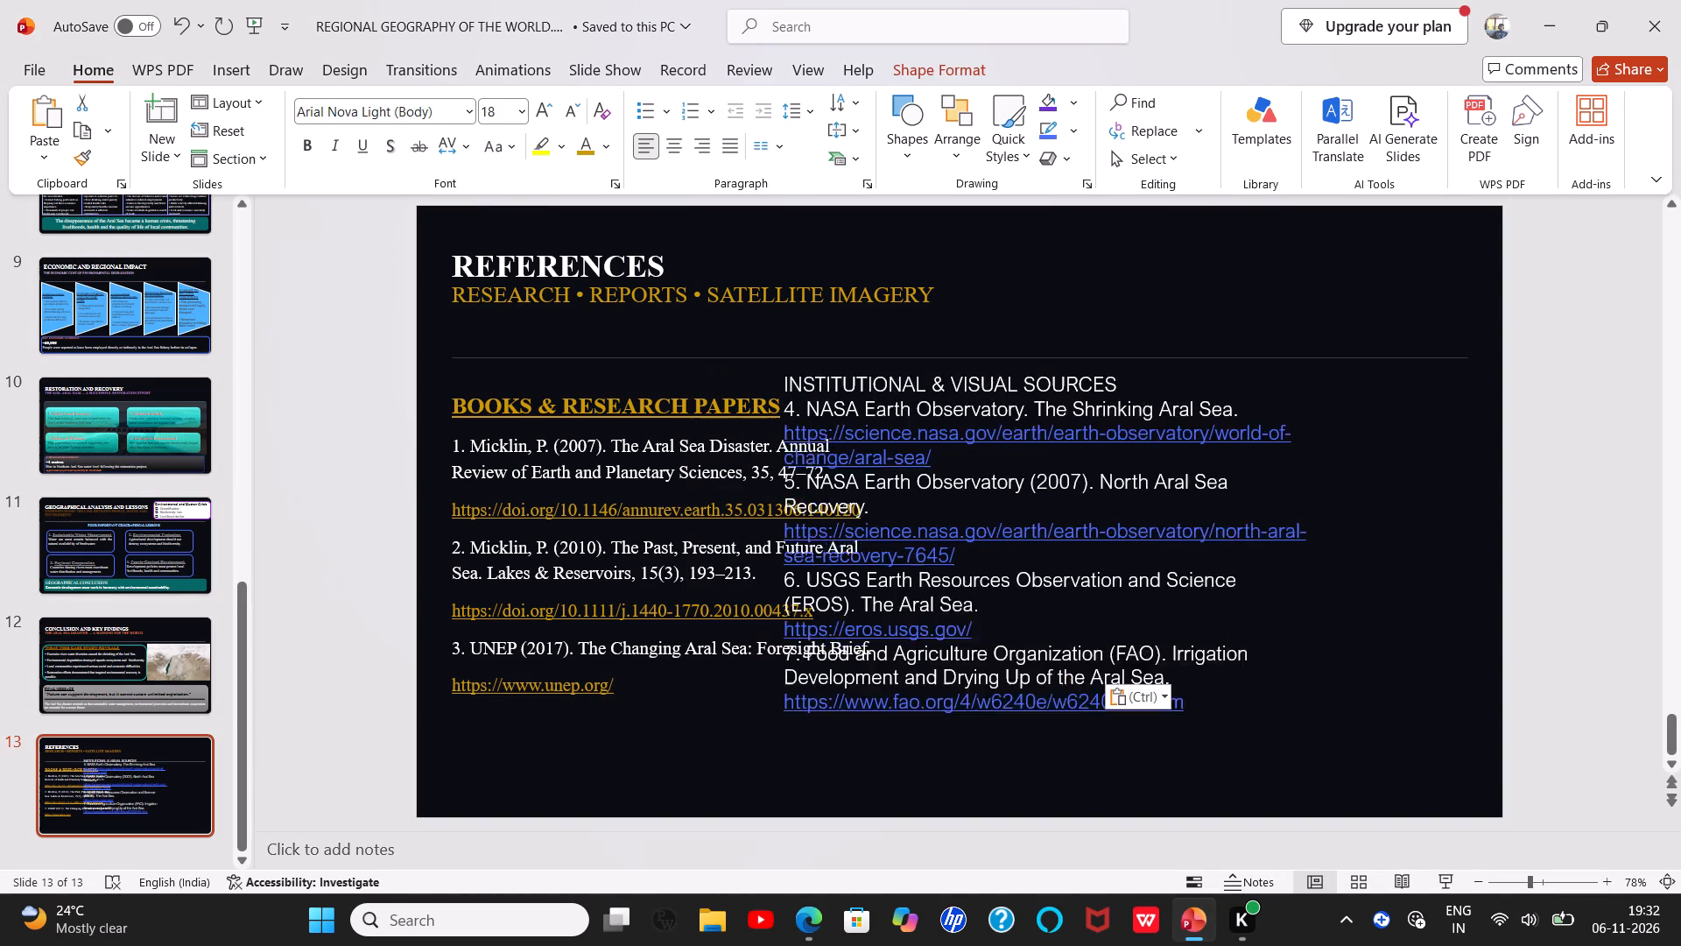
left_click_drag(1025, 367, 1173, 387)
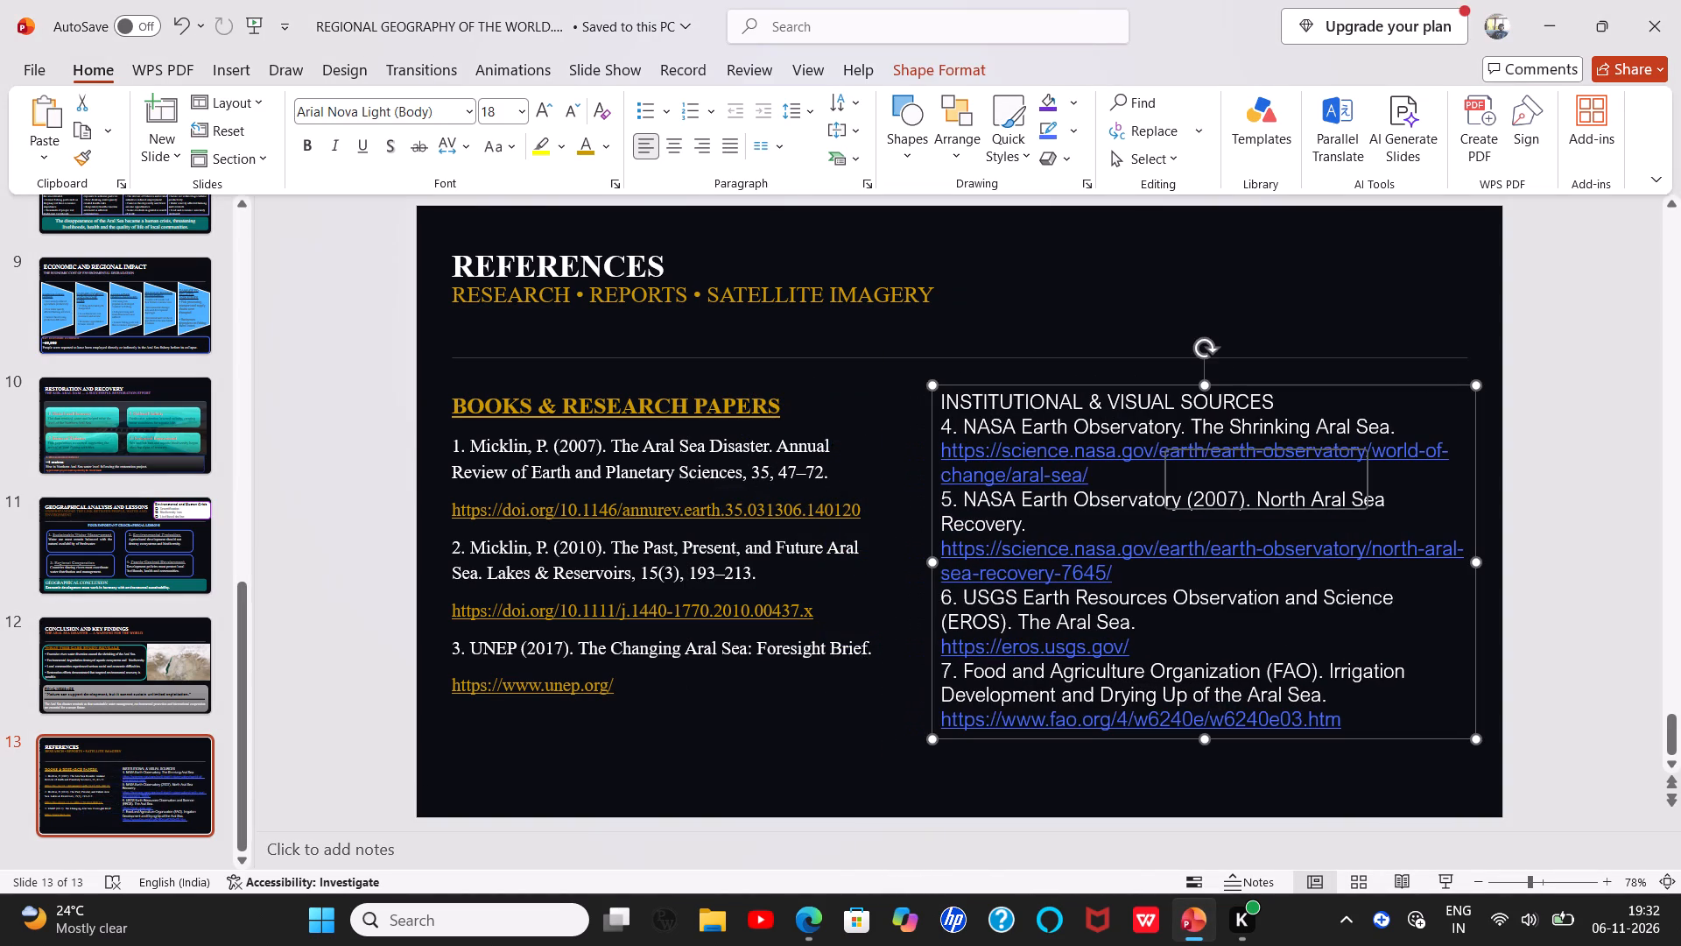
Format all text in the "INSTITUTIONAL & VISUAL SOURCES" list as Times New Roman.
left_click(1044, 472)
key("ctrl+a")
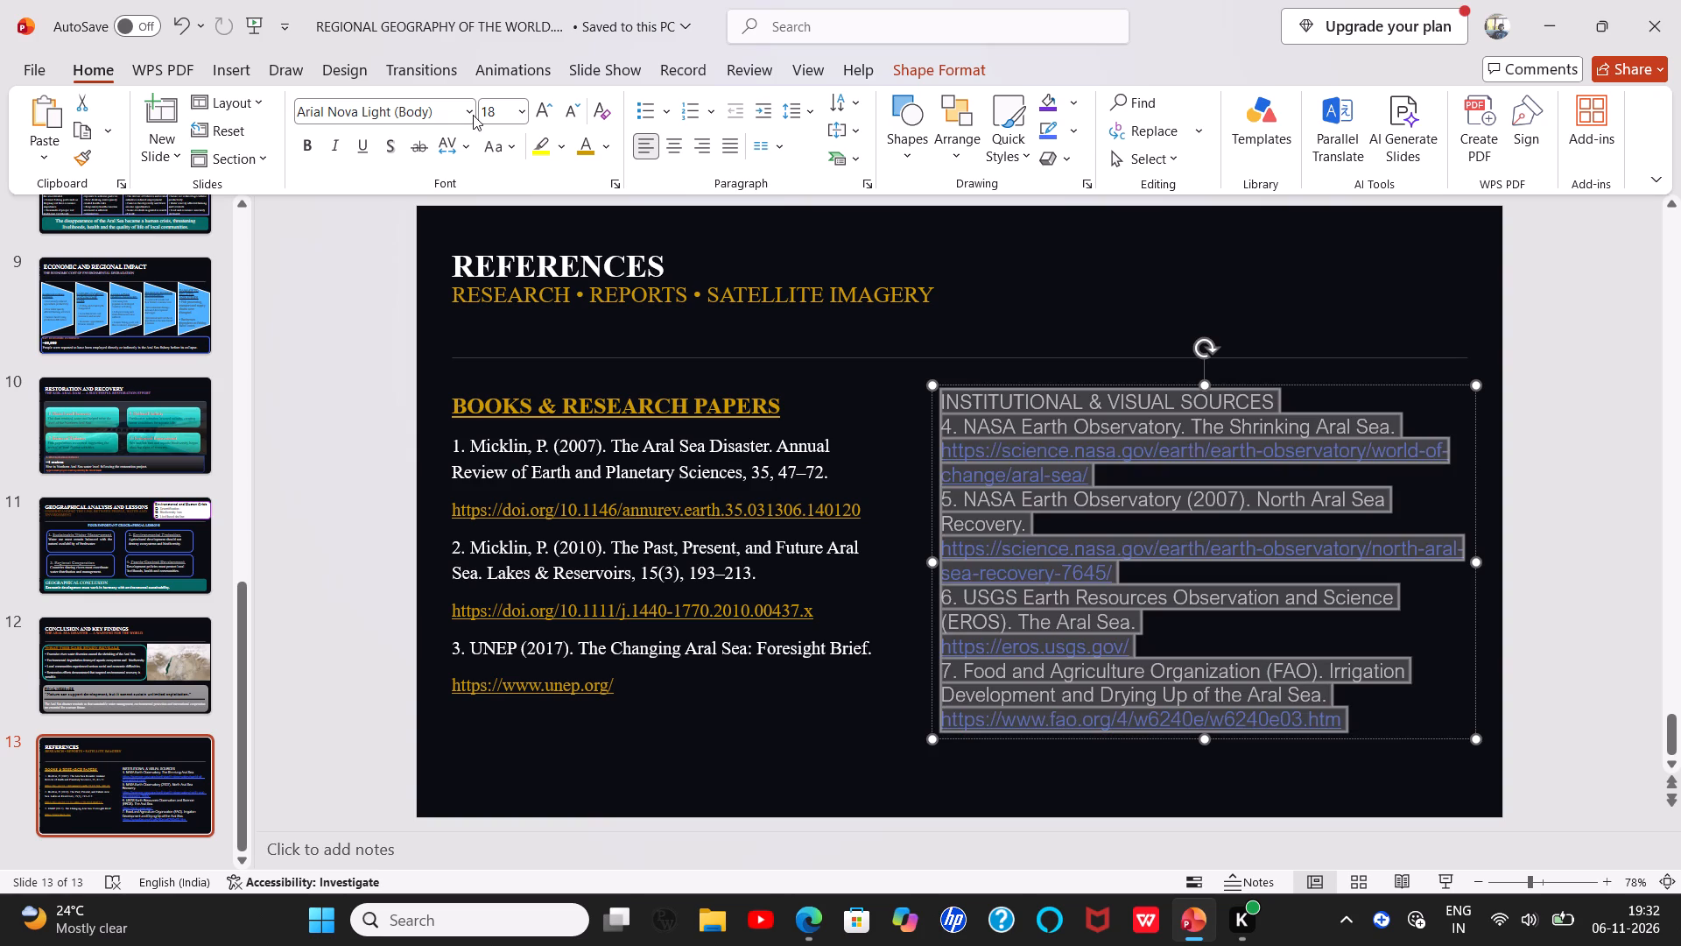
left_click(473, 115)
left_click(503, 275)
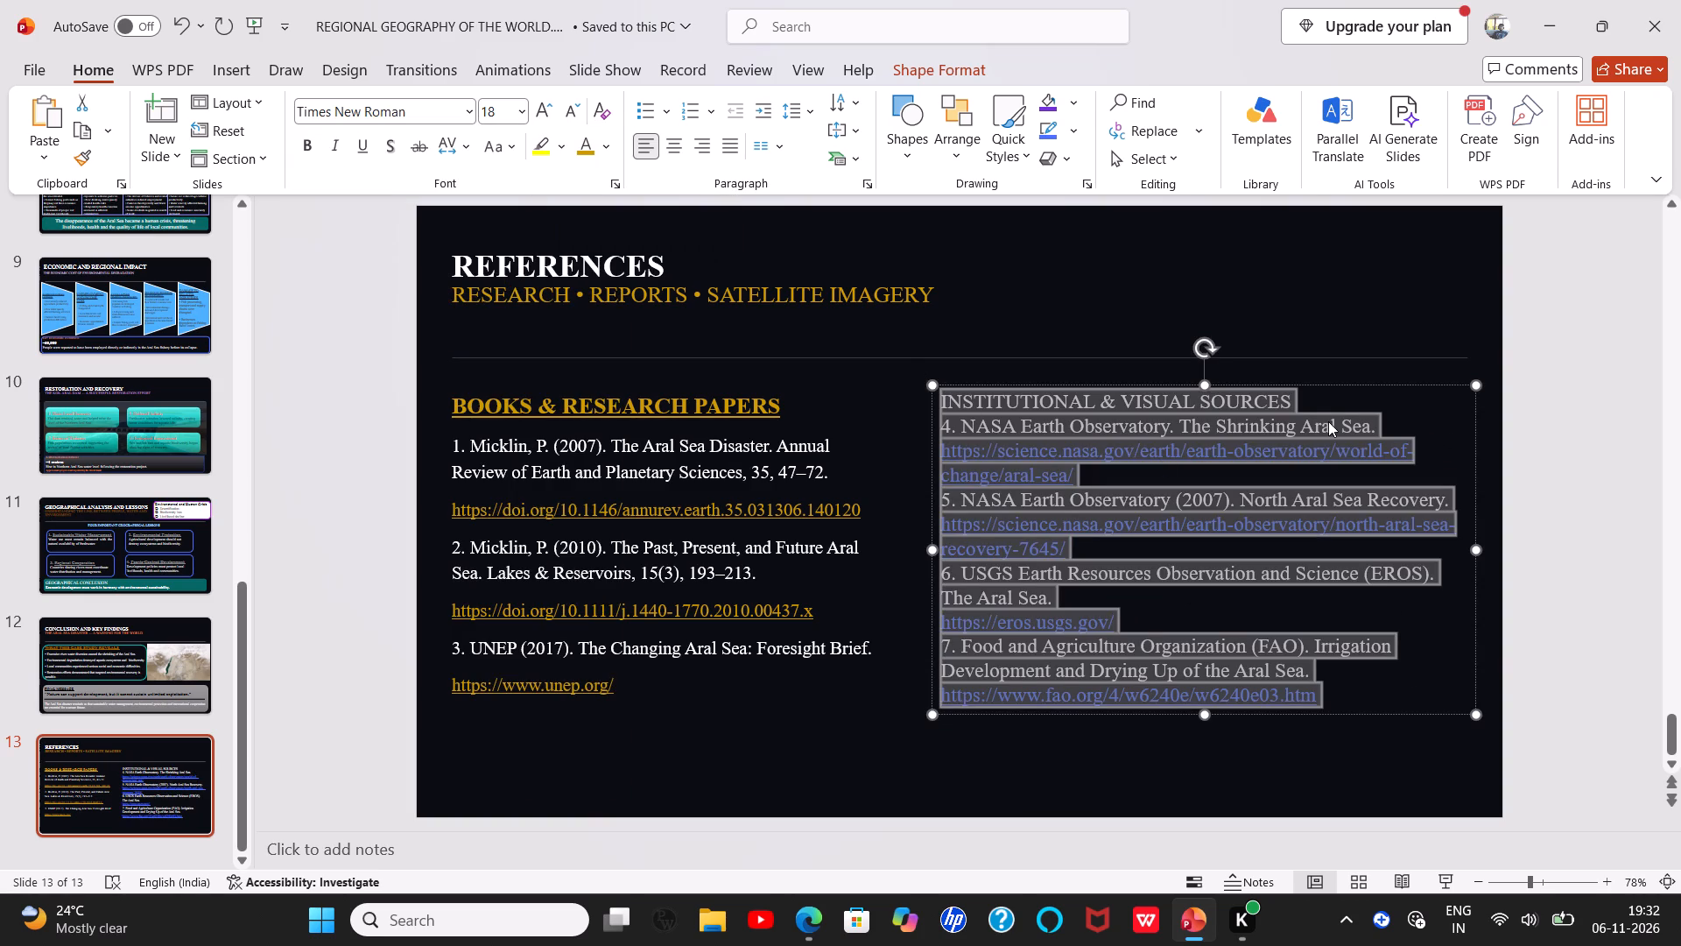
Insert a blank line between the "INSTITUTIONAL & VISUAL SOURCES" heading and source 4.
left_click(1299, 407)
key("Return")
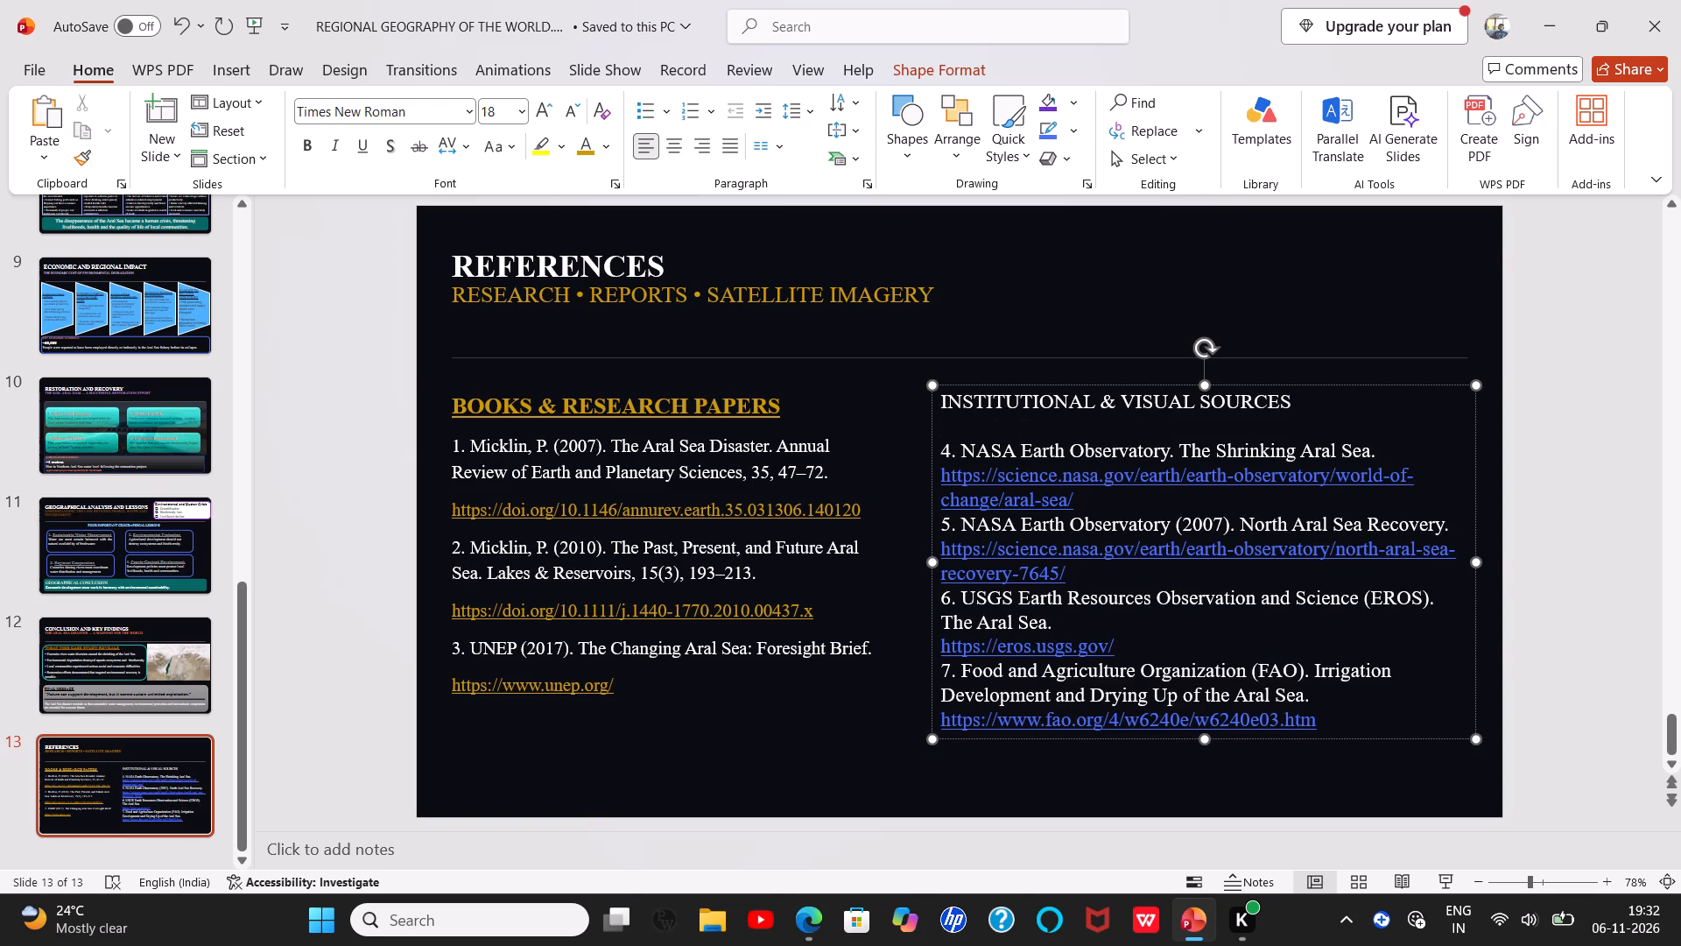
Format the "INSTITUTIONAL & VISUAL SOURCES" heading like the first list's heading: 20 pt, bold, underlined and dark gold.
left_click_drag(725, 402, 765, 406)
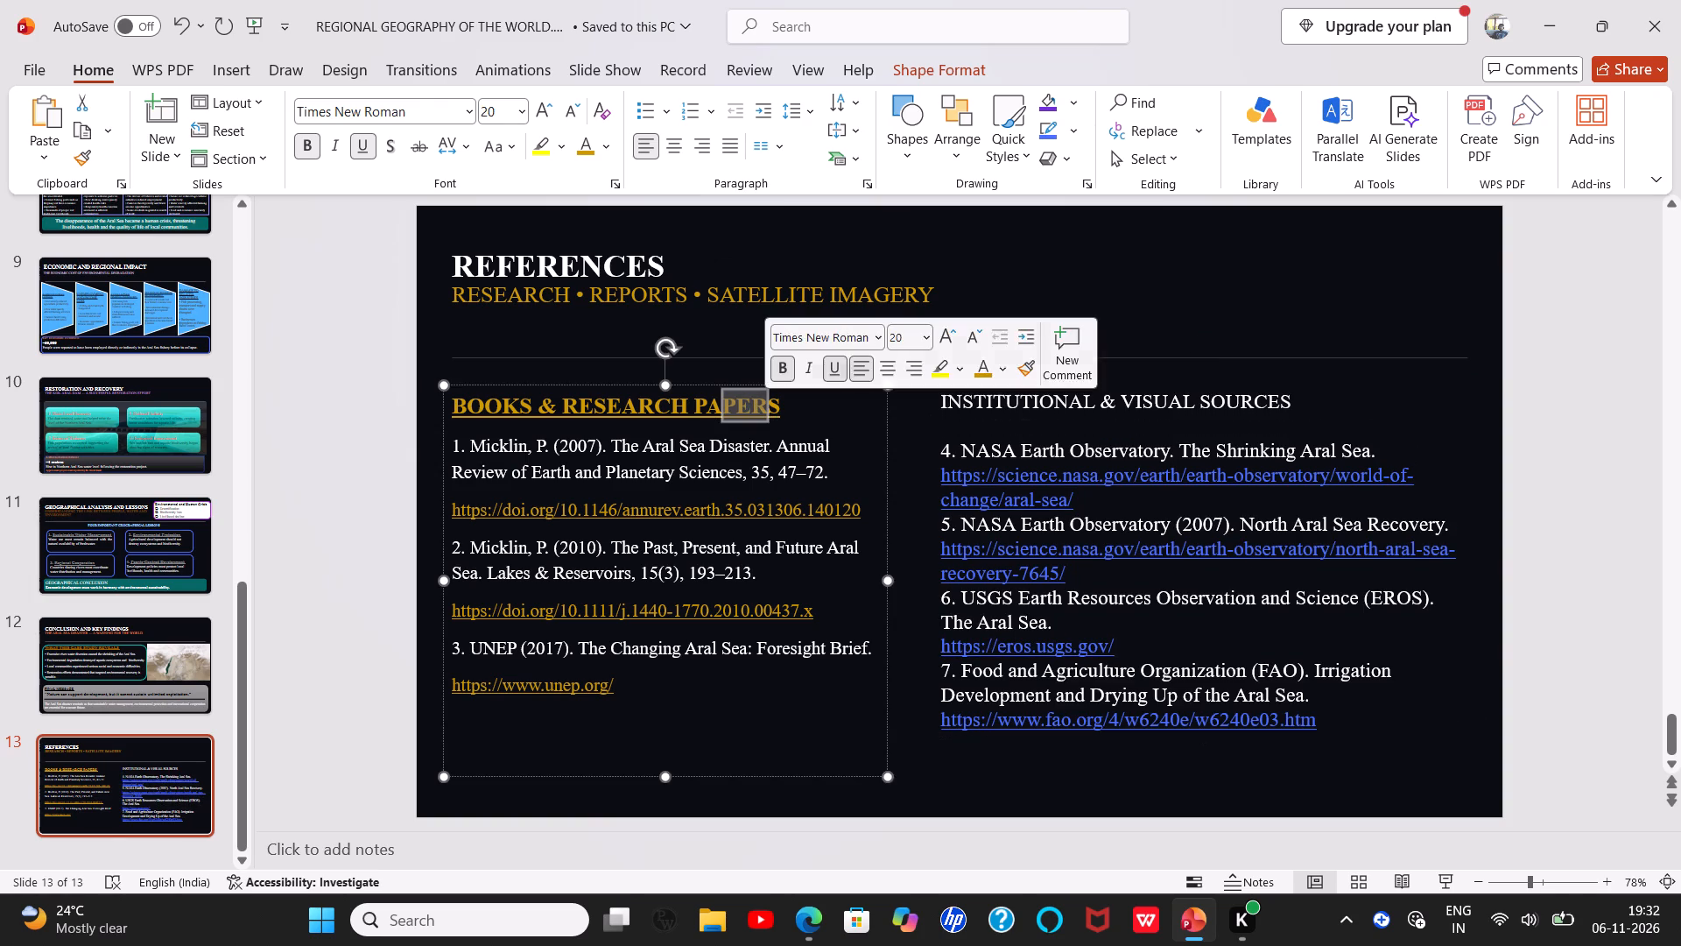
left_click_drag(944, 404, 1167, 401)
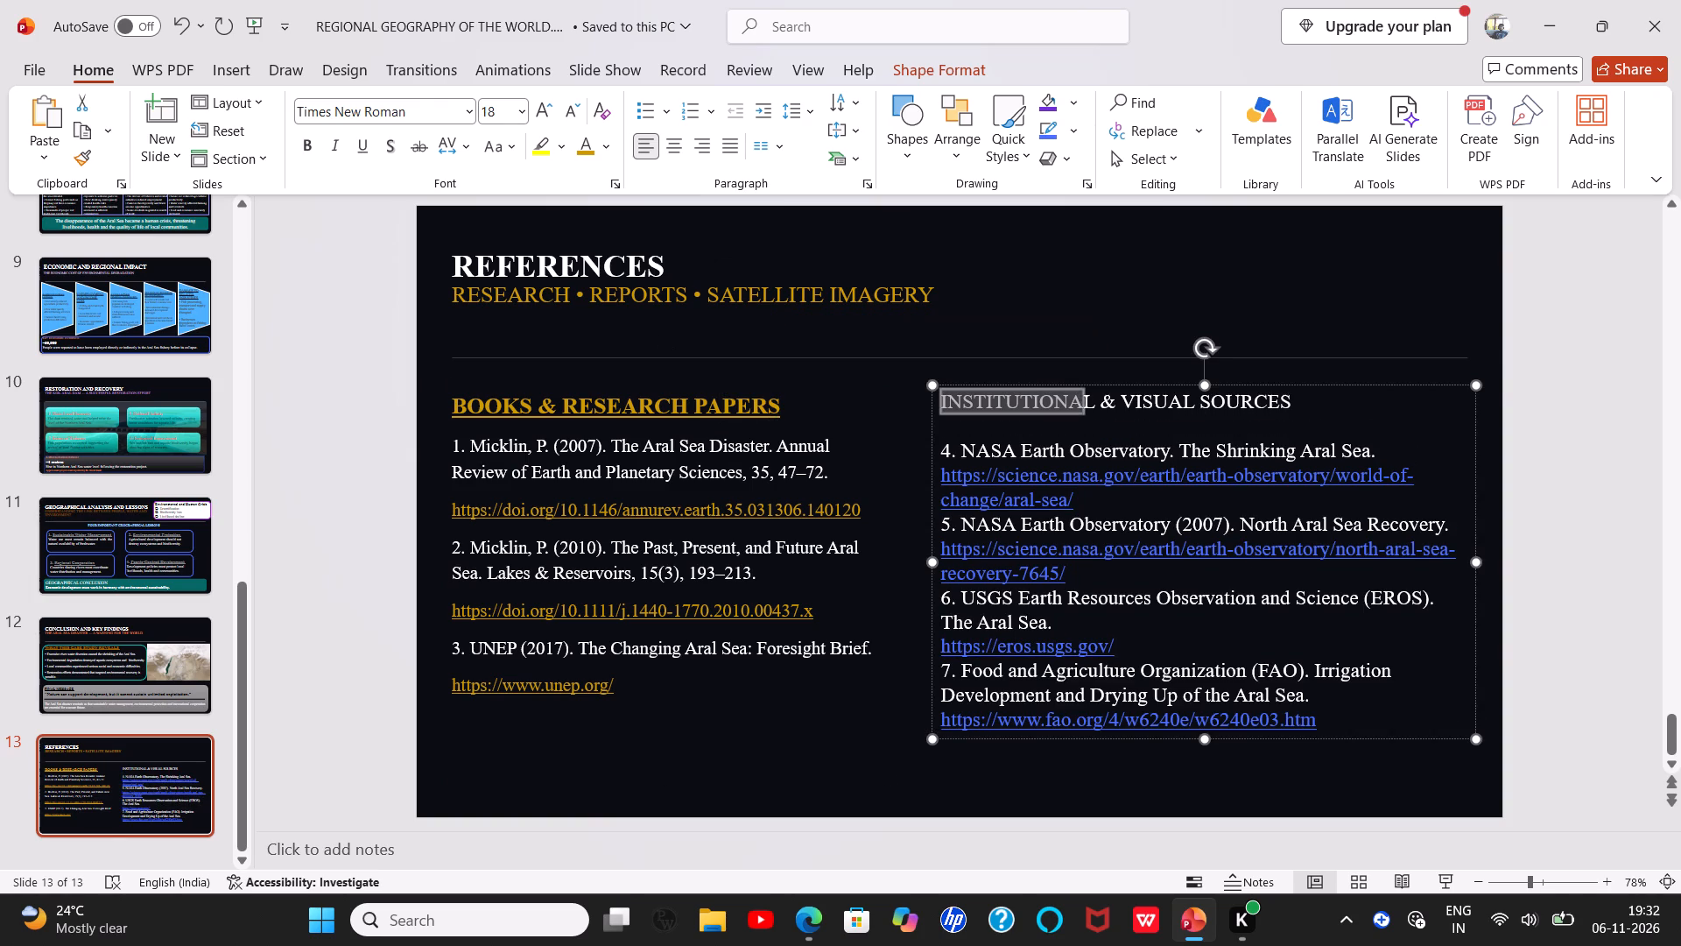
left_click_drag(1167, 401, 1320, 400)
left_click(1513, 324)
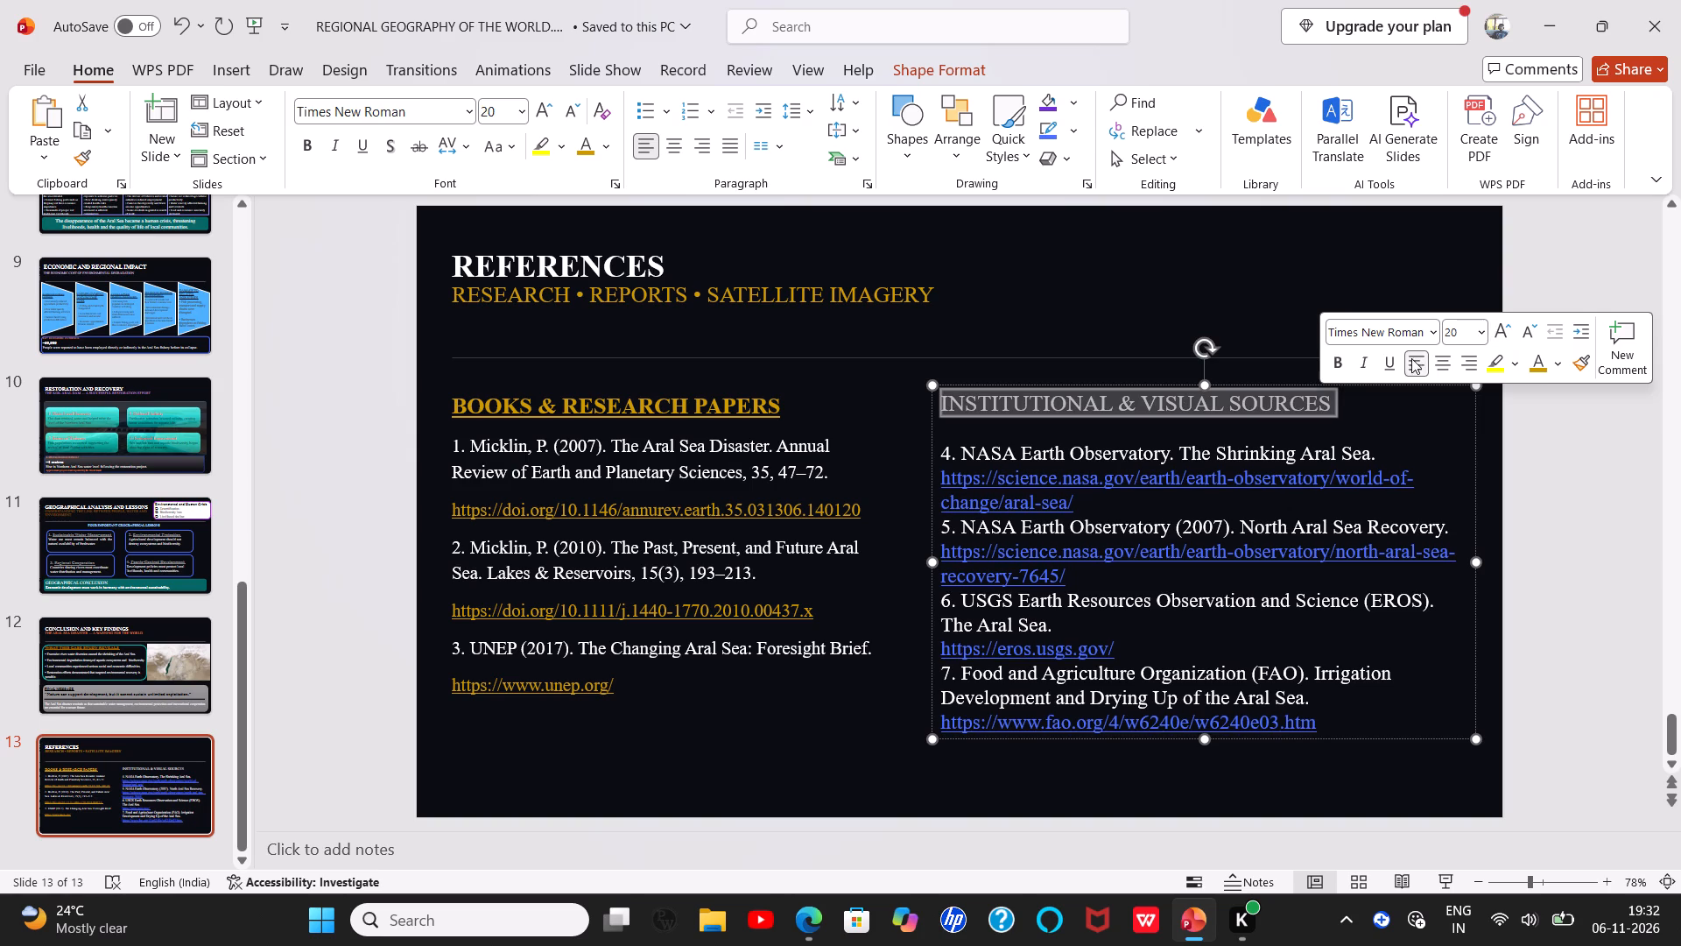
left_click(1393, 361)
left_click(1341, 363)
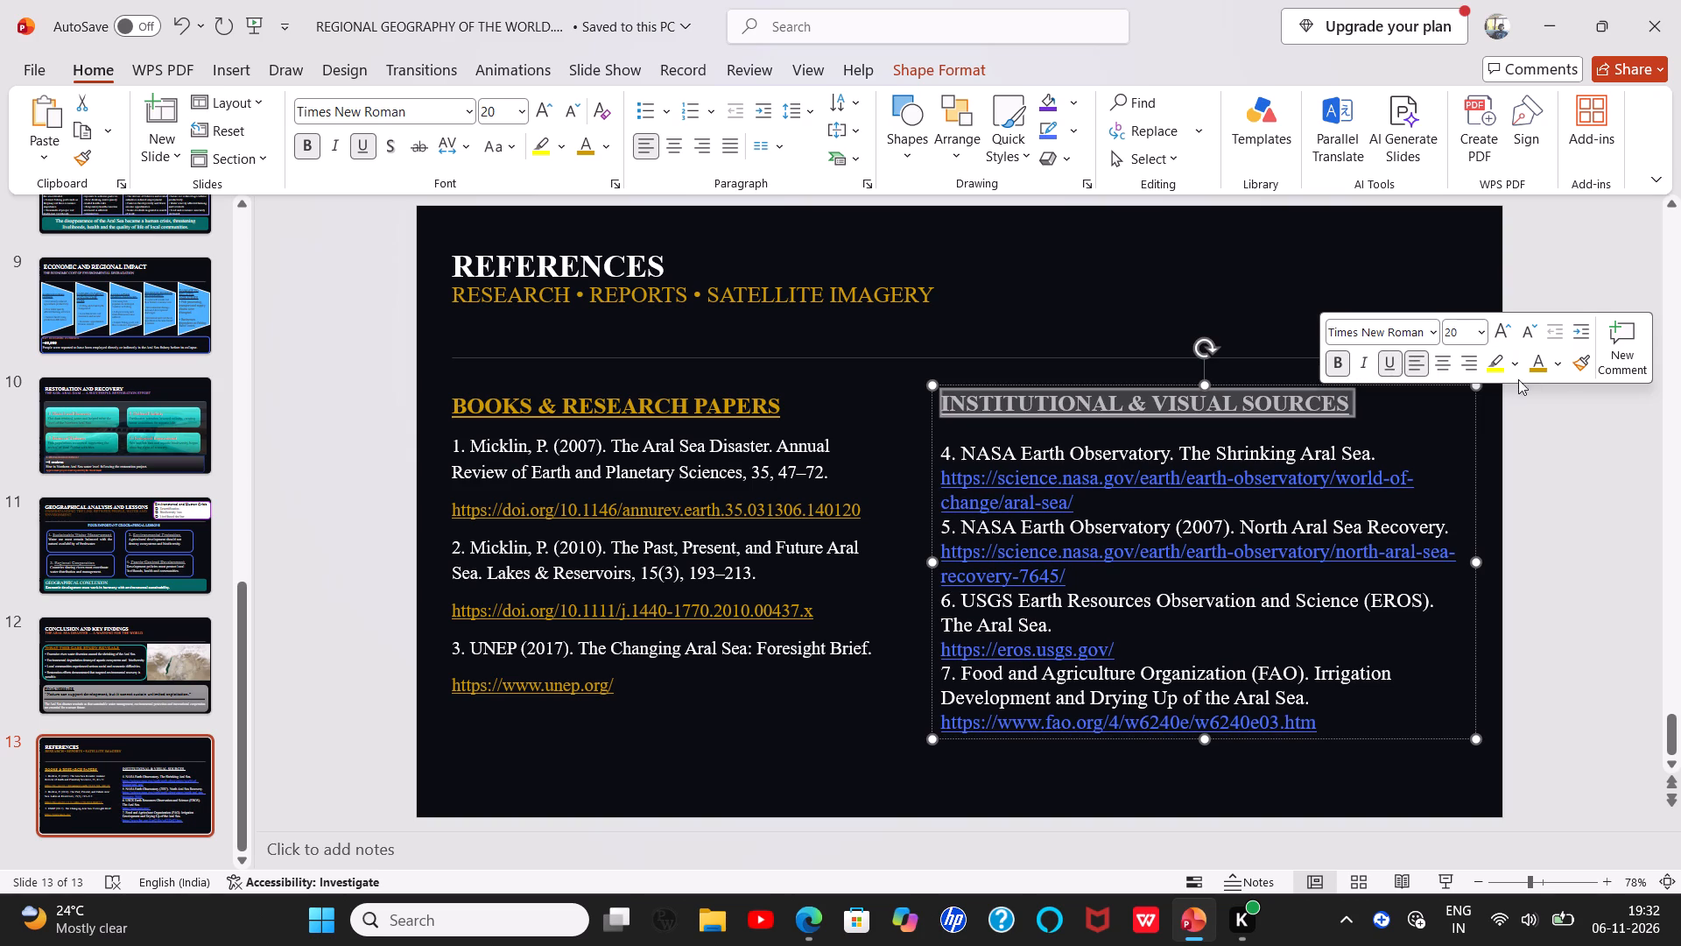
left_click(1549, 368)
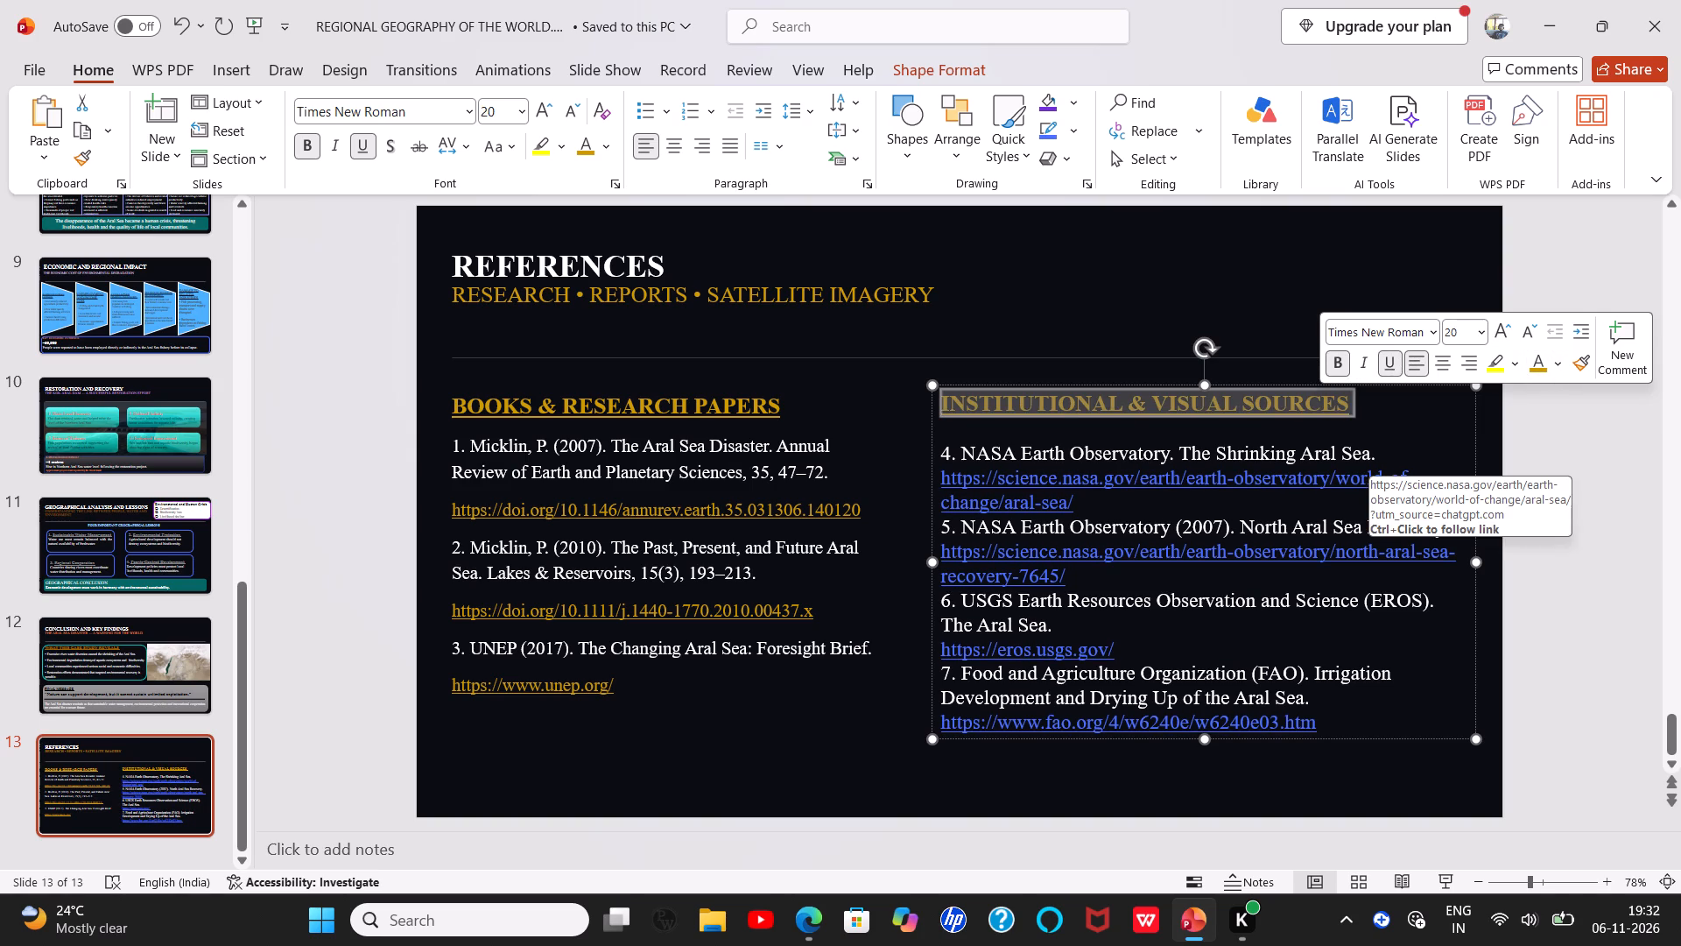
Recolour the four source links under "INSTITUTIONAL & VISUAL SOURCES" in the same dark gold.
left_click_drag(945, 478, 1099, 515)
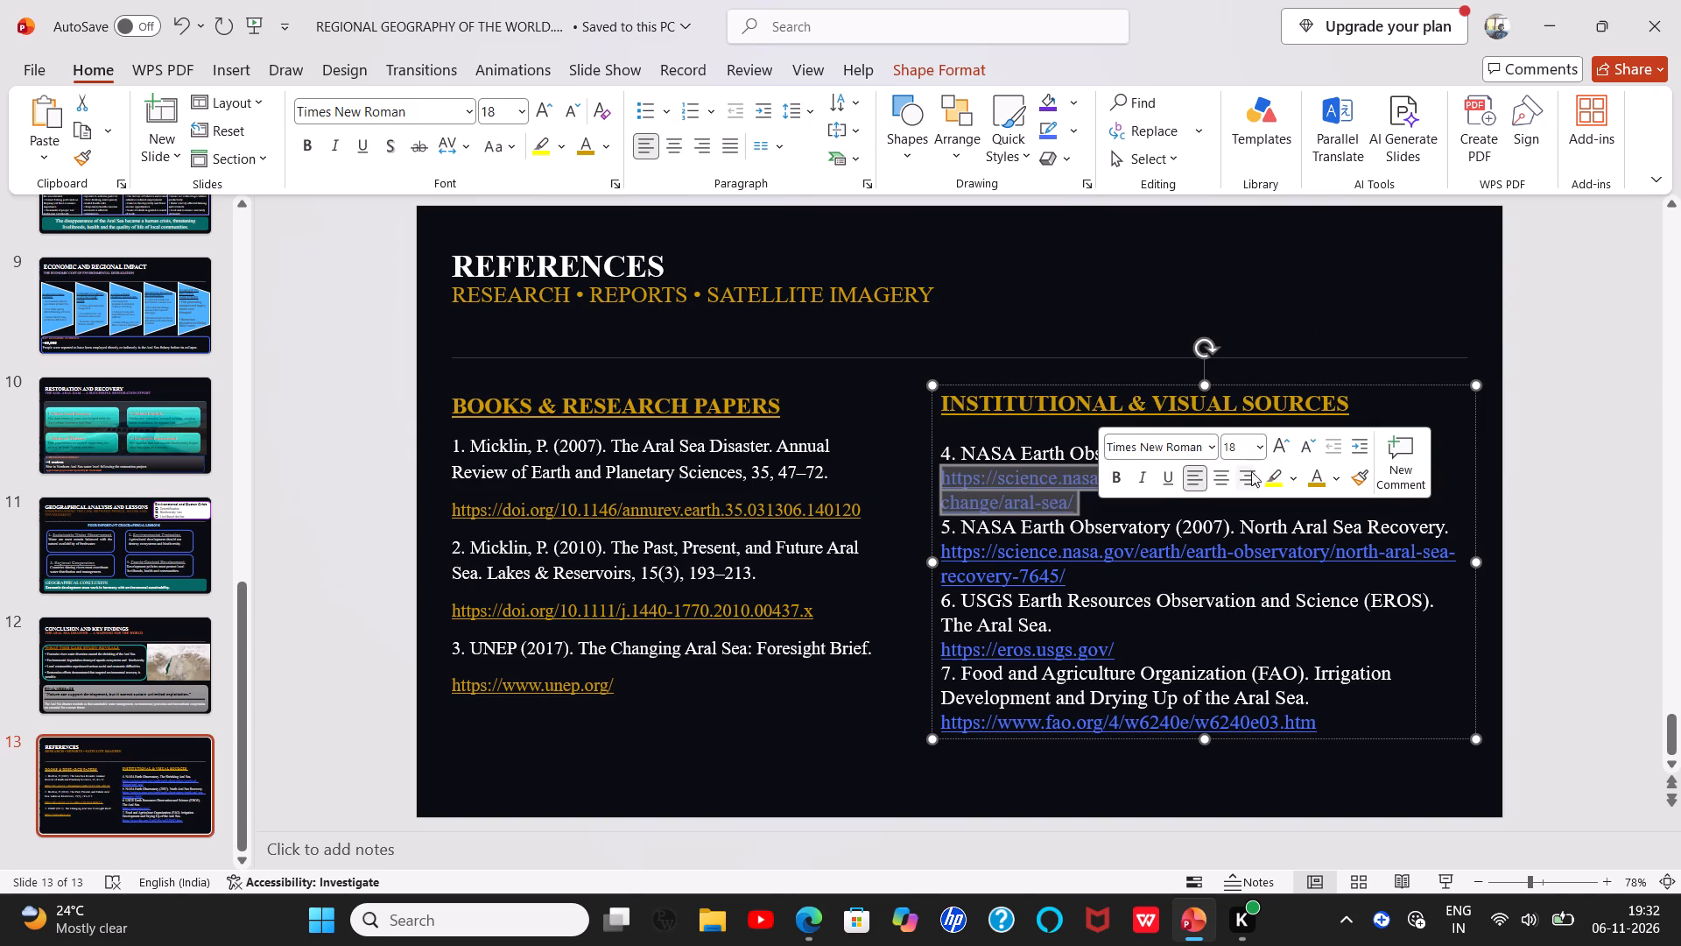
left_click(1312, 473)
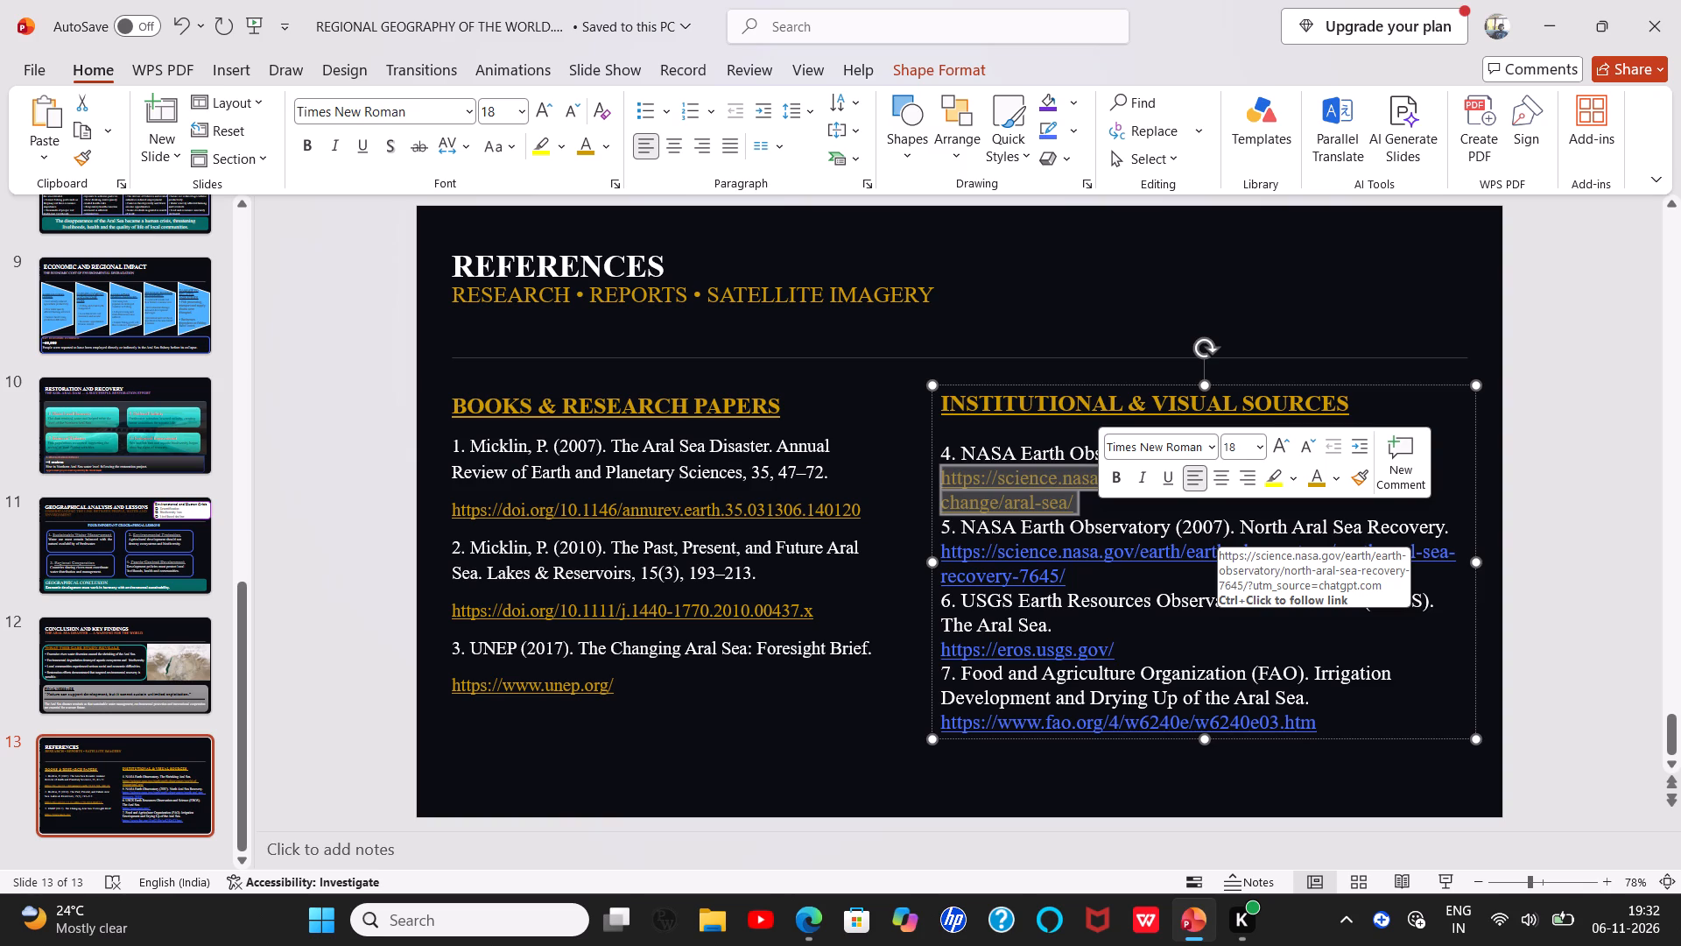
left_click_drag(945, 553, 1109, 584)
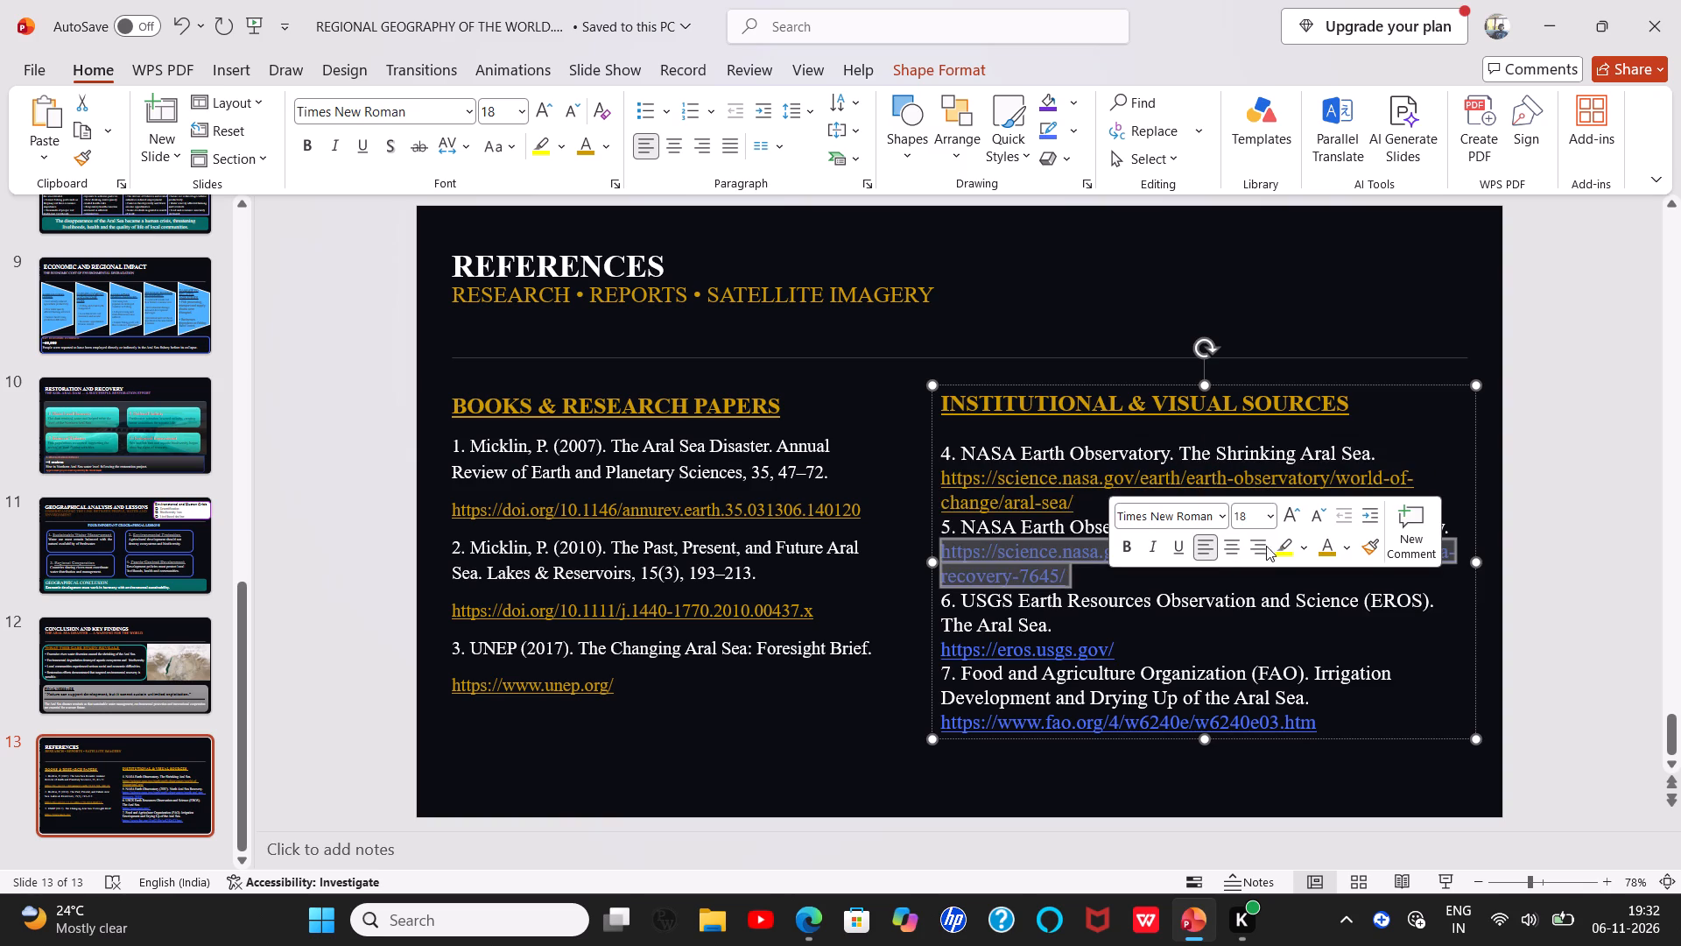
left_click(1329, 545)
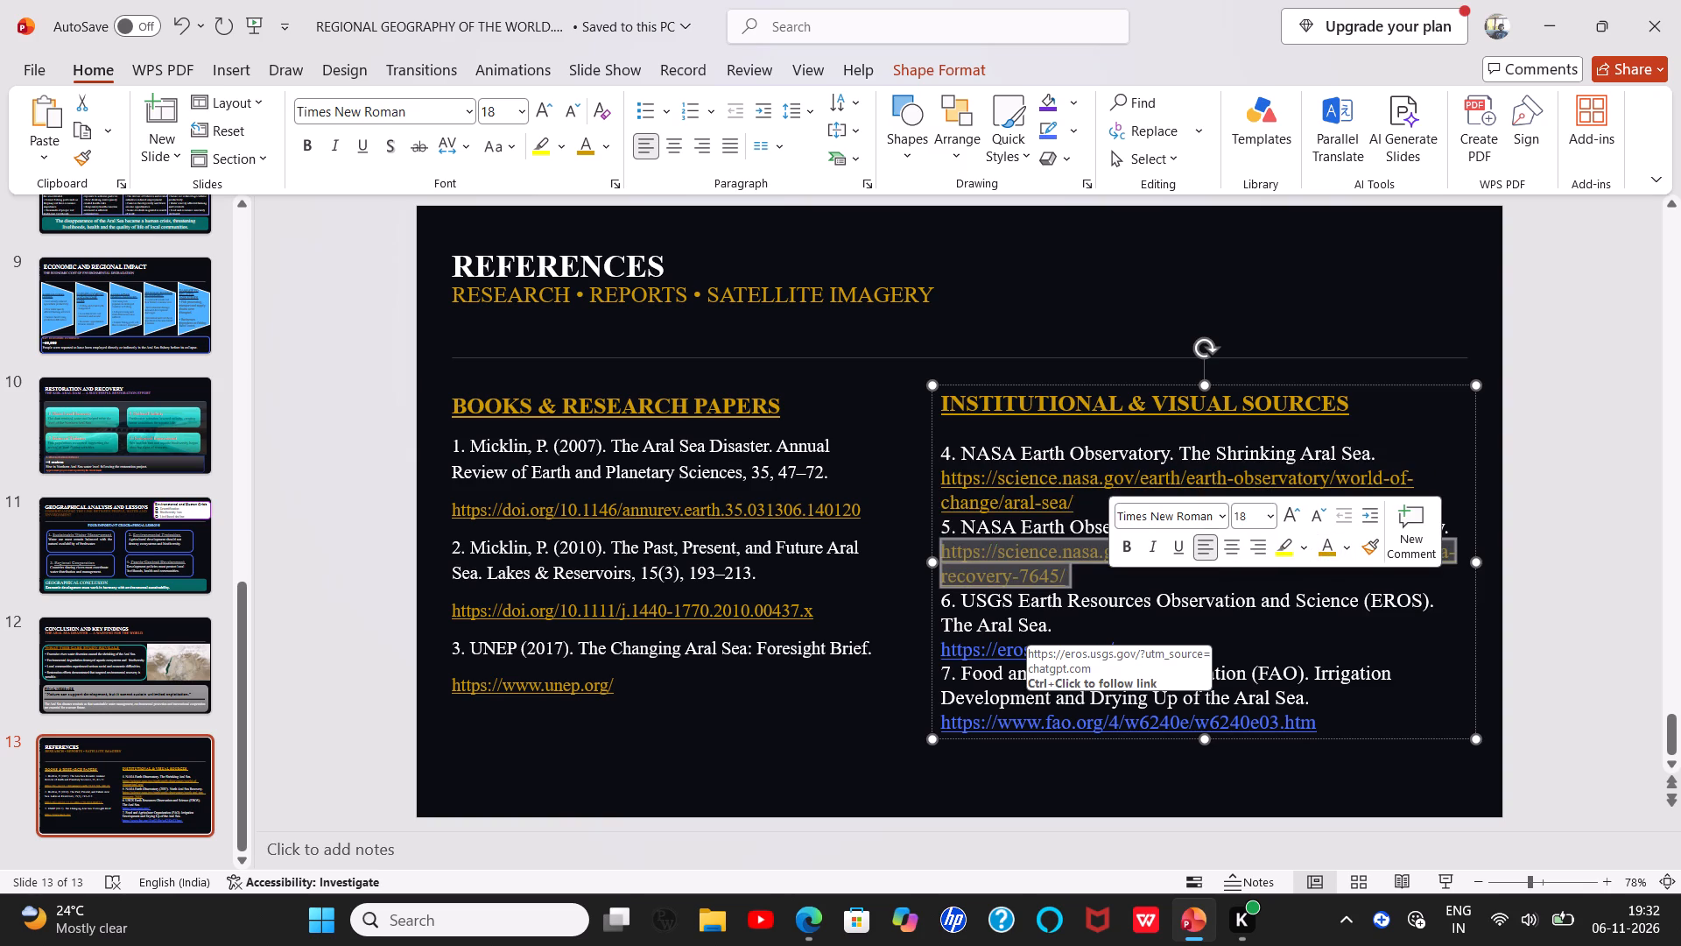
left_click_drag(941, 653, 1141, 649)
left_click(1359, 618)
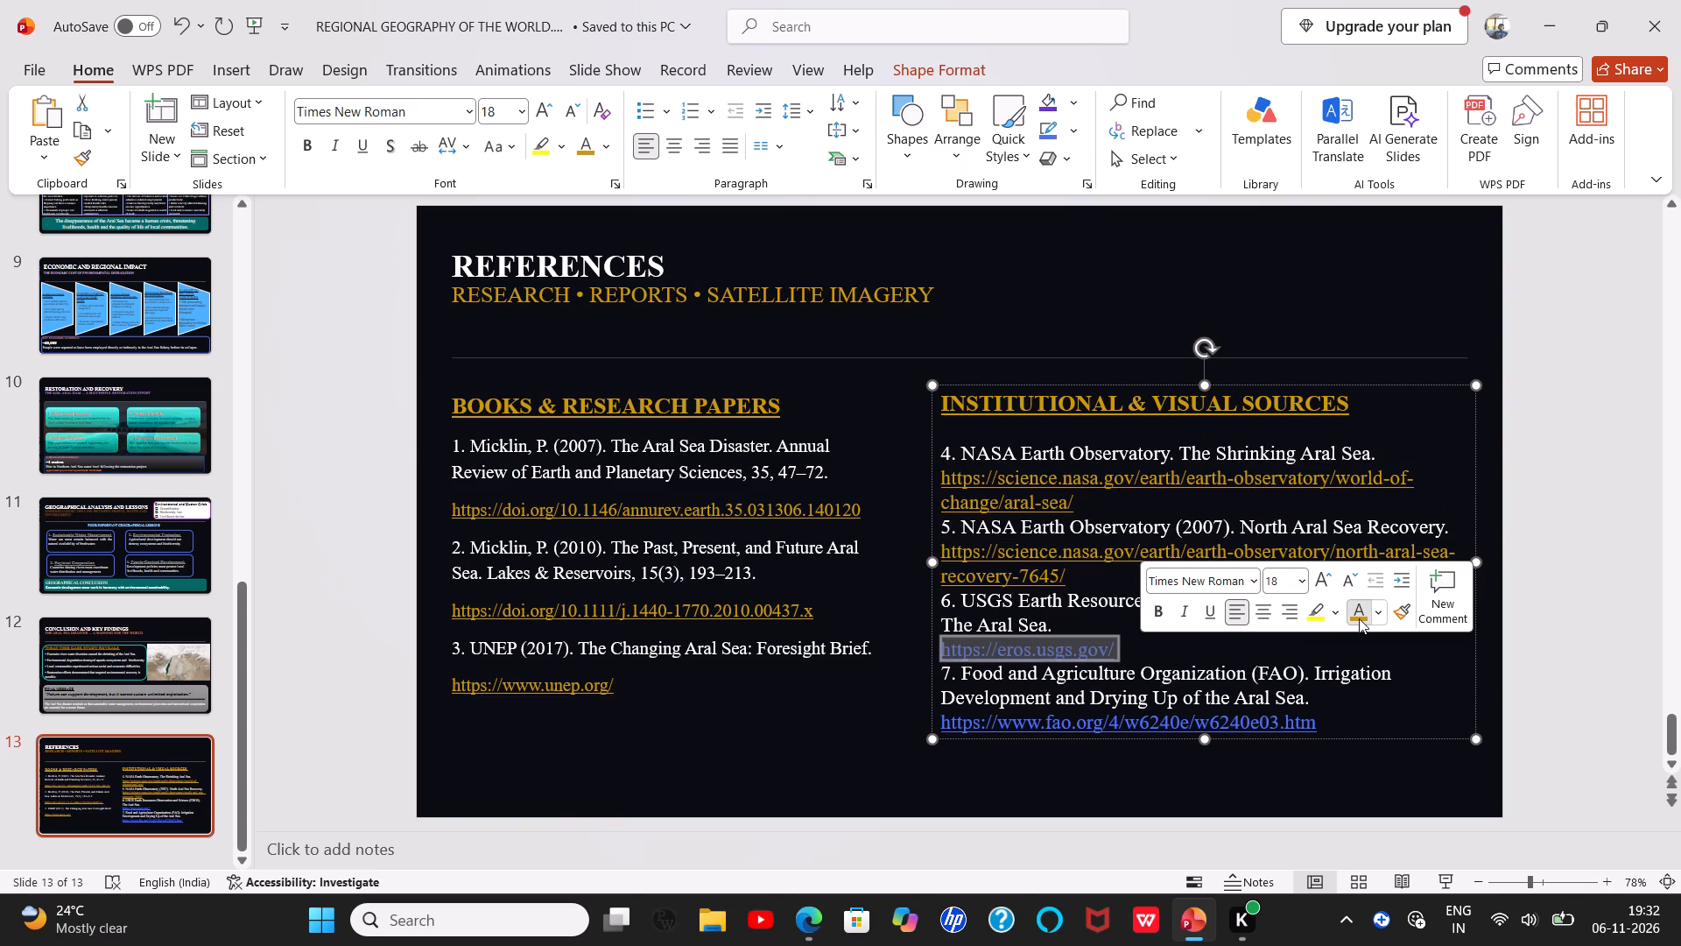
left_click(939, 724)
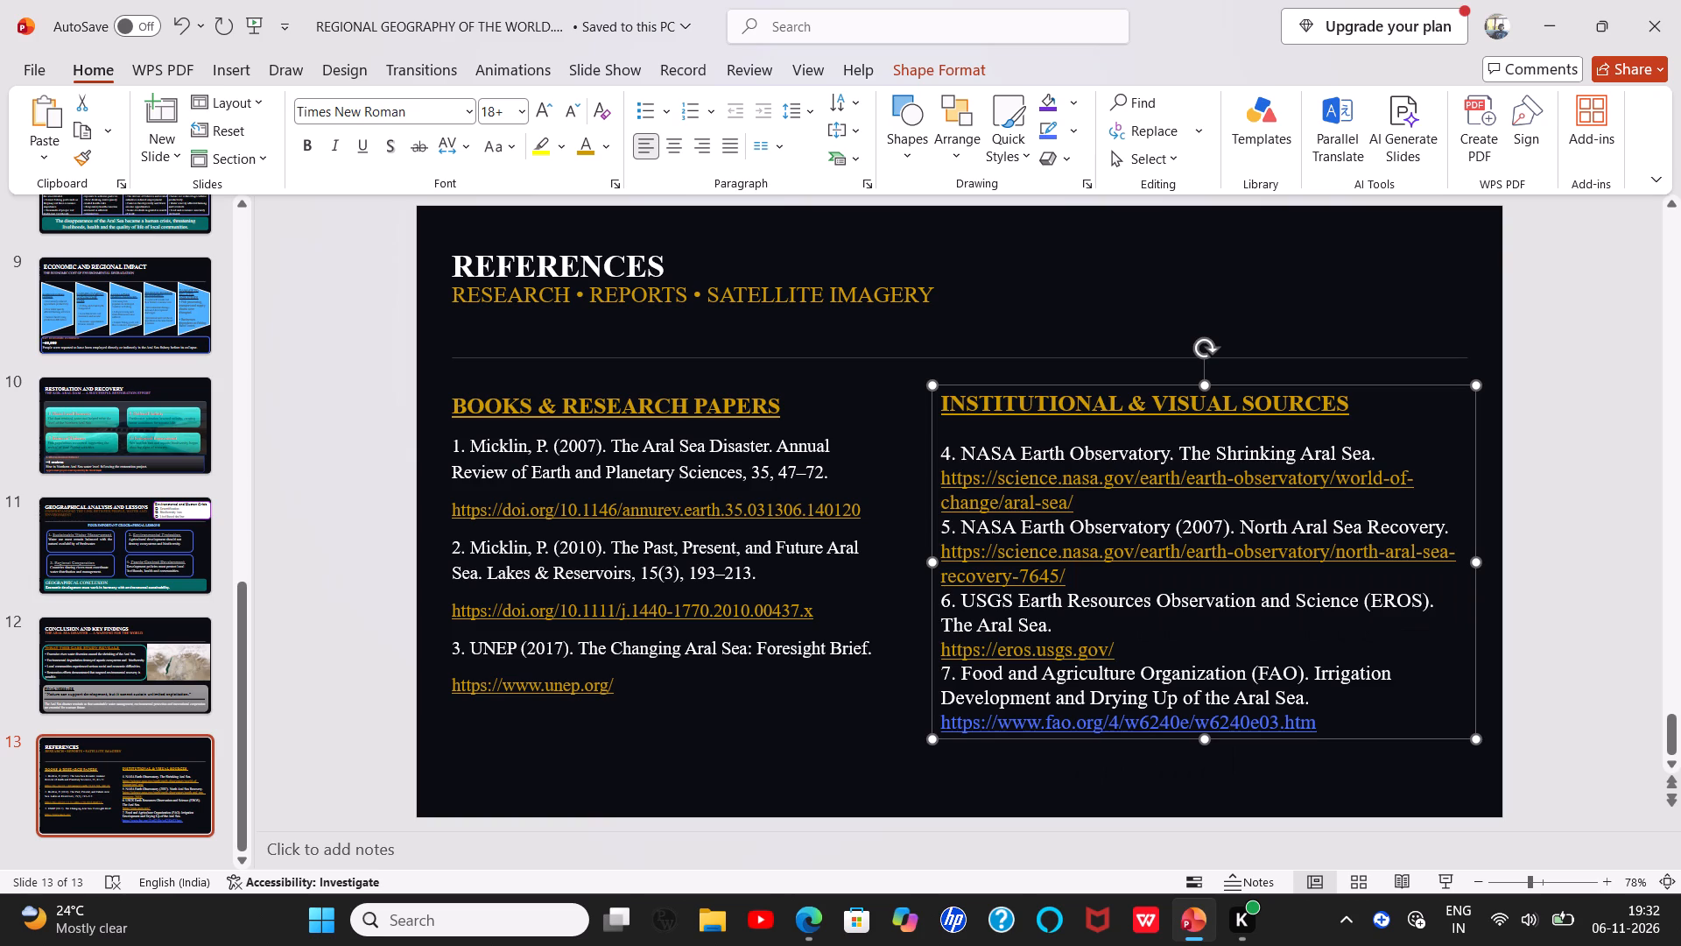
left_click_drag(941, 724, 1339, 717)
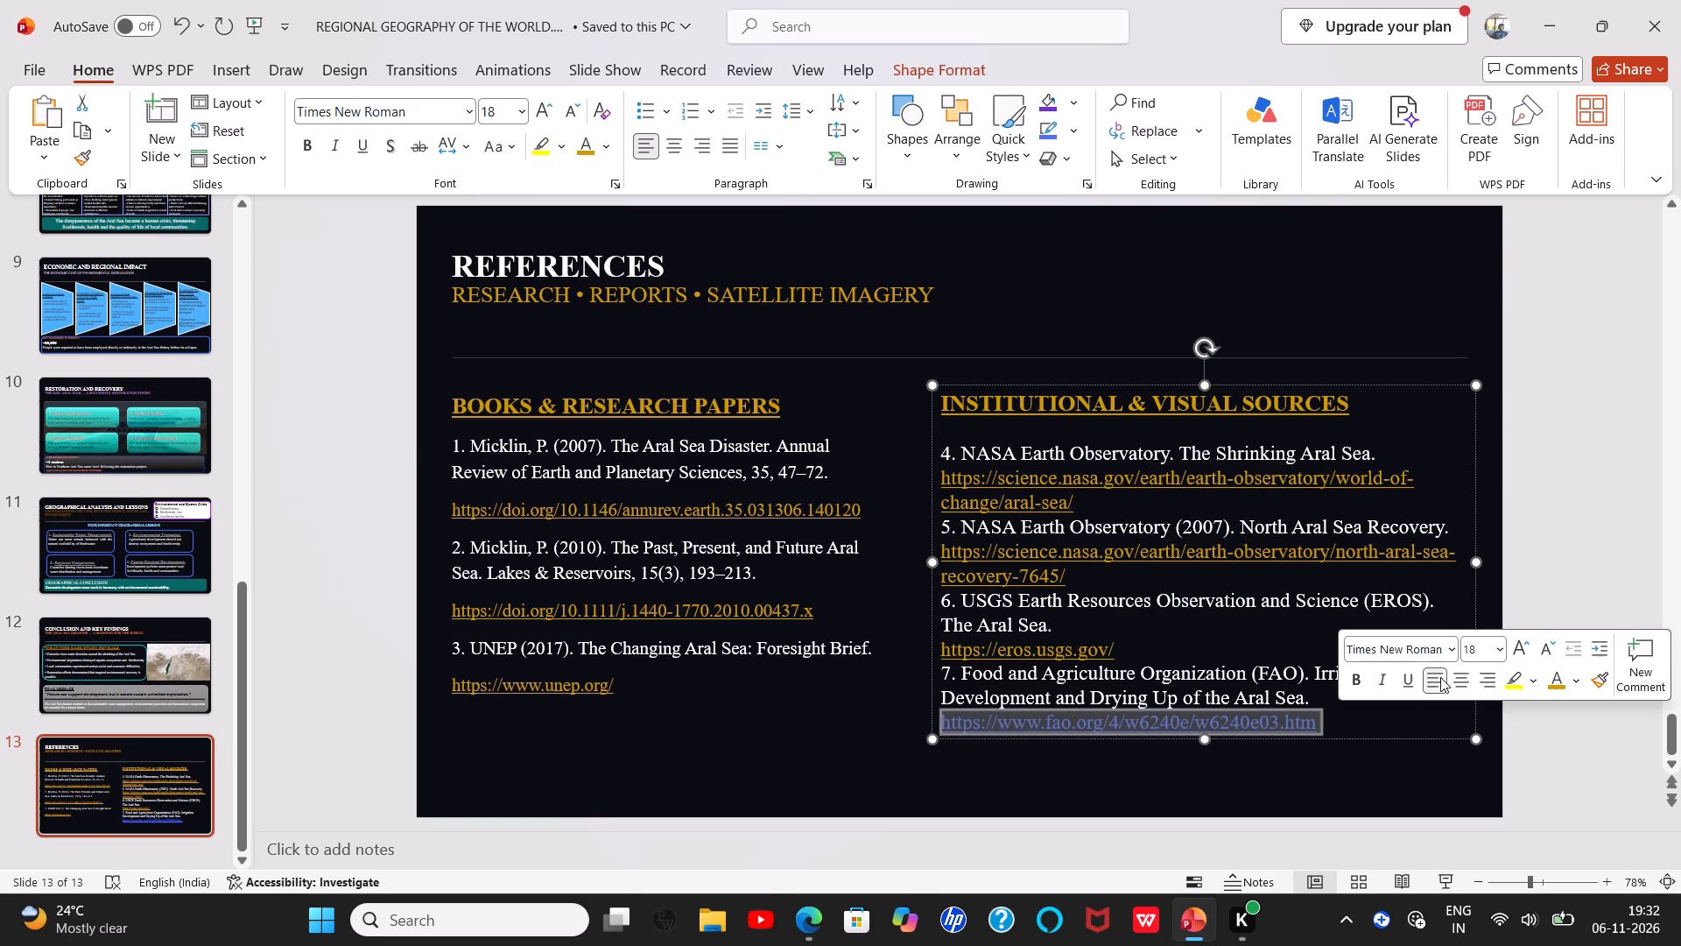
left_click(1552, 678)
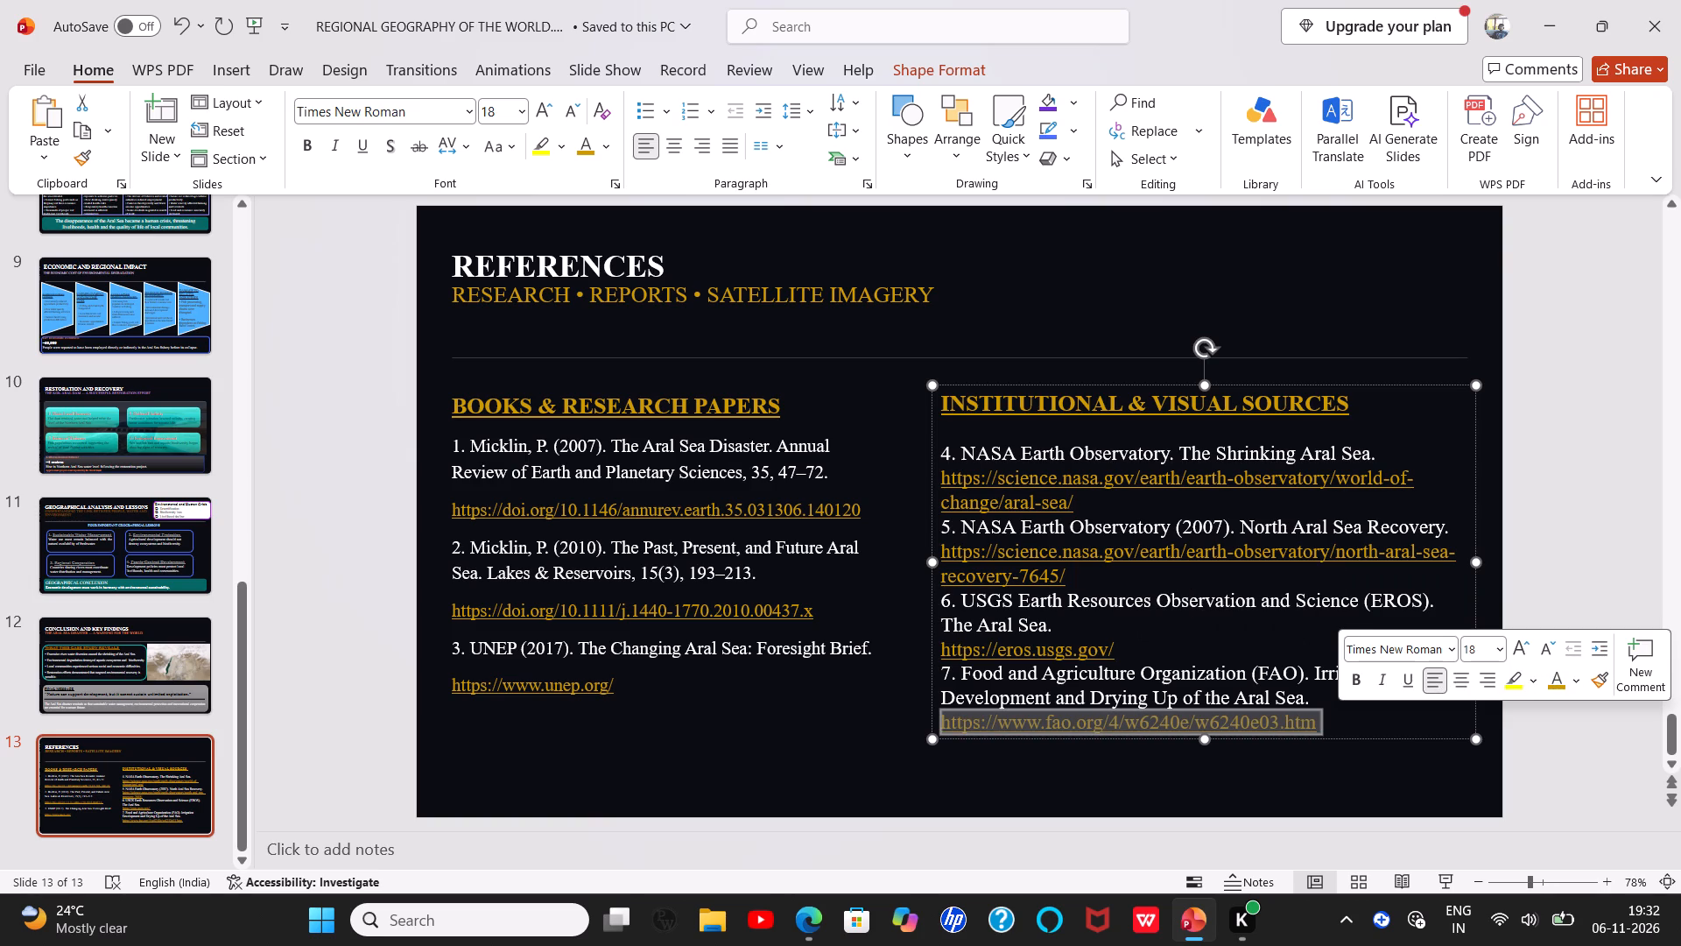
Insert a blank line after the links of sources 4 and 5 in the second list.
left_click(1077, 507)
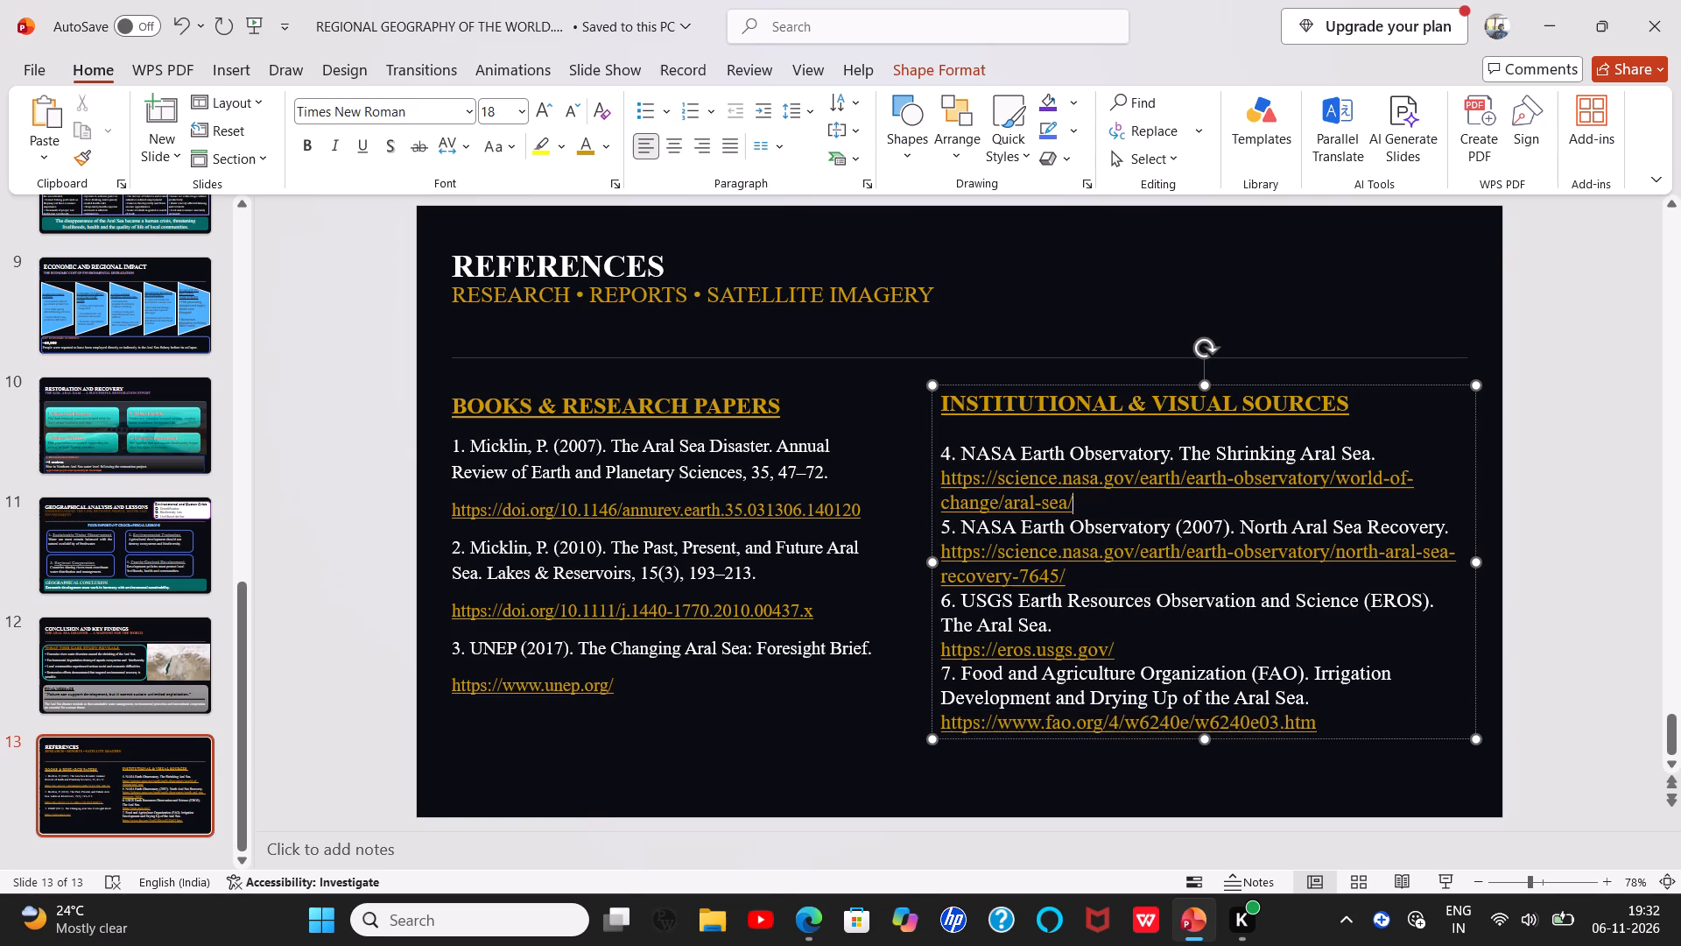
key("Return")
key("Down")
key("Down")
key("Down")
key("Right")
key("Right")
key("Right")
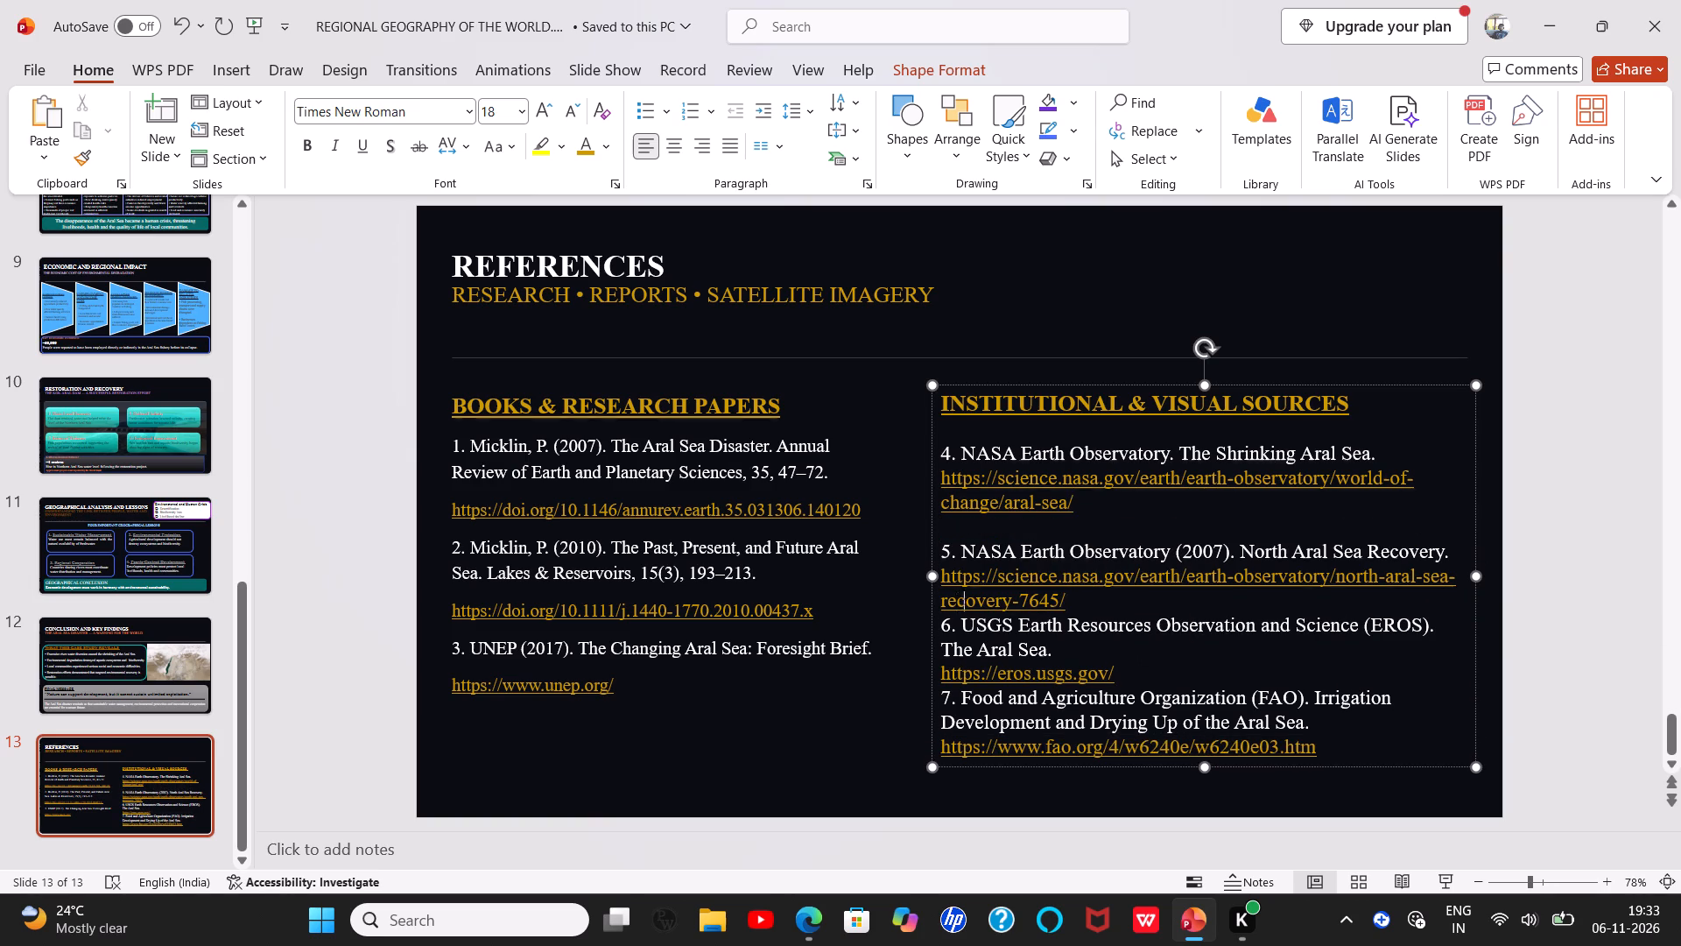
key("Right")
key("Right")
key("Right")
key("Right")
key("Right")
key("Right")
key("Right")
key("Right")
key("Right")
key("Right")
key("Right")
key("Return")
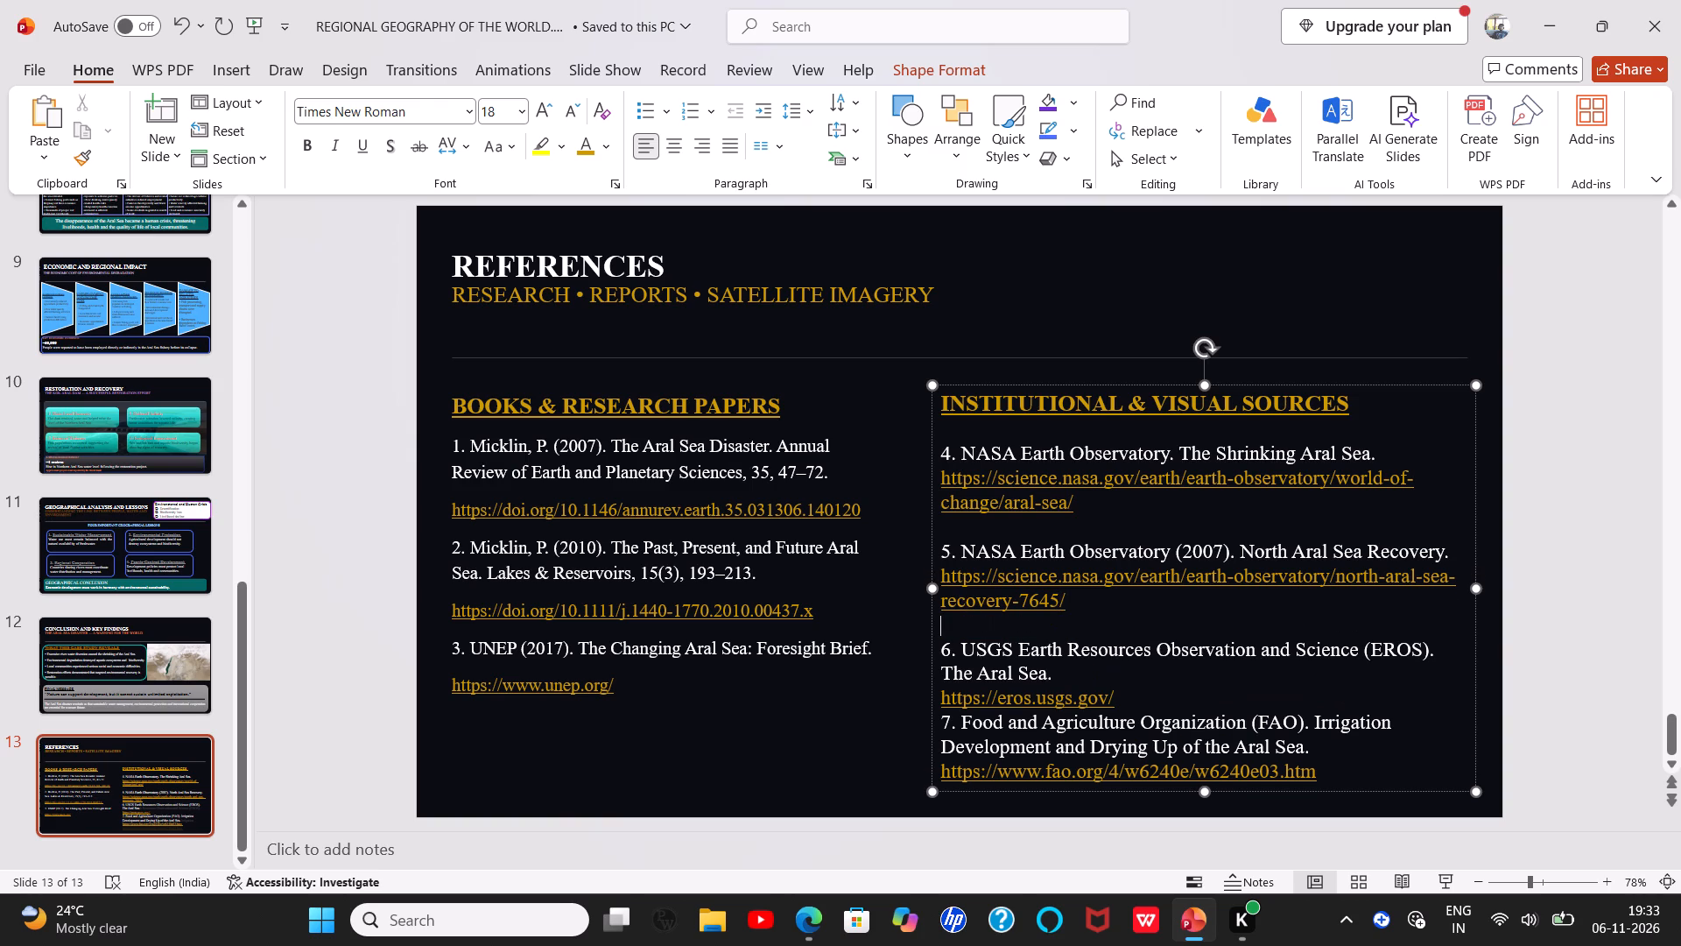
Insert a blank line after the link of source 6 in the second list.
key("Down")
key("Down")
key("Down")
key("Right")
key("Right")
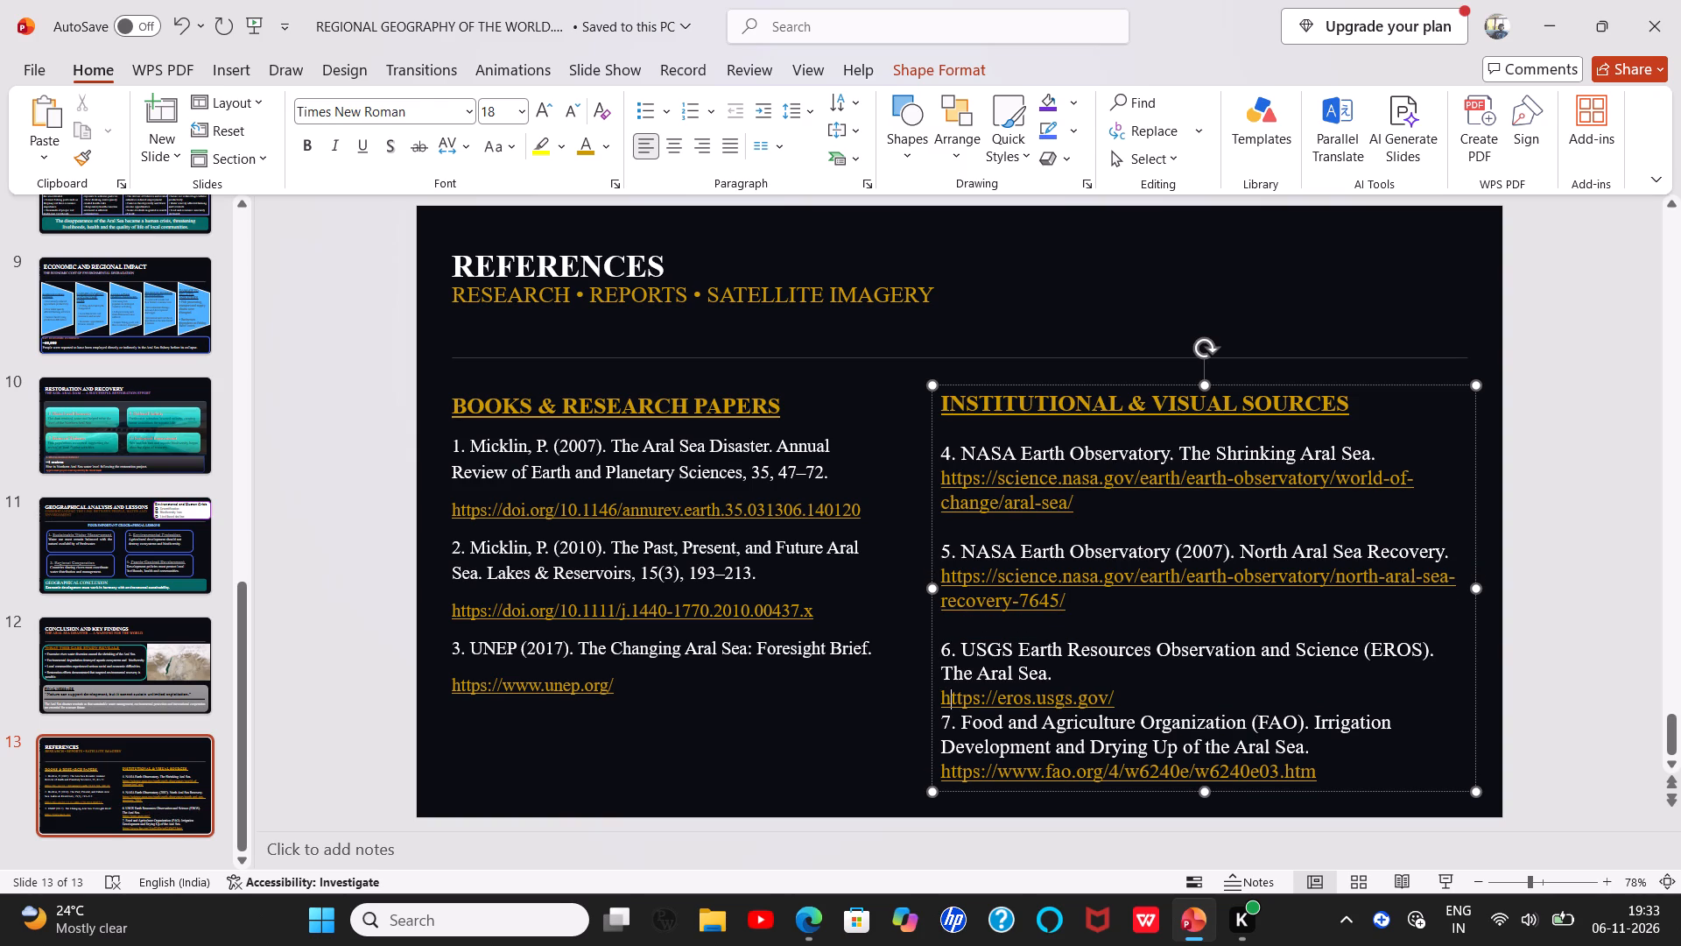
key("Right")
key("Right")
key("Right")
key("Right")
key("Right")
key("Right")
key("Right")
key("Right")
key("Right")
key("Right")
key("Right")
key("Right")
key("Right")
key("Right")
key("Right")
key("Right")
key("Right")
key("Right")
key("Right")
key("Right")
key("Return")
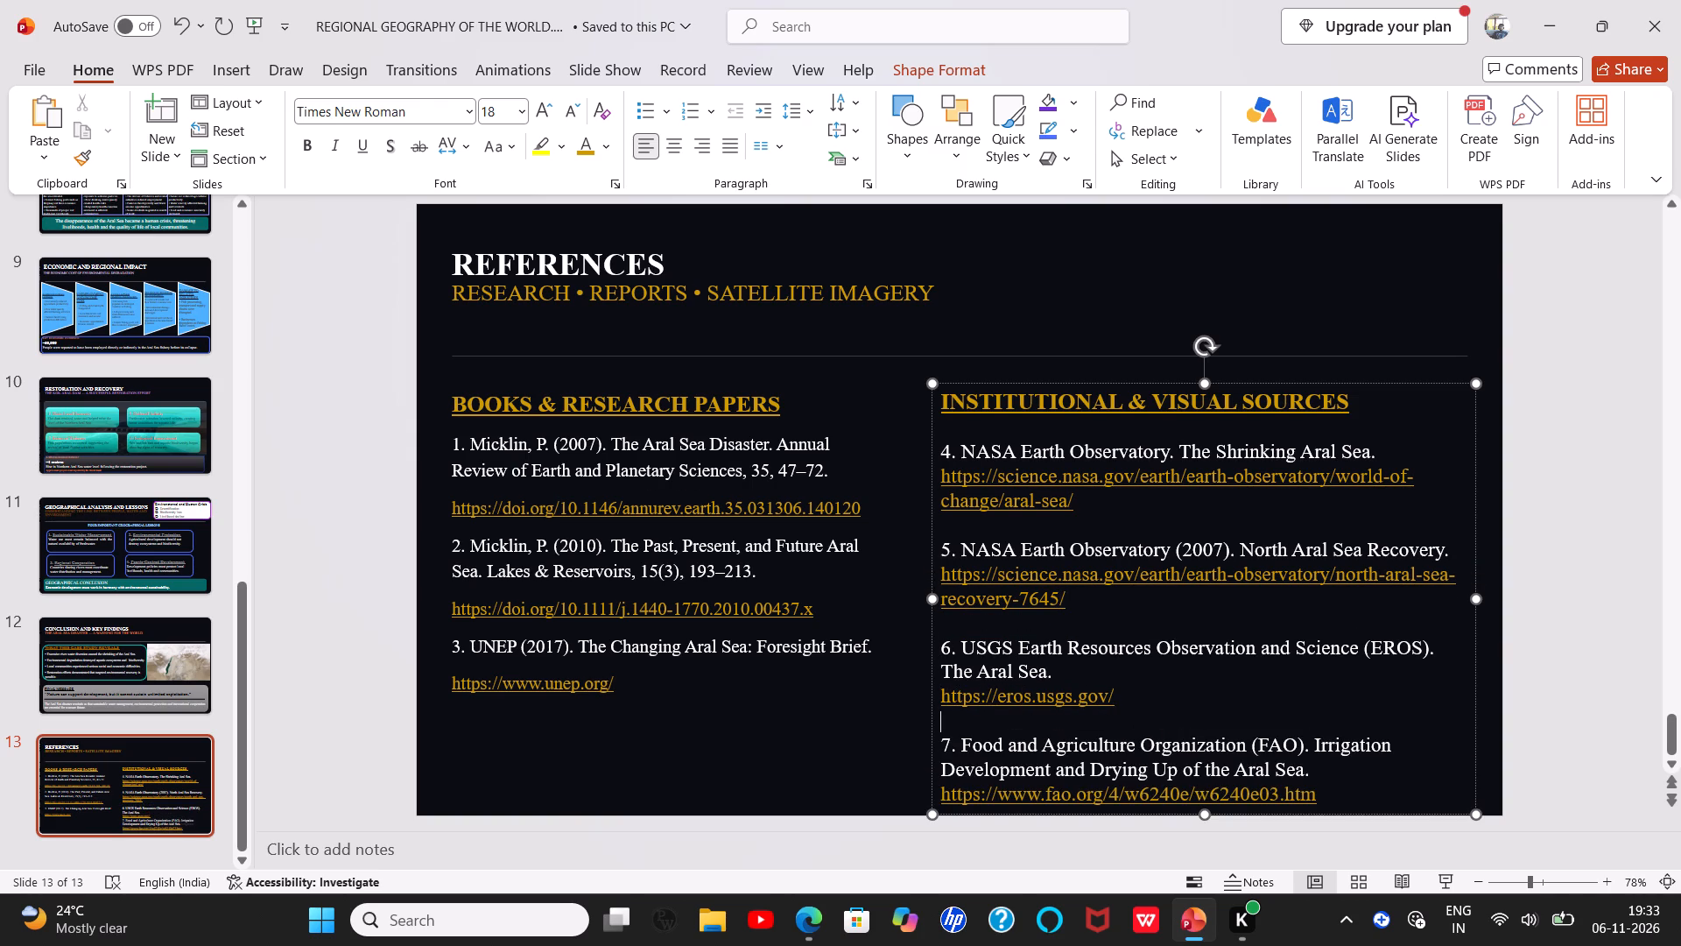
Reposition the "INSTITUTIONAL & VISUAL SOURCES" text box and widen it toward the first list so all four sources fit on the slide.
left_click_drag(1204, 814, 1200, 758)
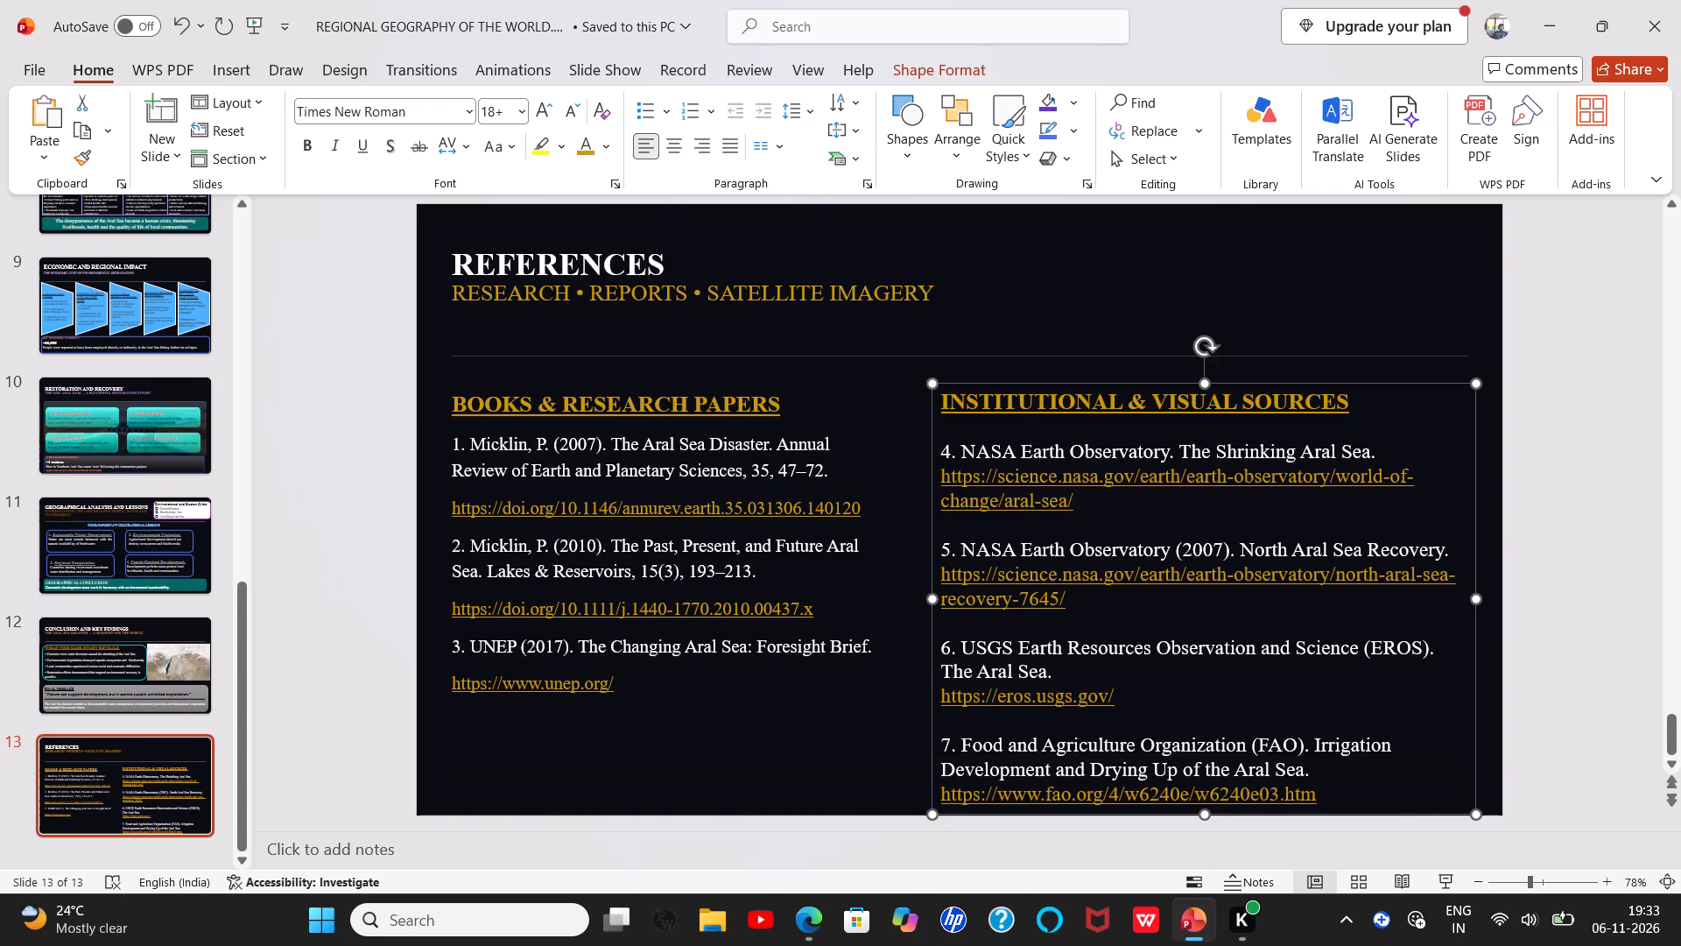
left_click_drag(1202, 820, 1199, 667)
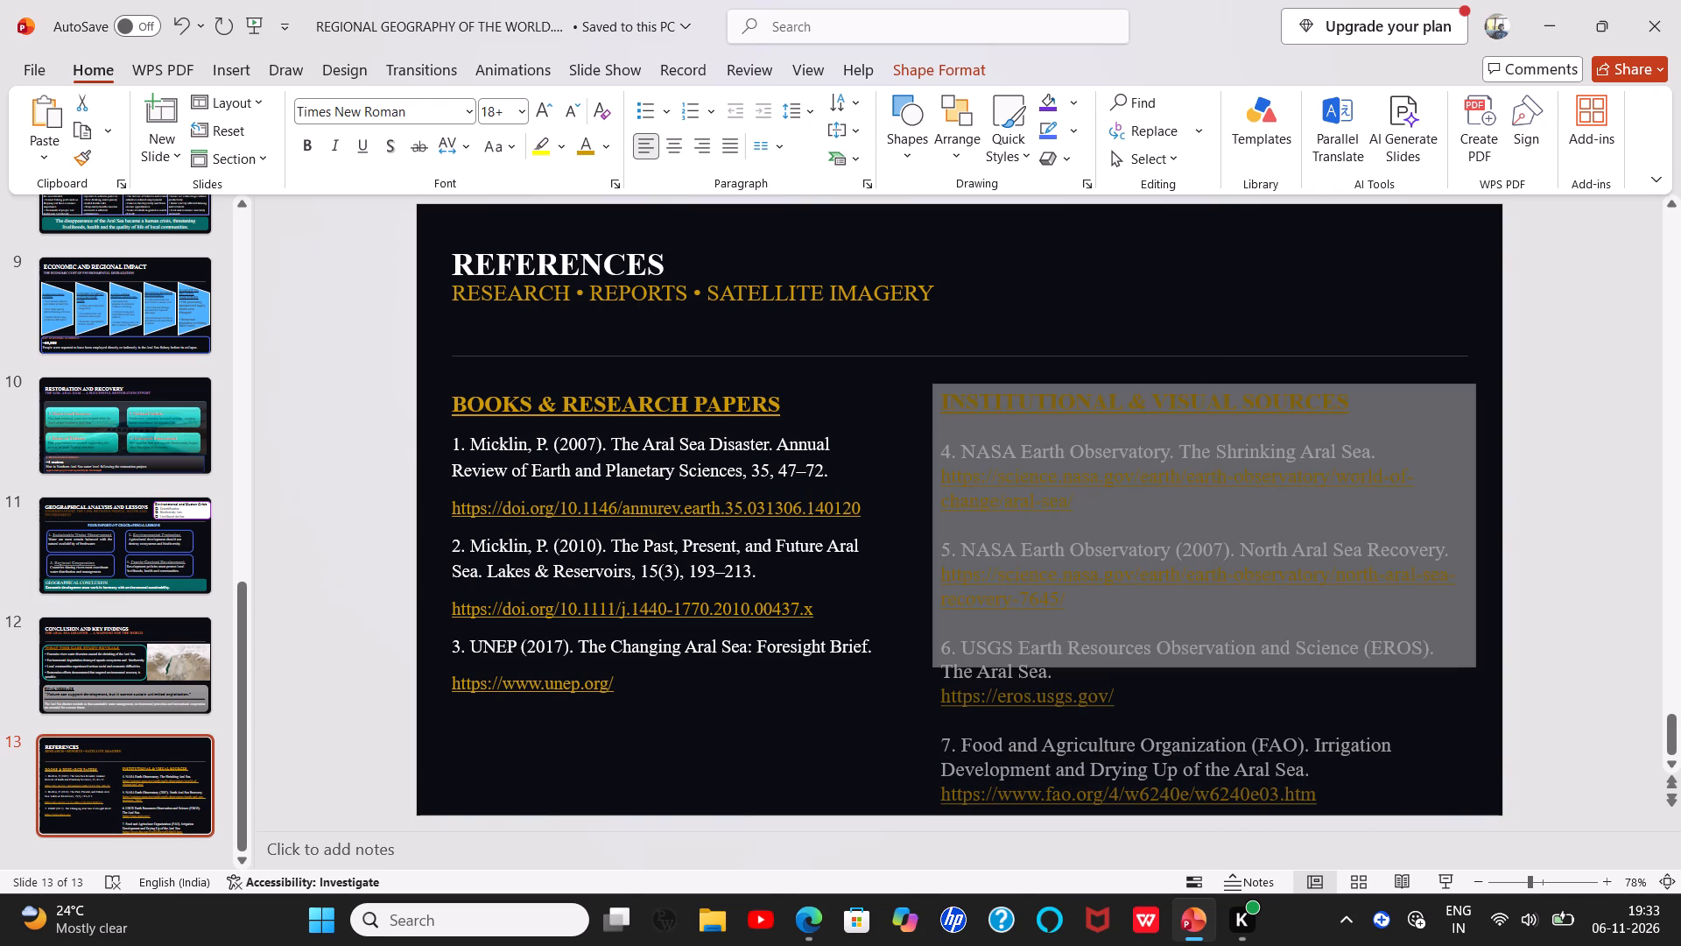
left_click_drag(1477, 809, 1435, 759)
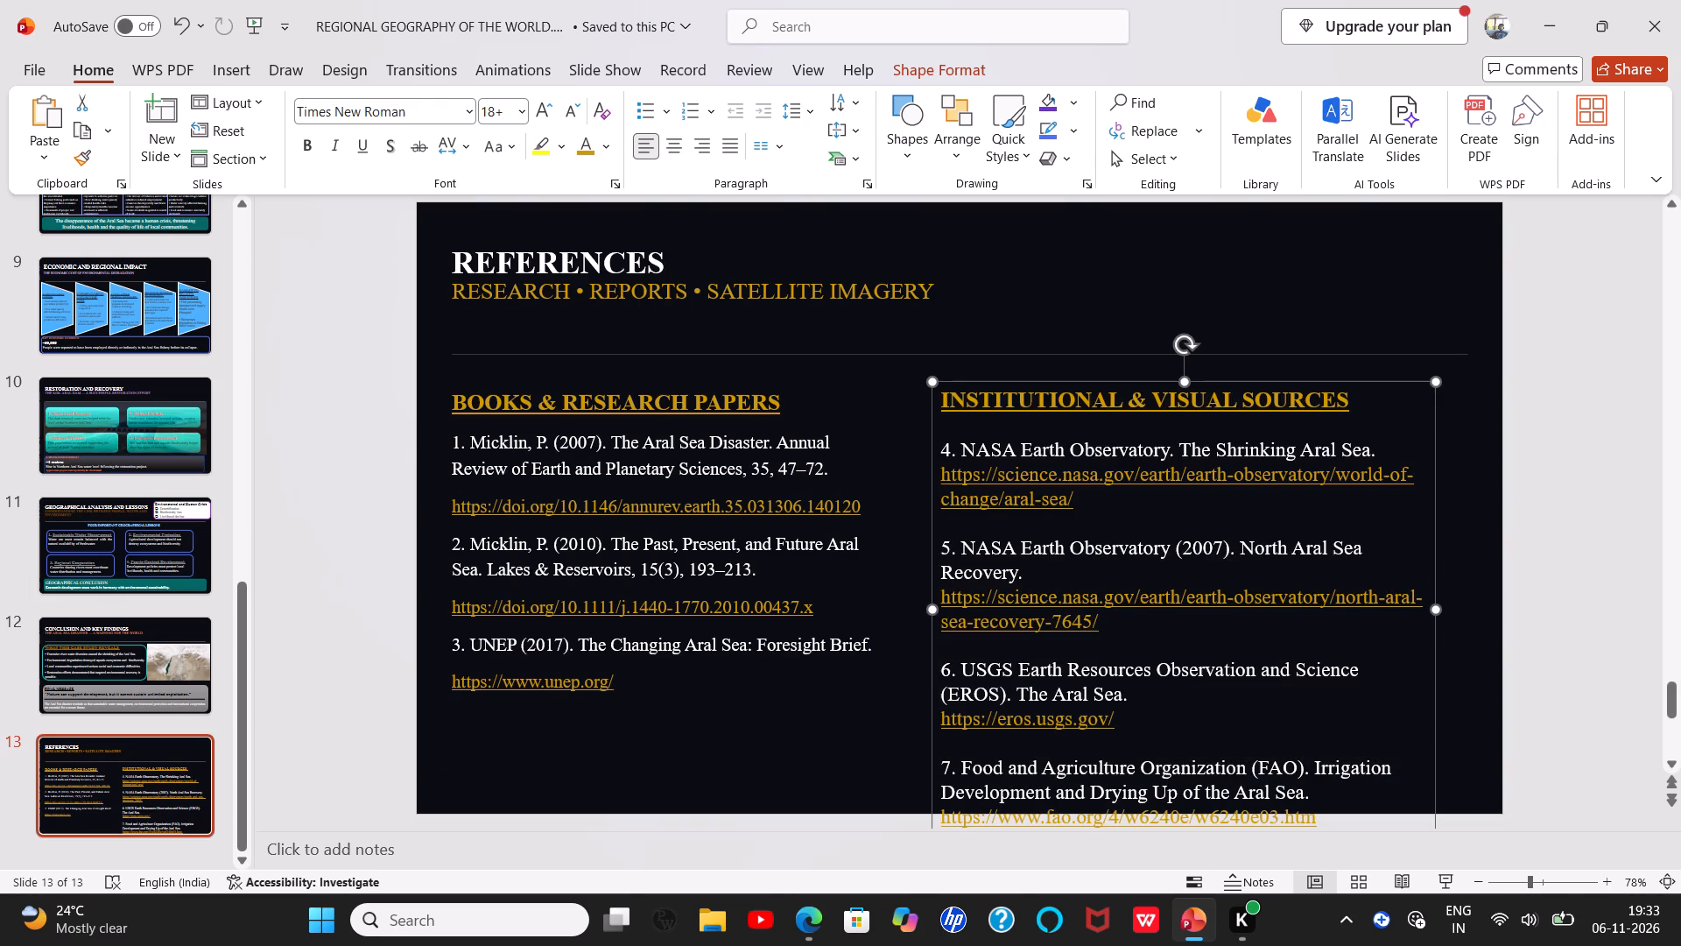
scroll(1402, 736, "down", 1)
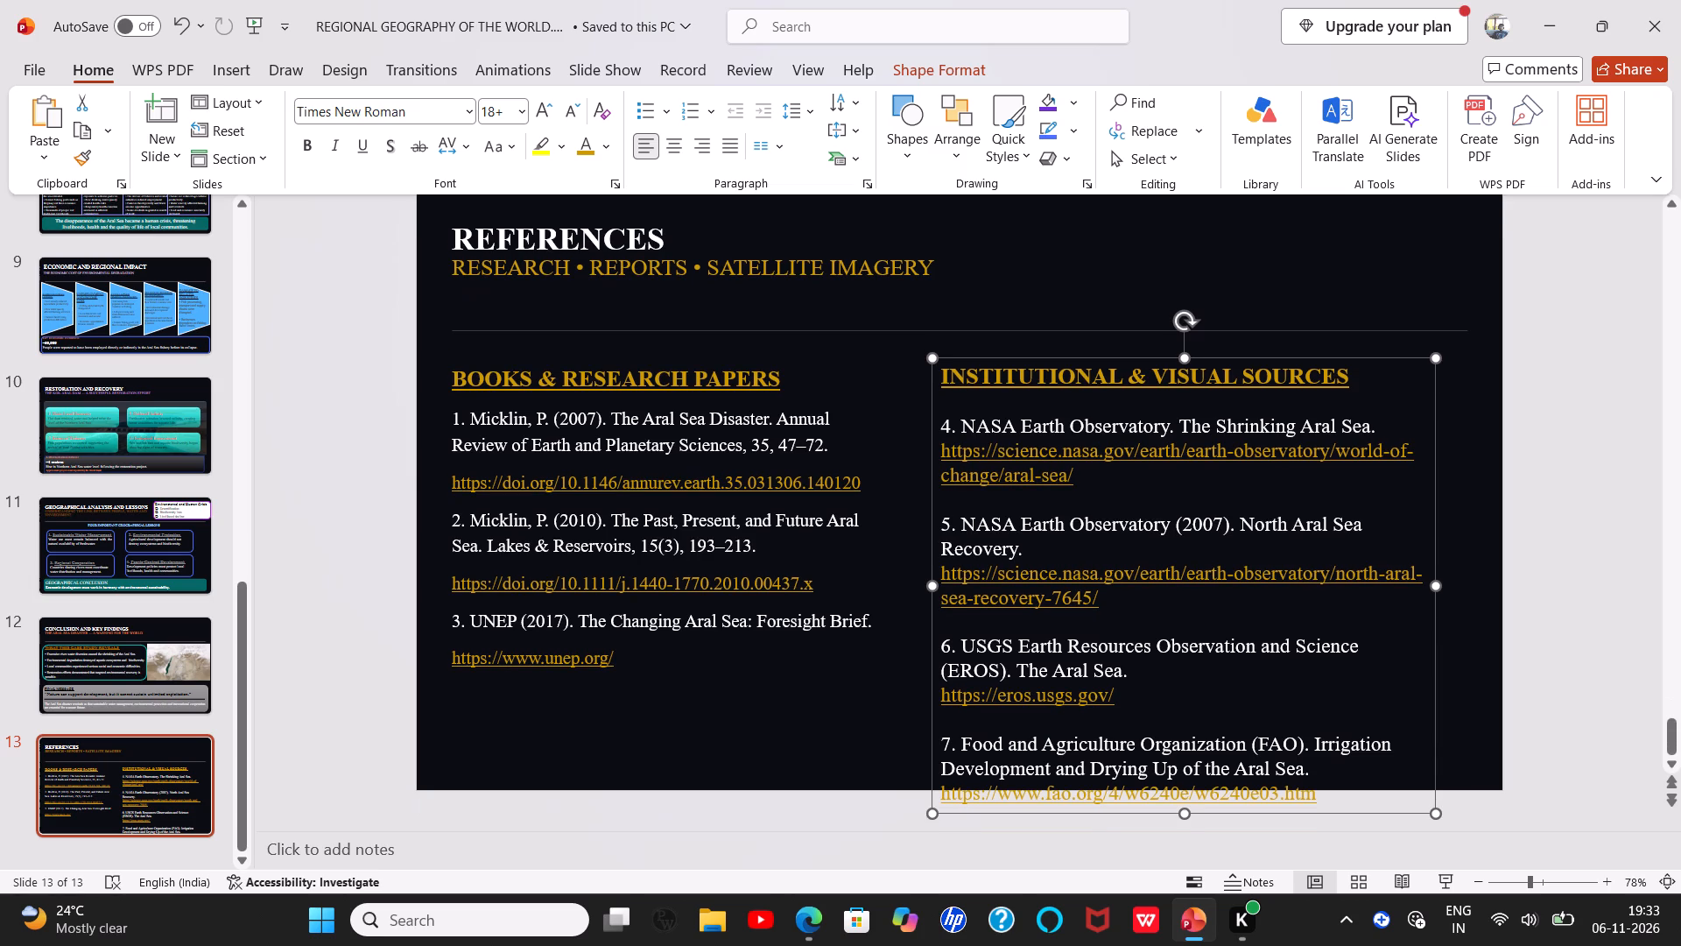
left_click_drag(1185, 814, 1171, 662)
left_click_drag(1171, 350, 1172, 325)
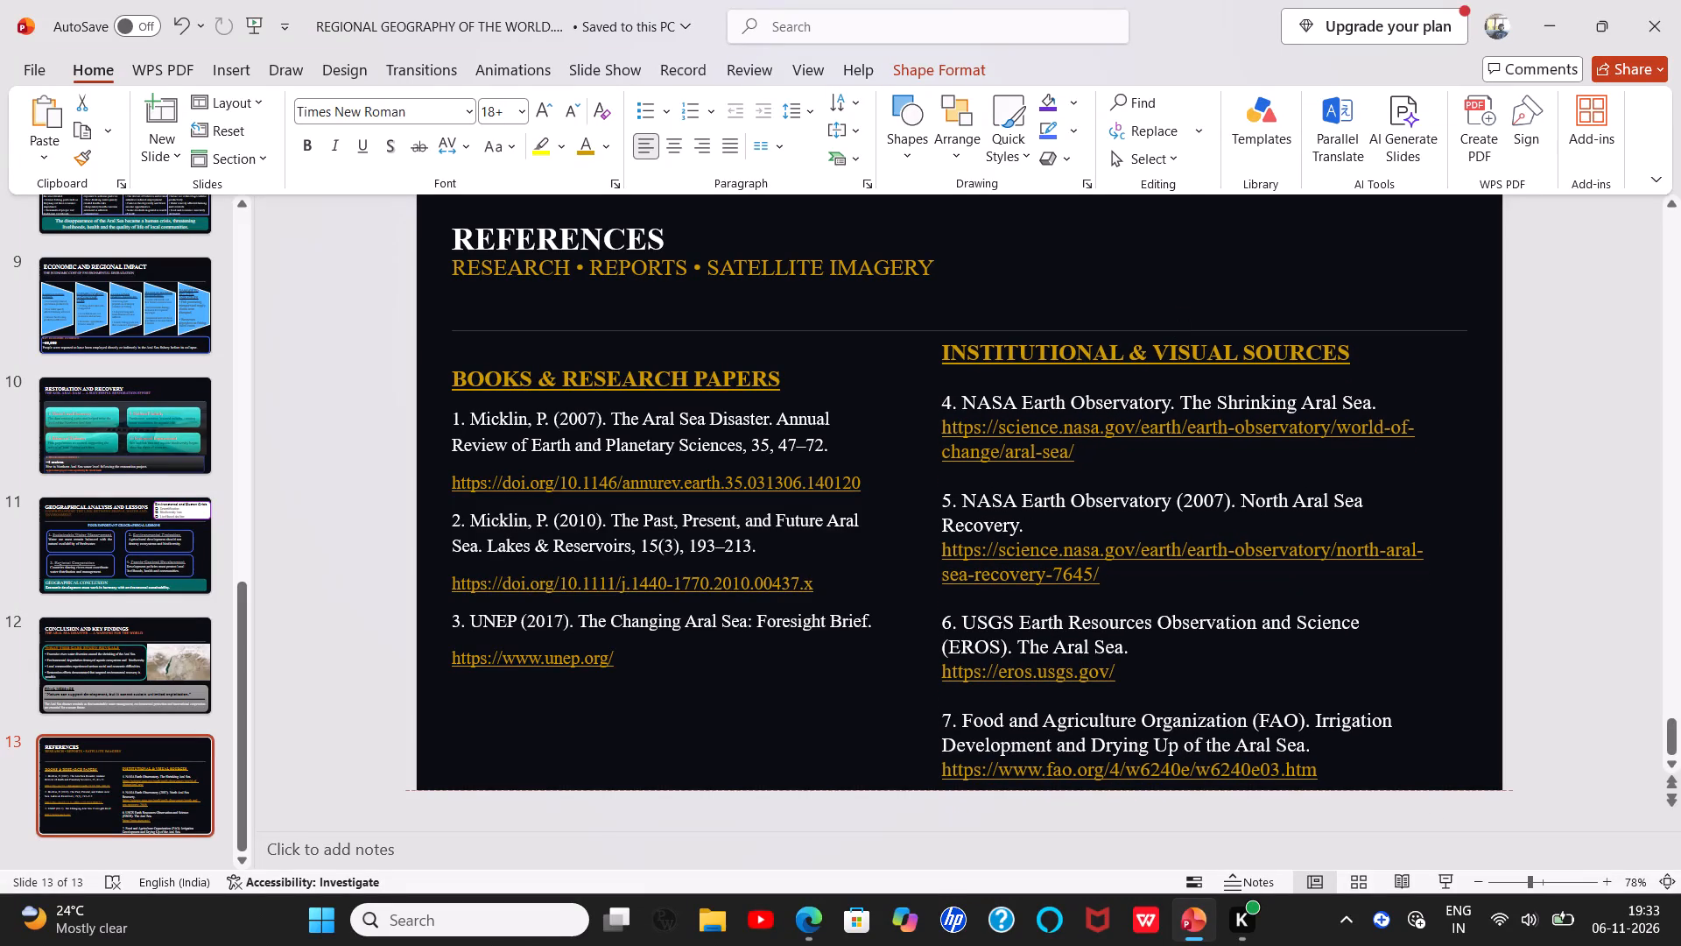
left_click_drag(1172, 325, 1178, 350)
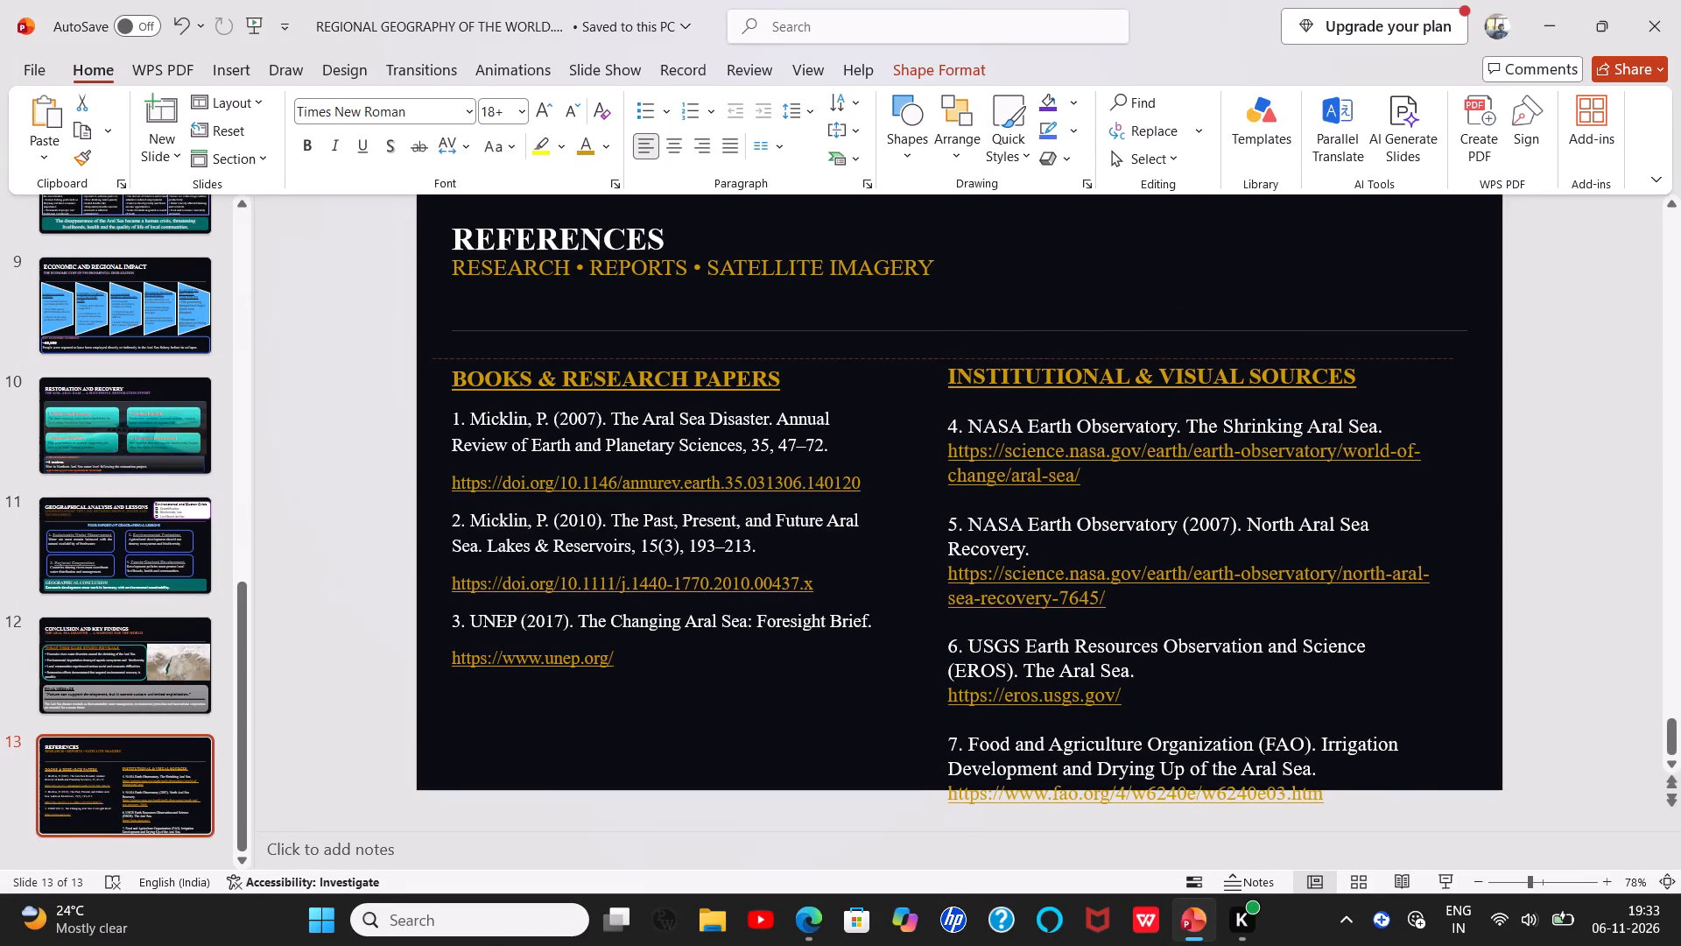
left_click_drag(1178, 350, 1188, 349)
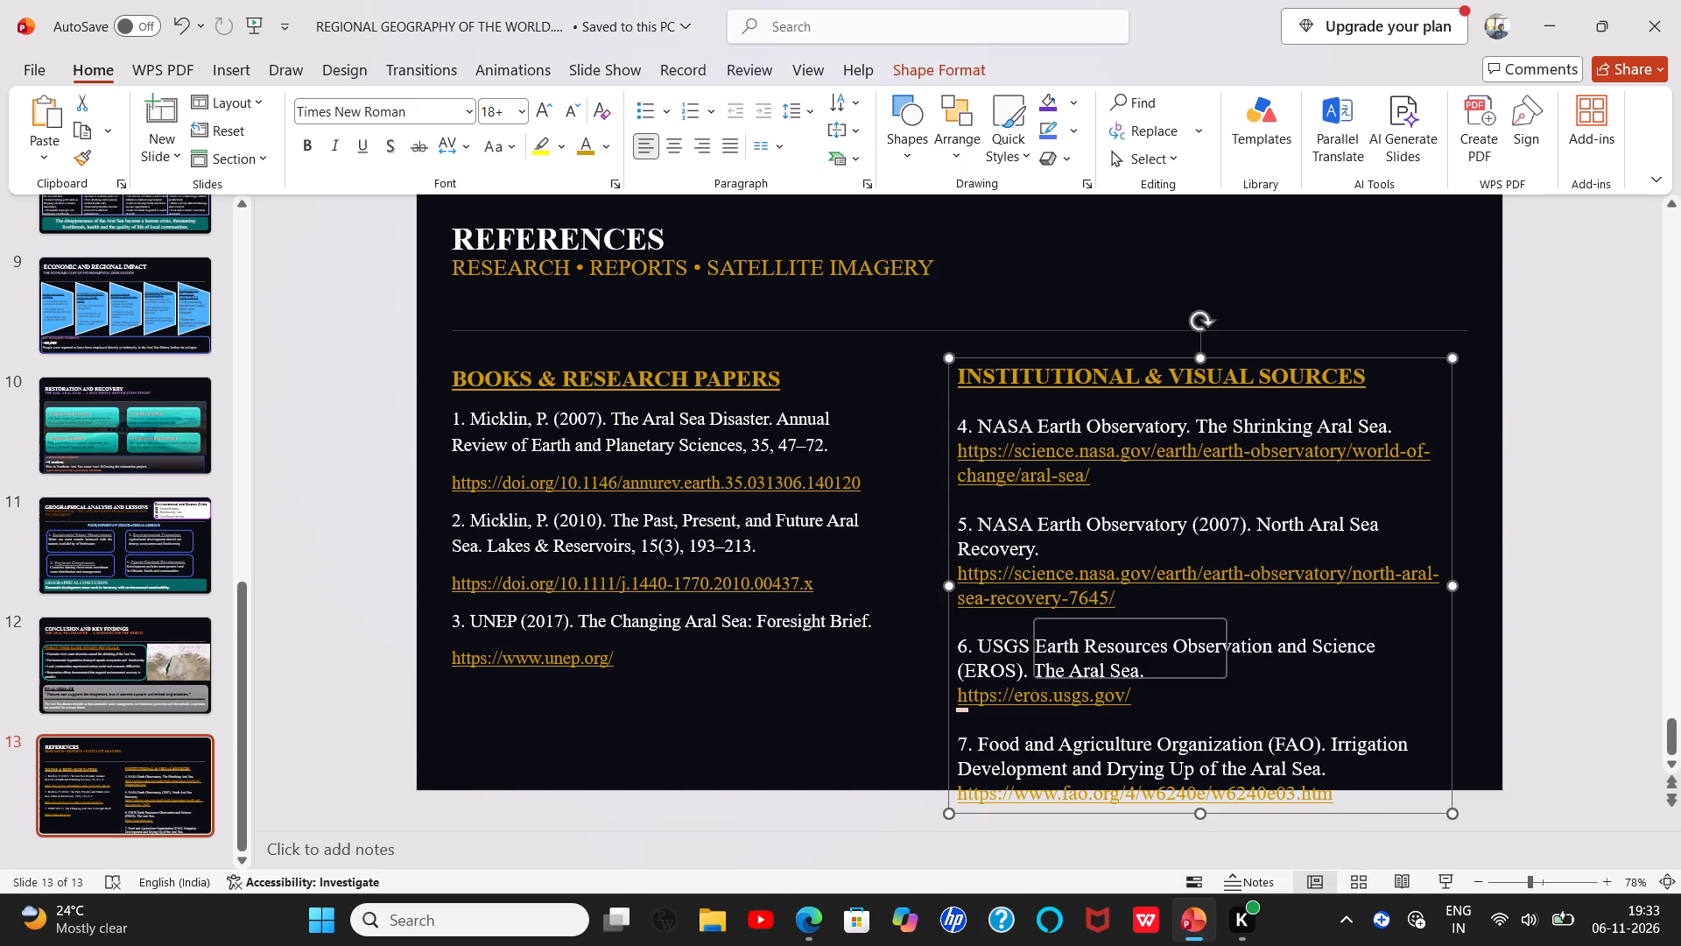
left_click_drag(949, 581, 912, 580)
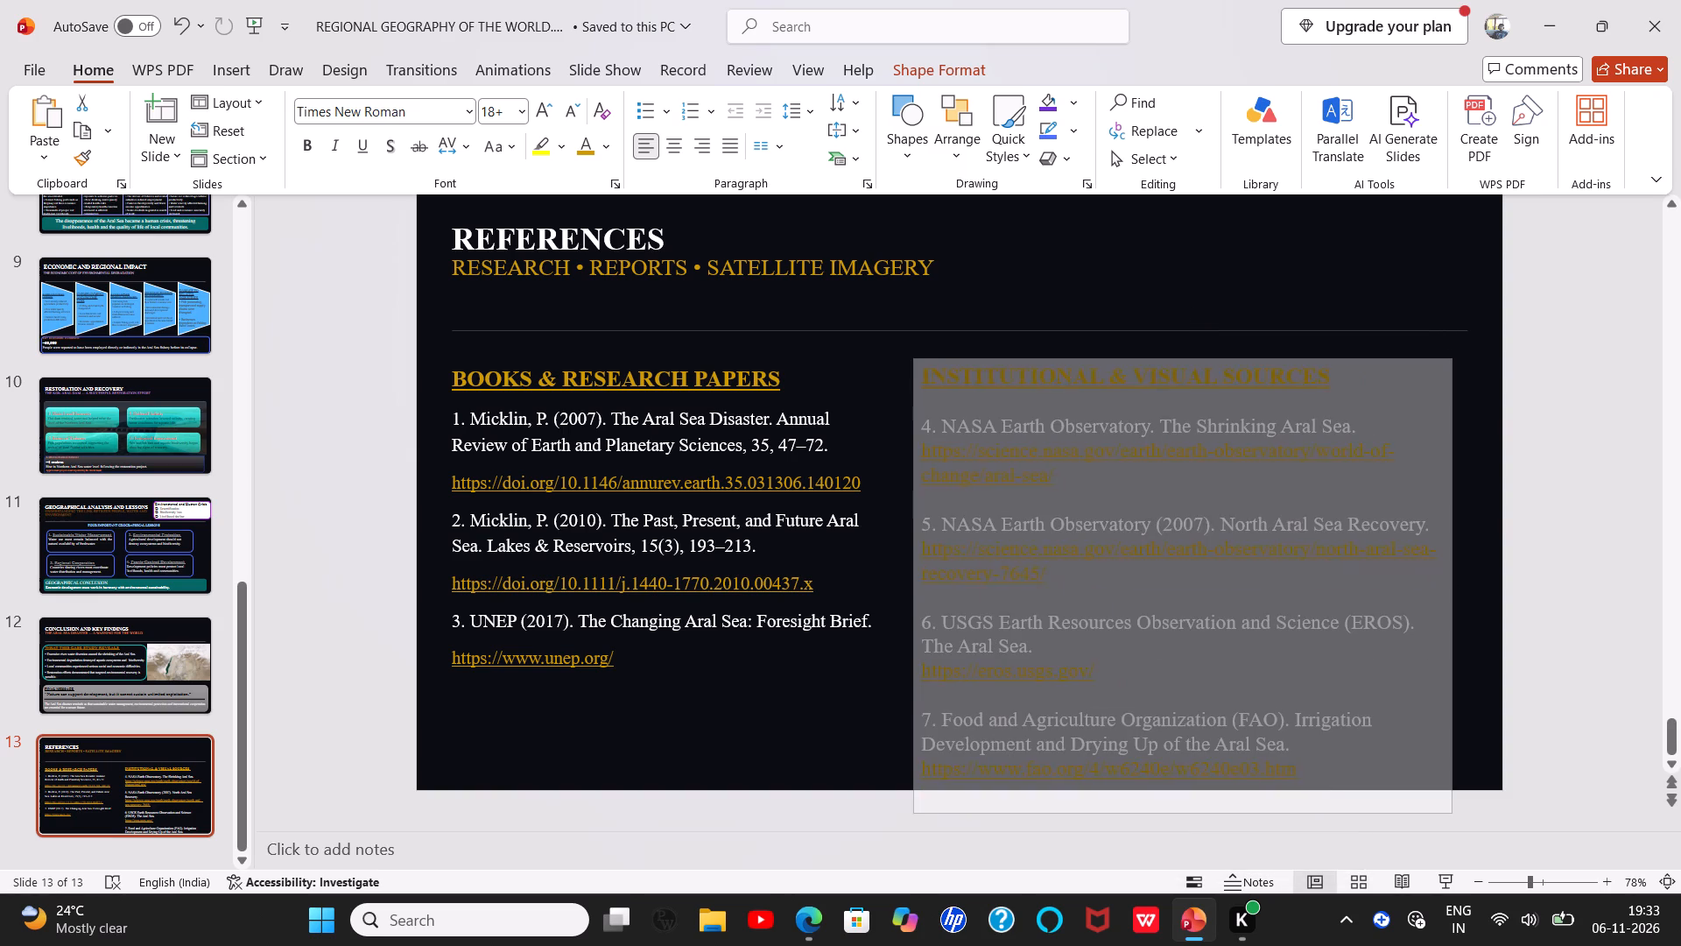
left_click_drag(912, 580, 902, 580)
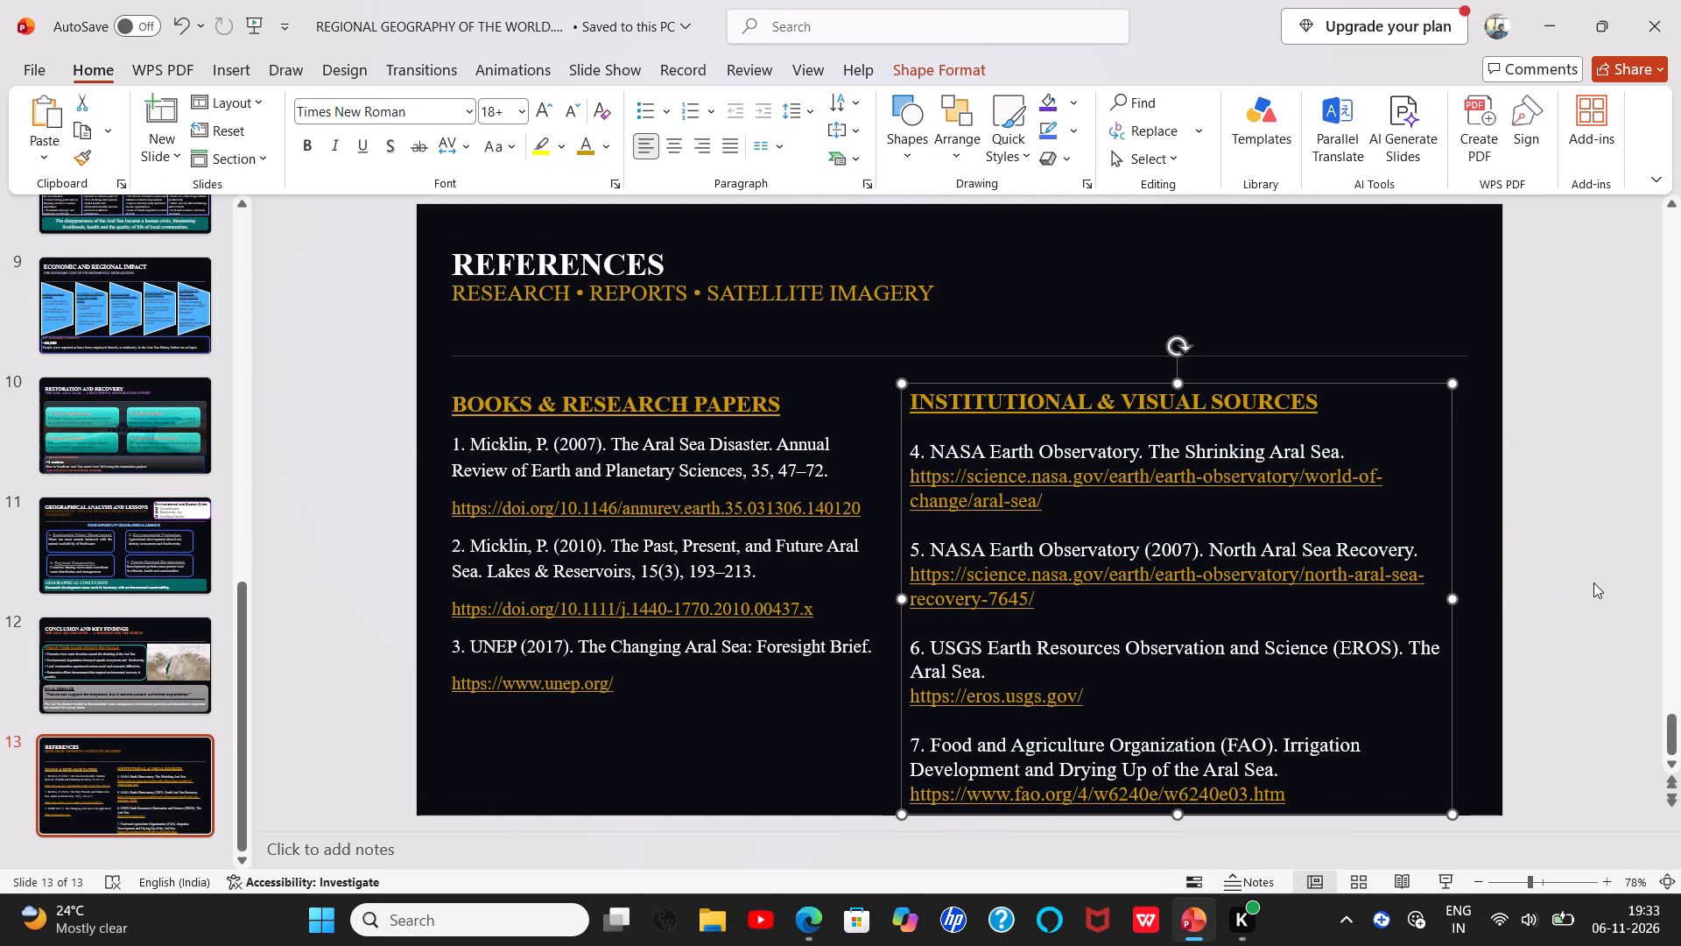
left_click(740, 719)
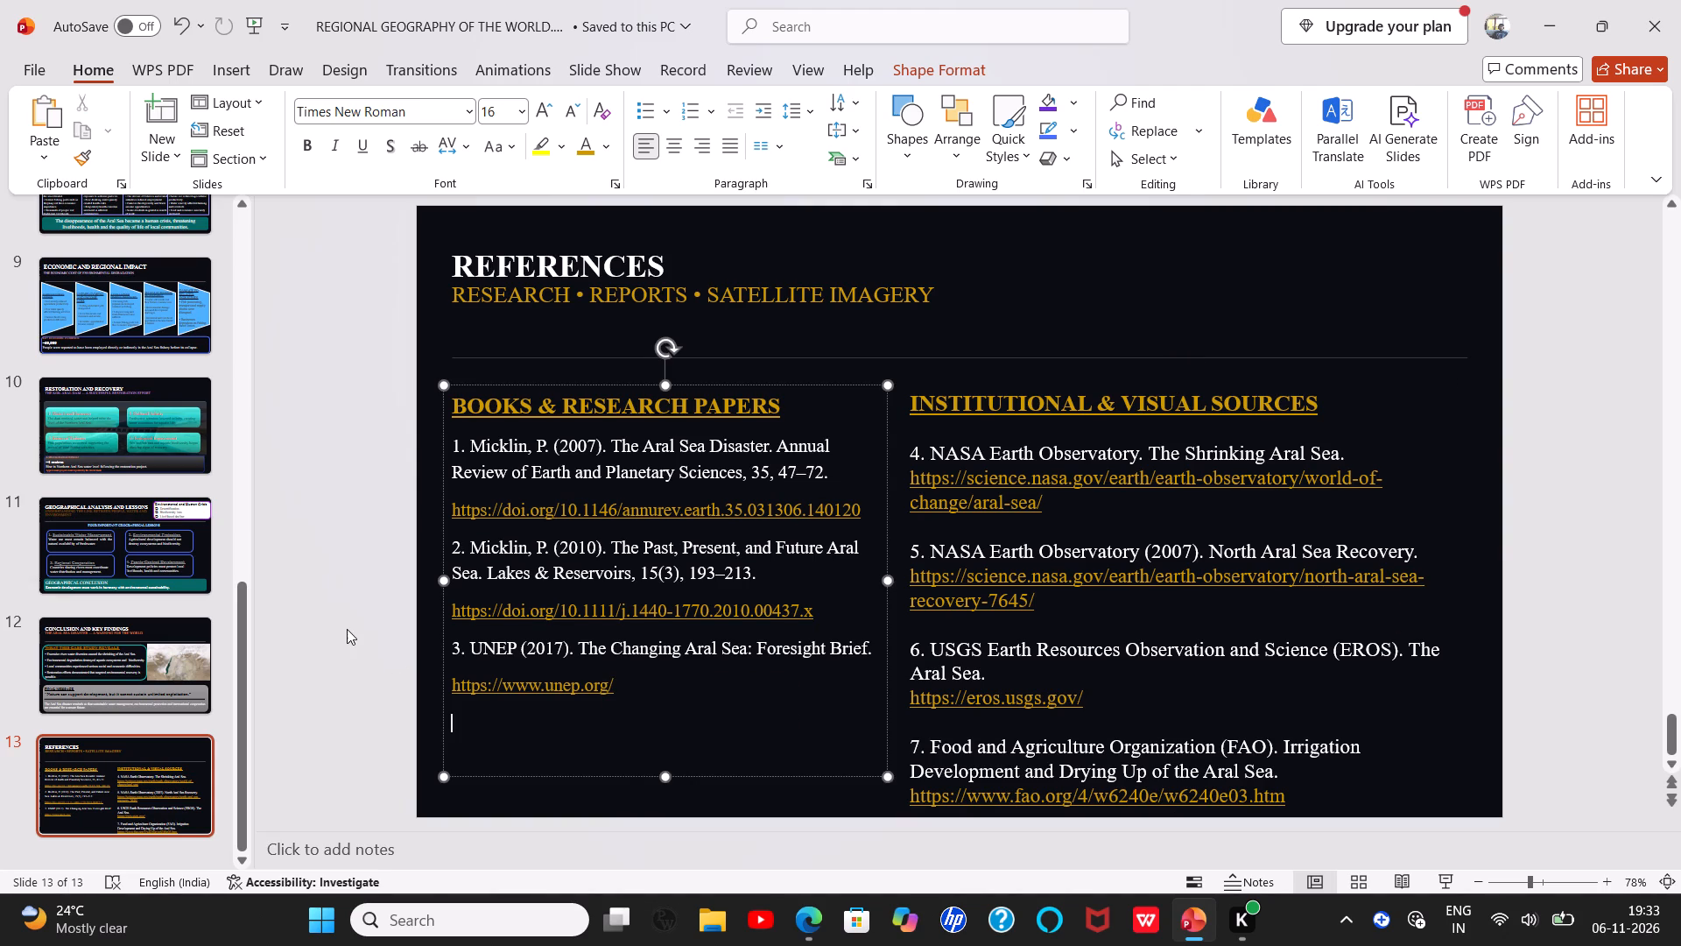
left_click(347, 629)
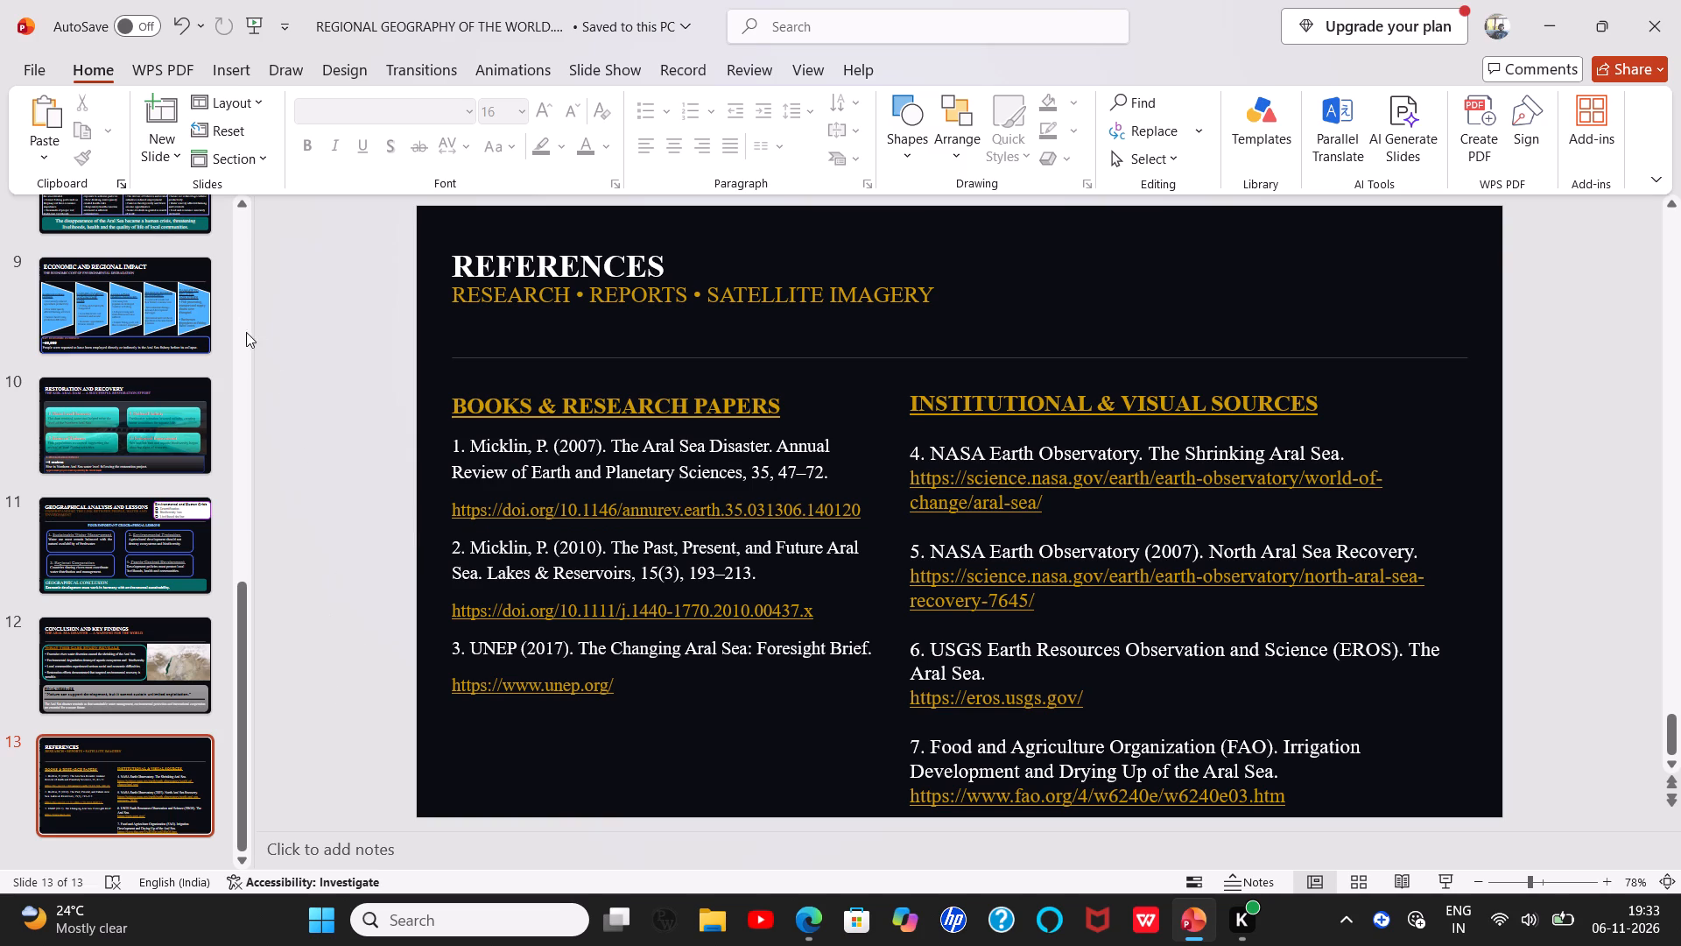
Add a slide with the Section Header layout after the References slide.
left_click(165, 140)
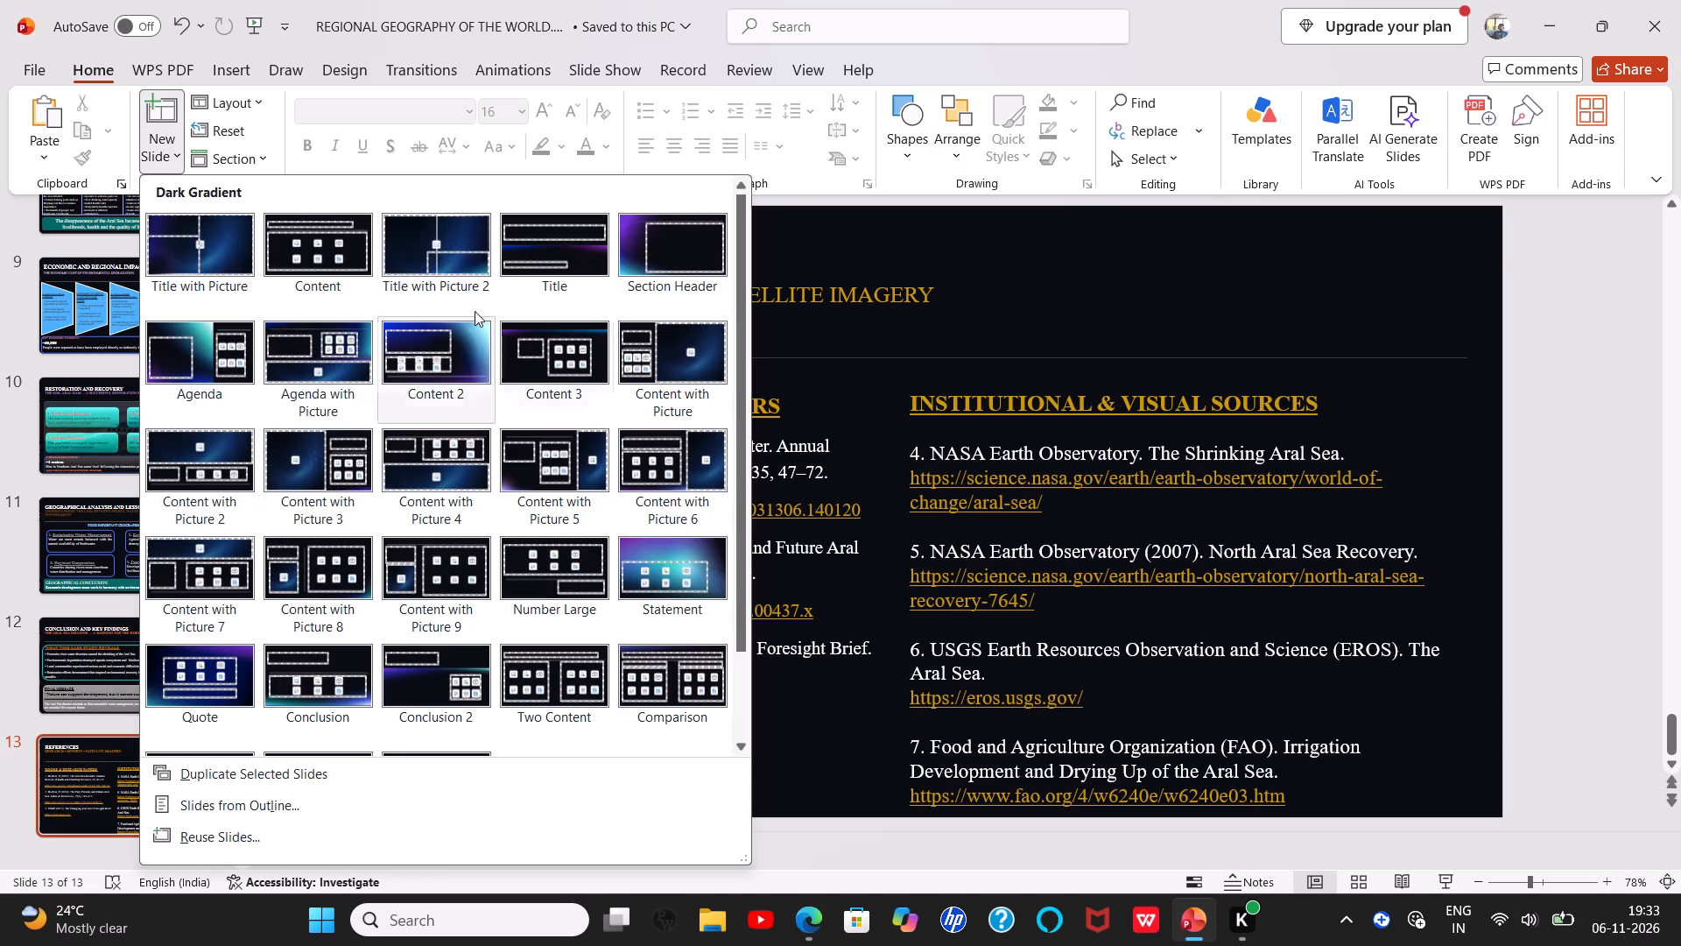
left_click(644, 248)
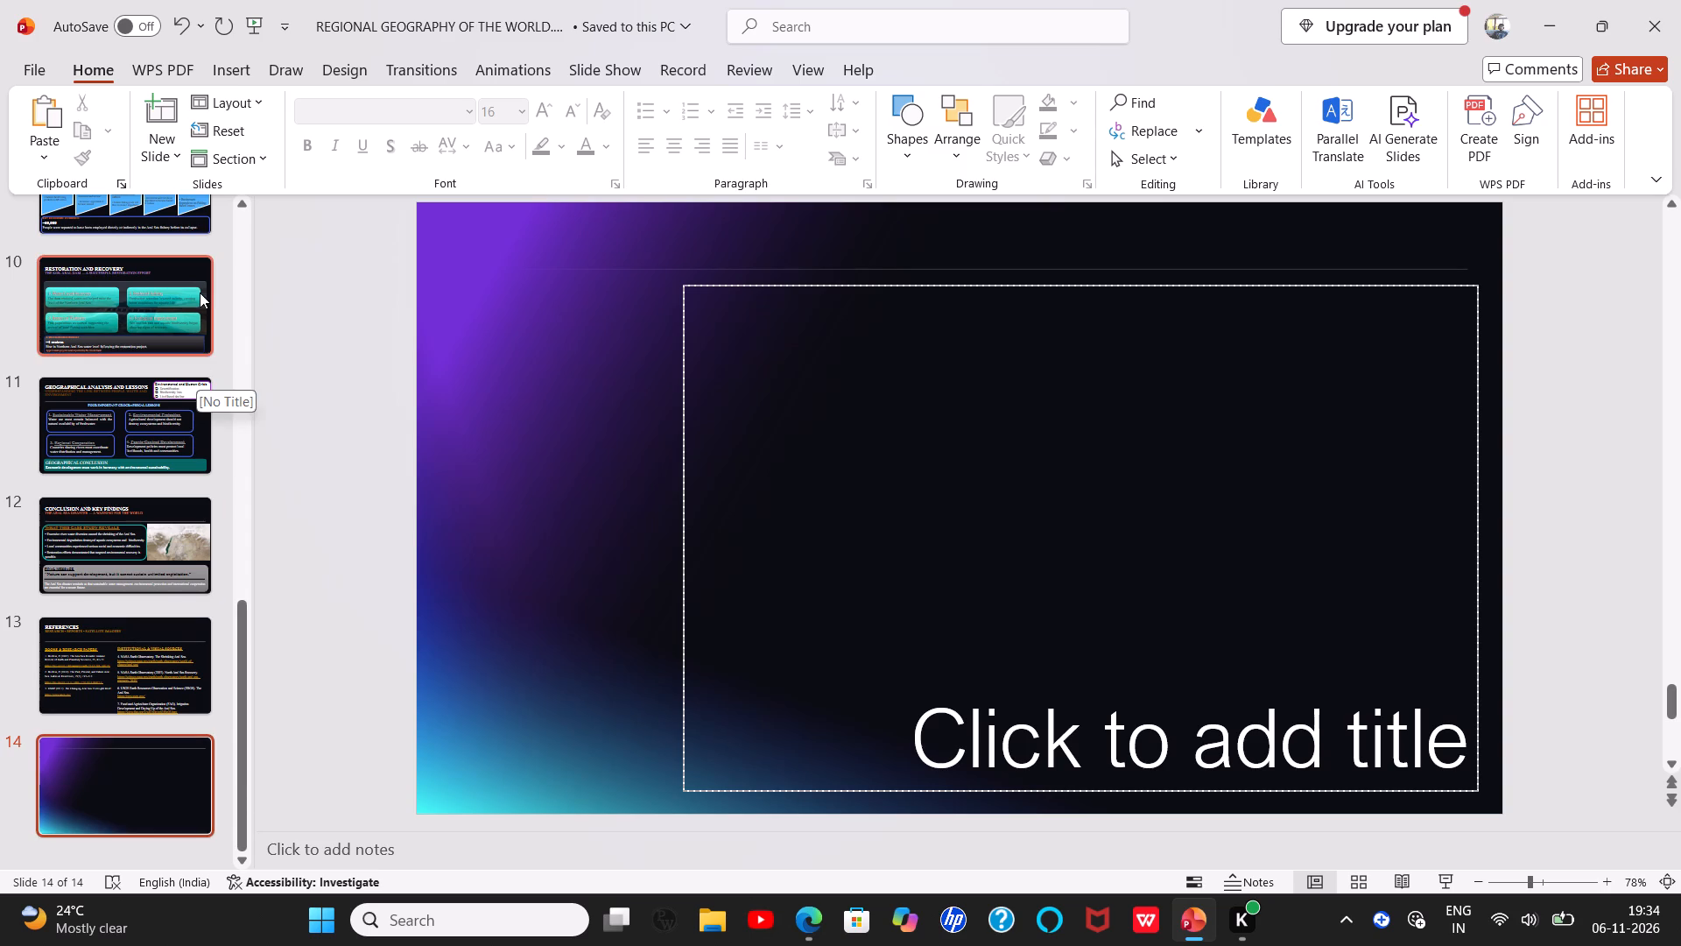
Add a slide with the Content layout at the end of the presentation.
left_click(155, 171)
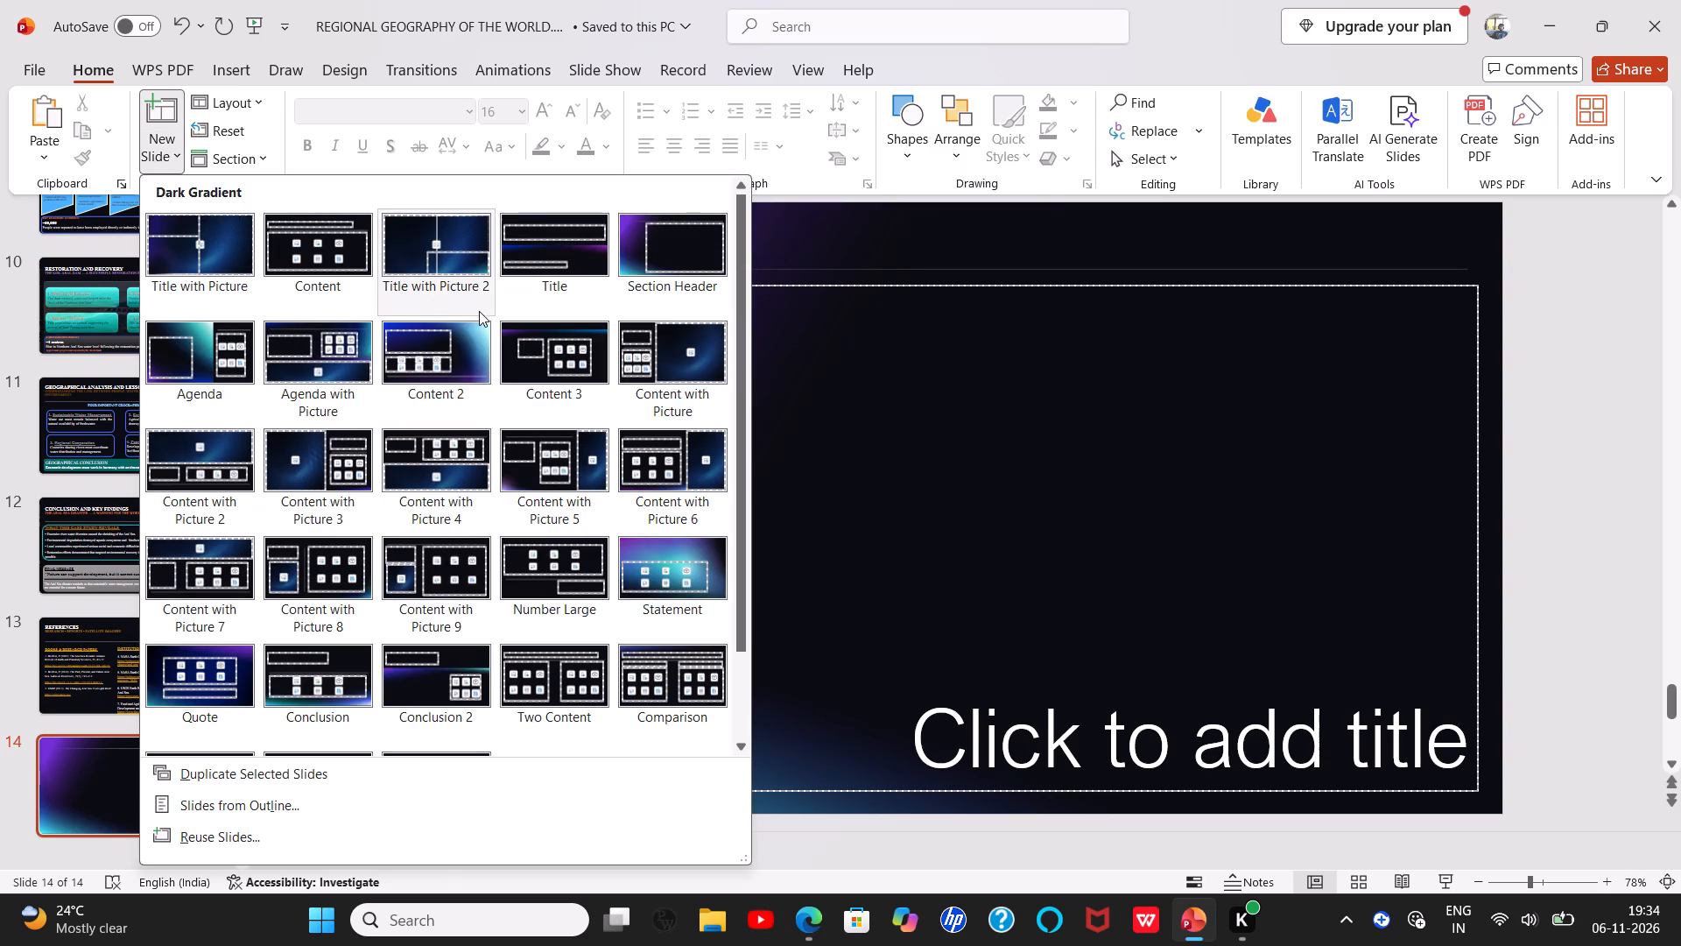
left_click(330, 243)
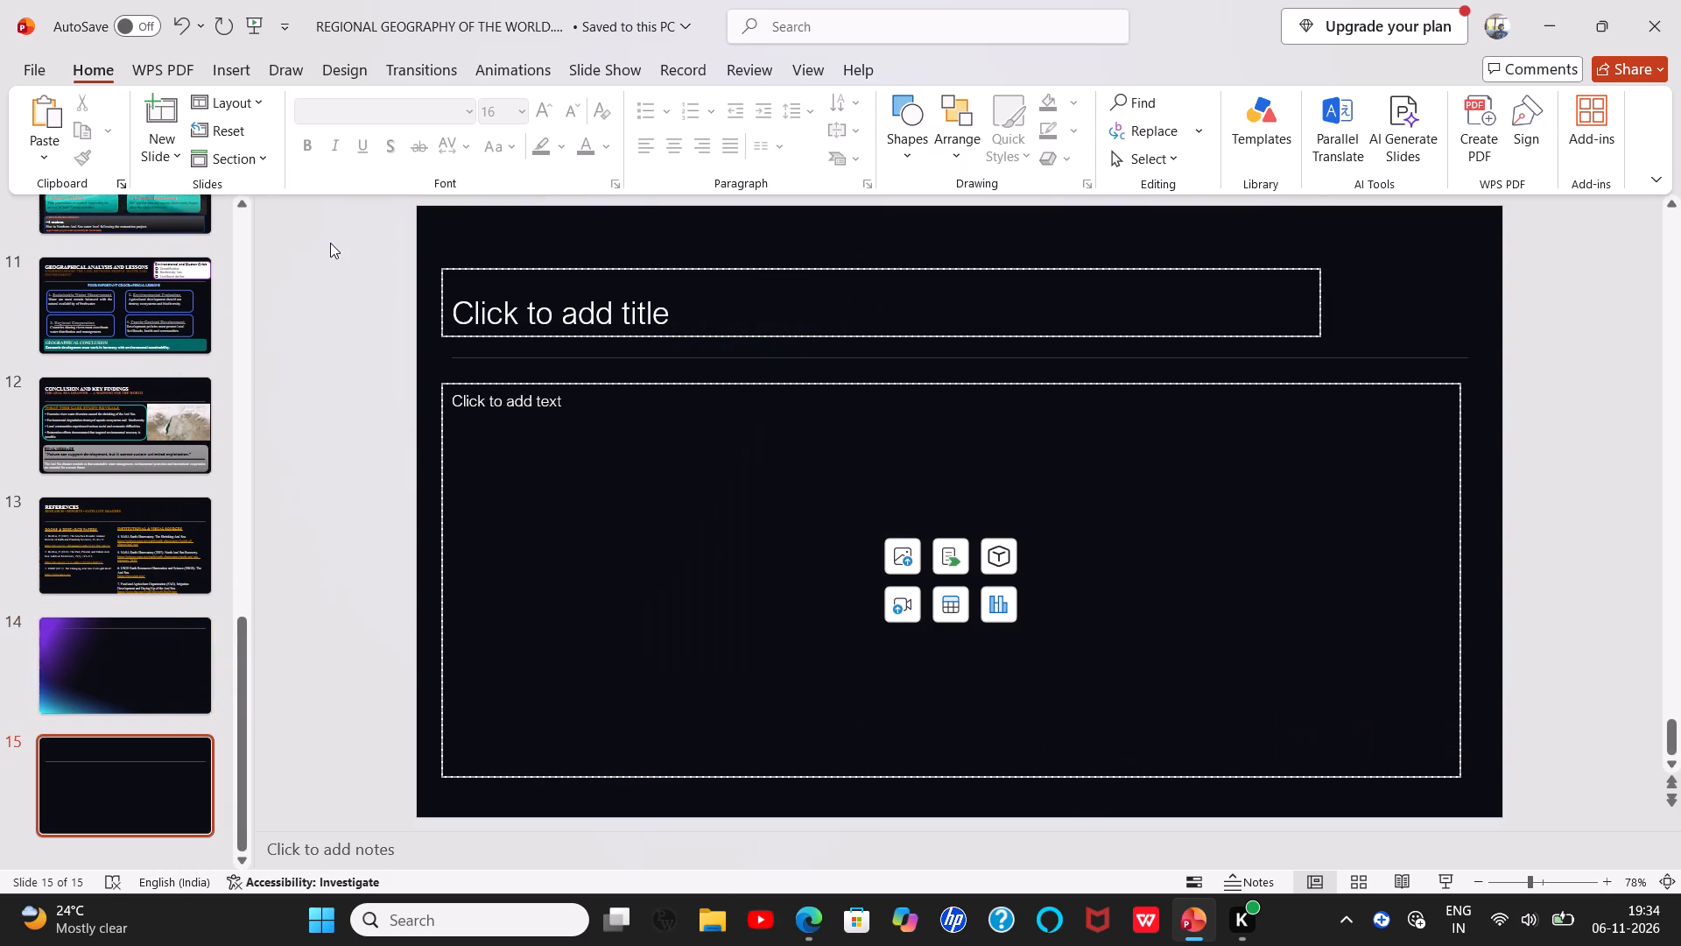
Remove the empty title placeholder from slide 15.
left_click(619, 300)
left_click(619, 300)
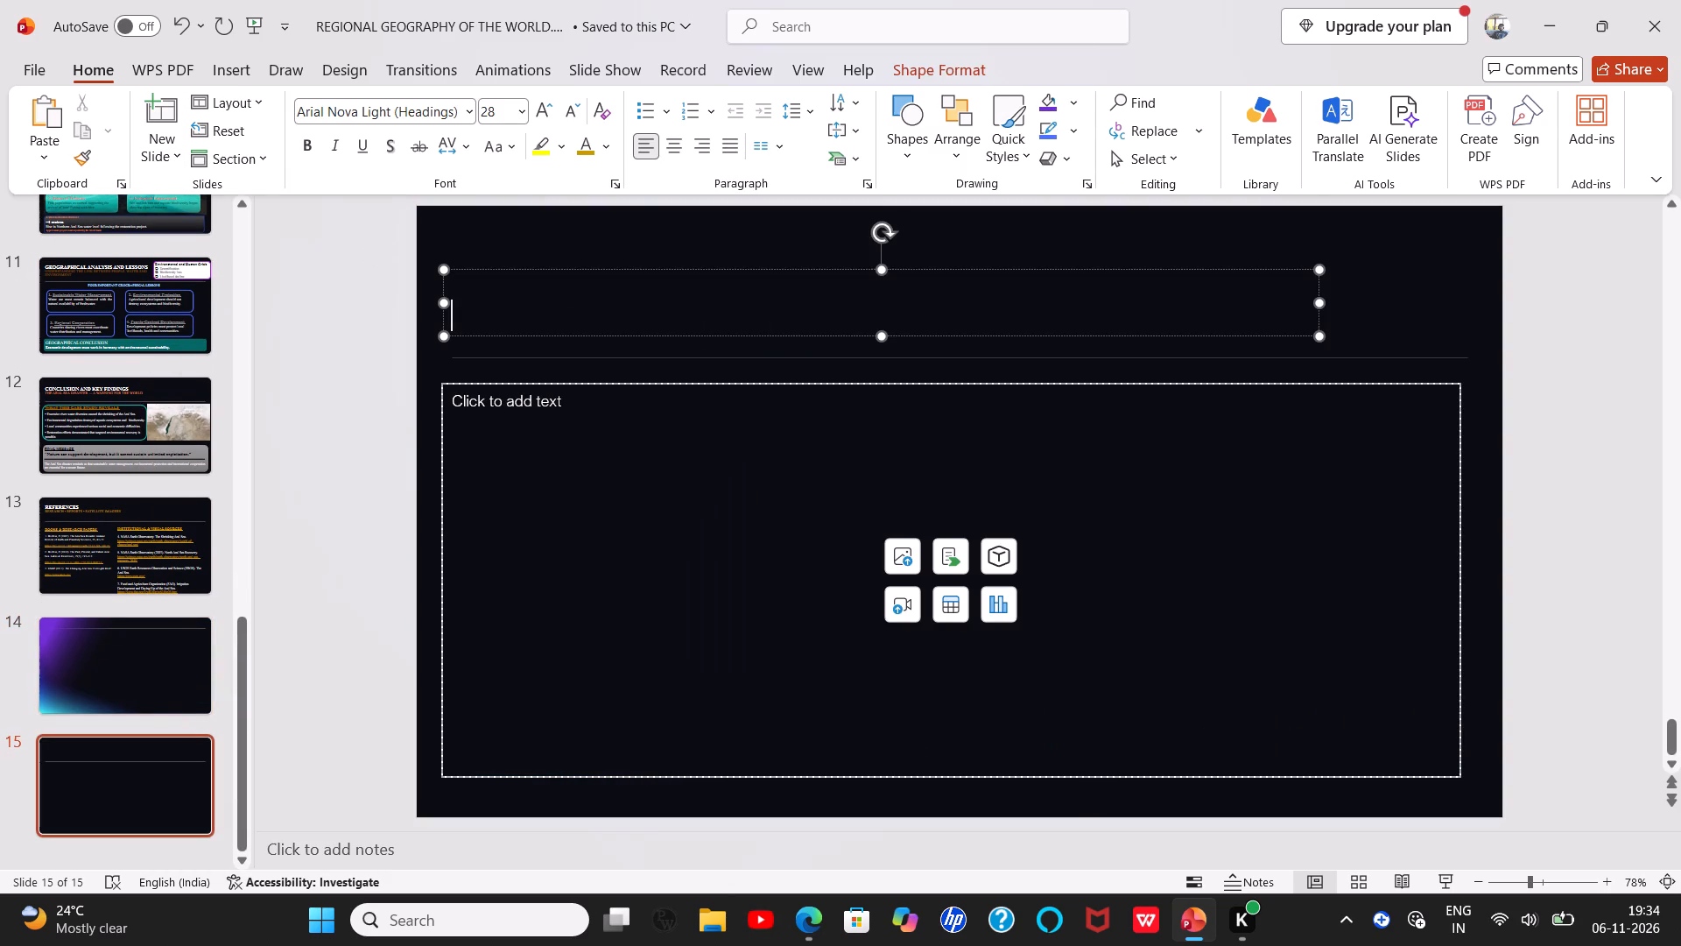
left_click(828, 263)
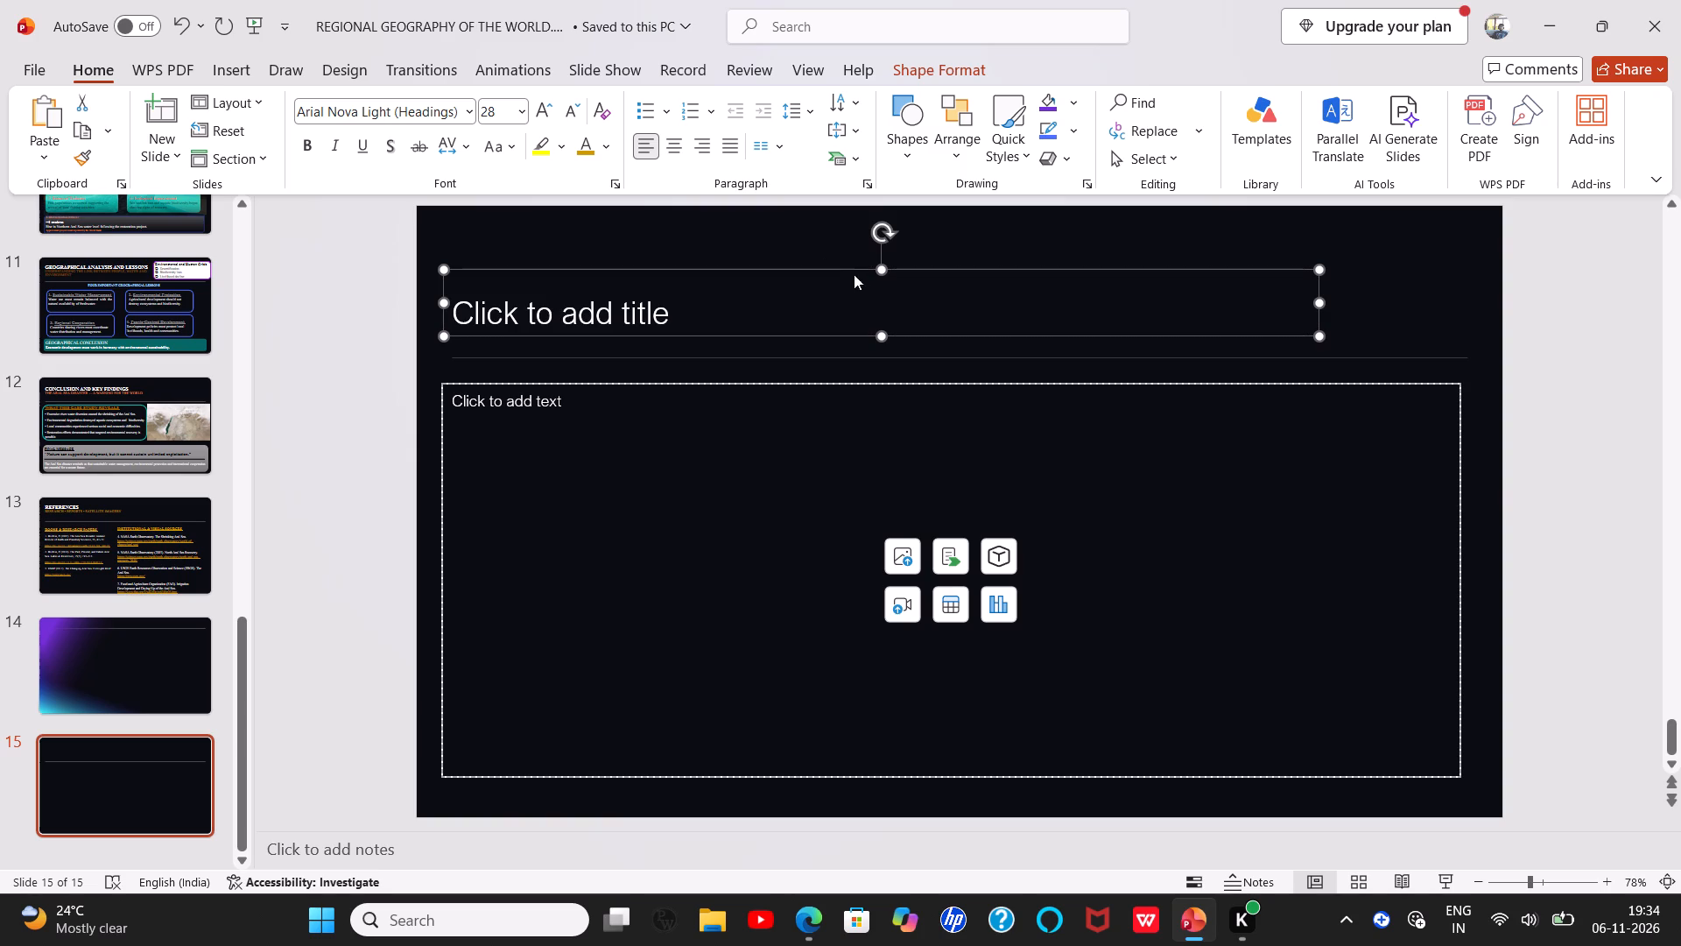
left_click_drag(866, 275, 880, 264)
left_click_drag(880, 264, 868, 295)
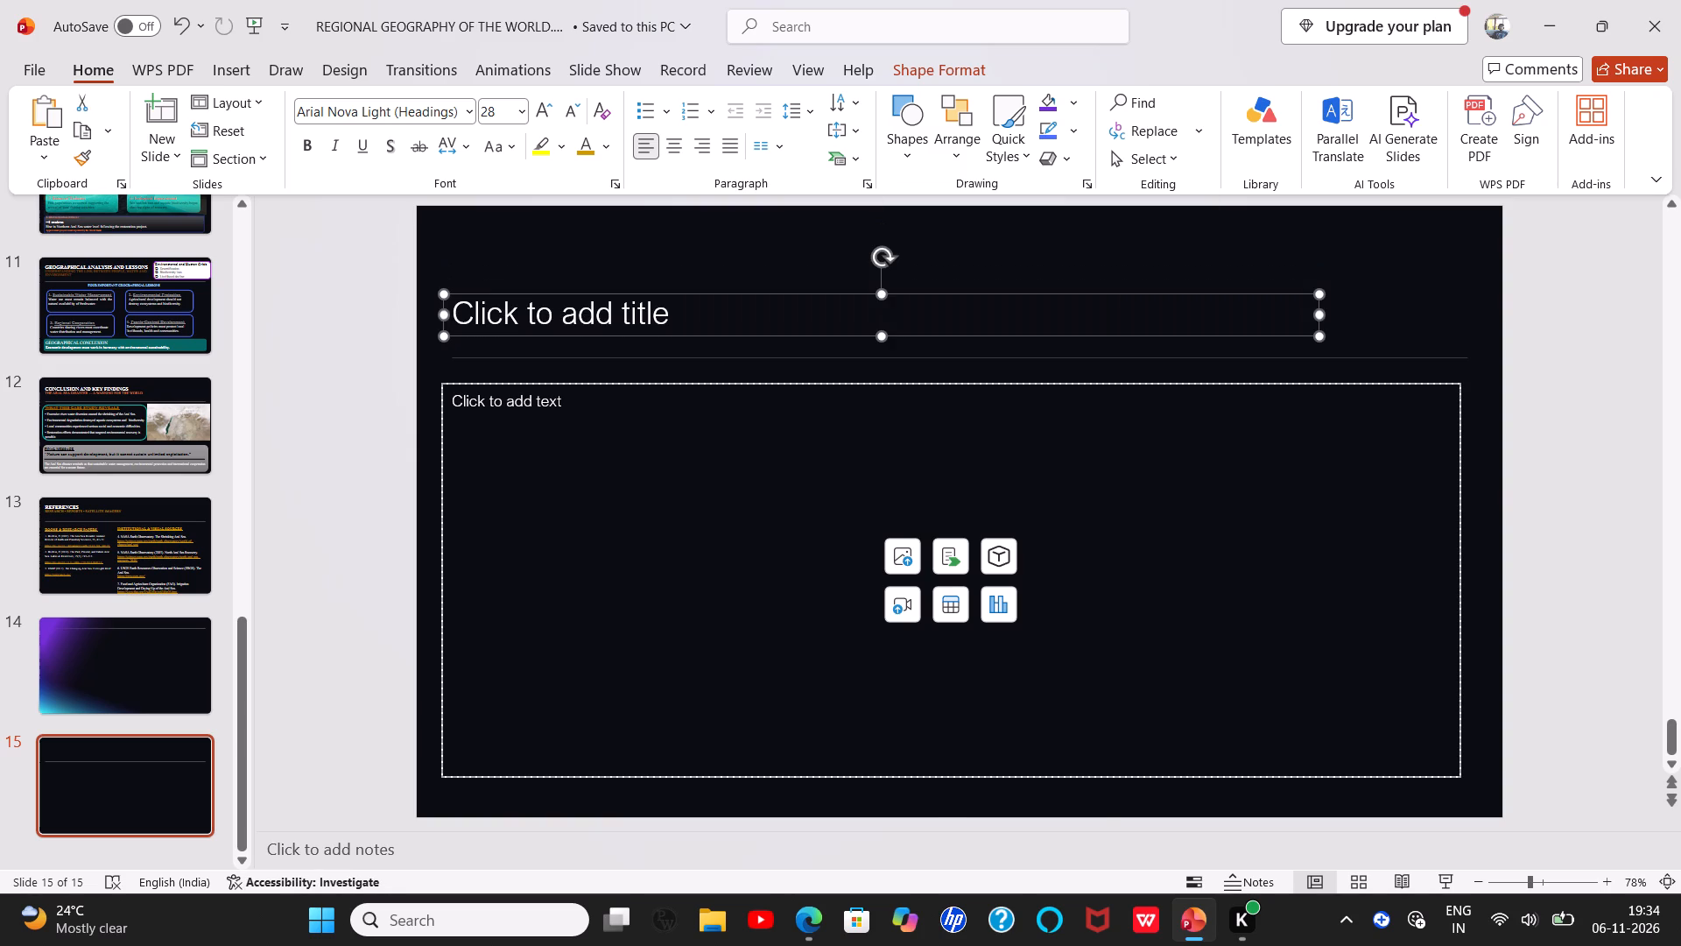
right_click(861, 296)
left_click(900, 353)
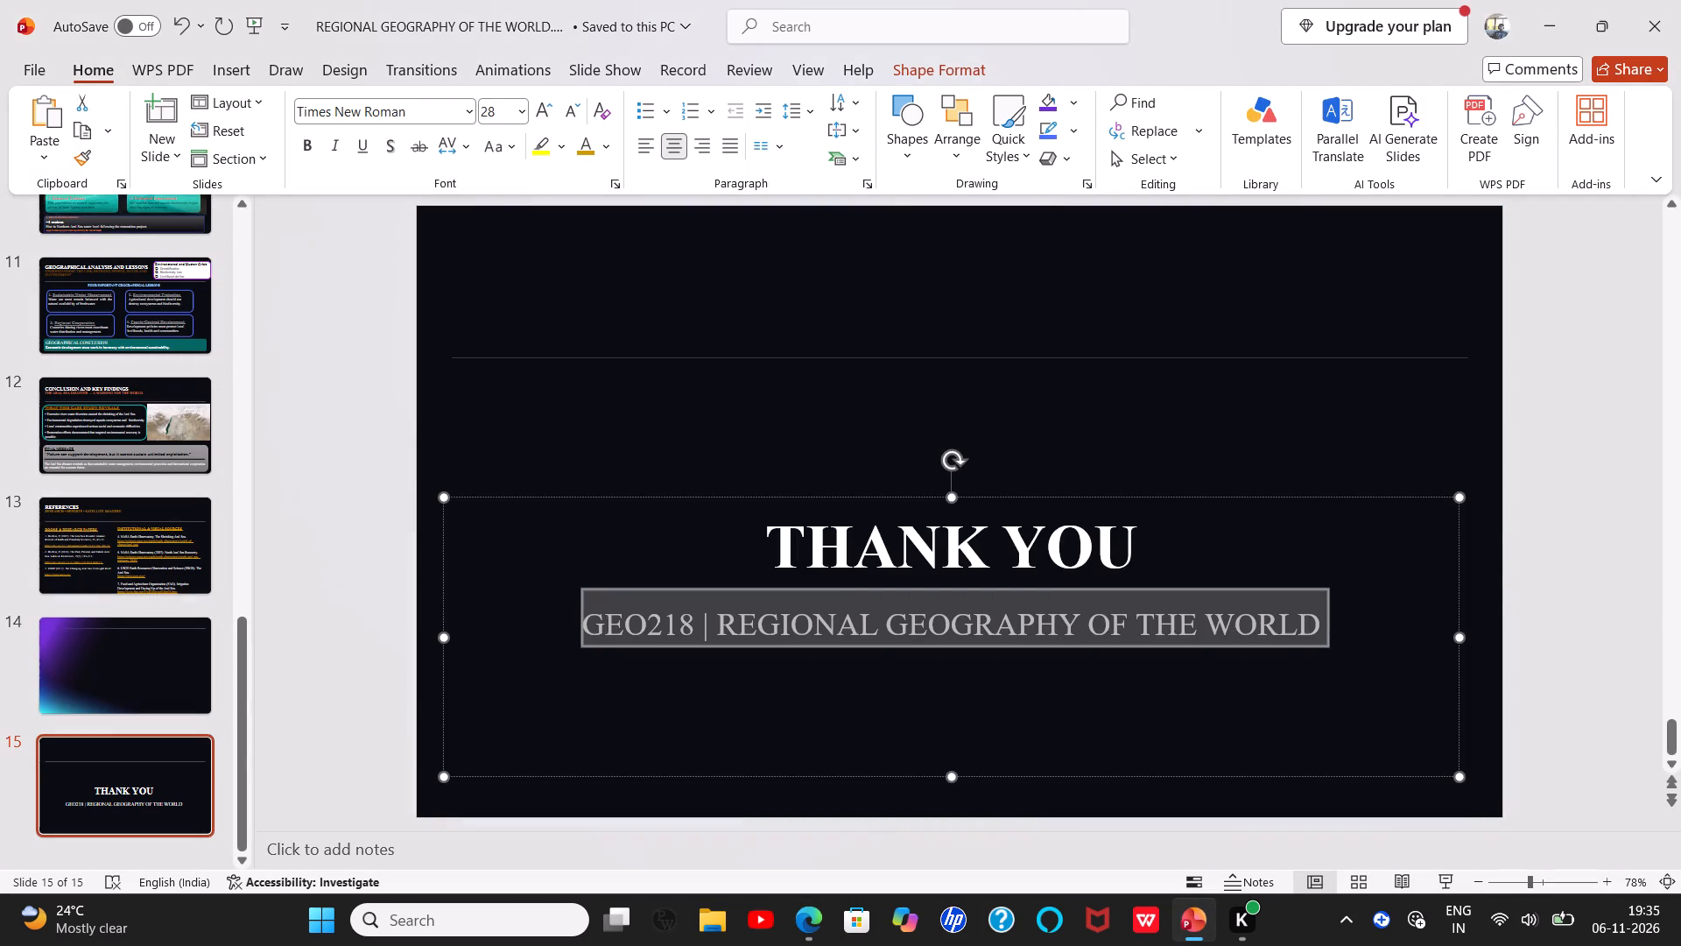
left_click_drag(1255, 618, 1335, 618)
left_click(1549, 575)
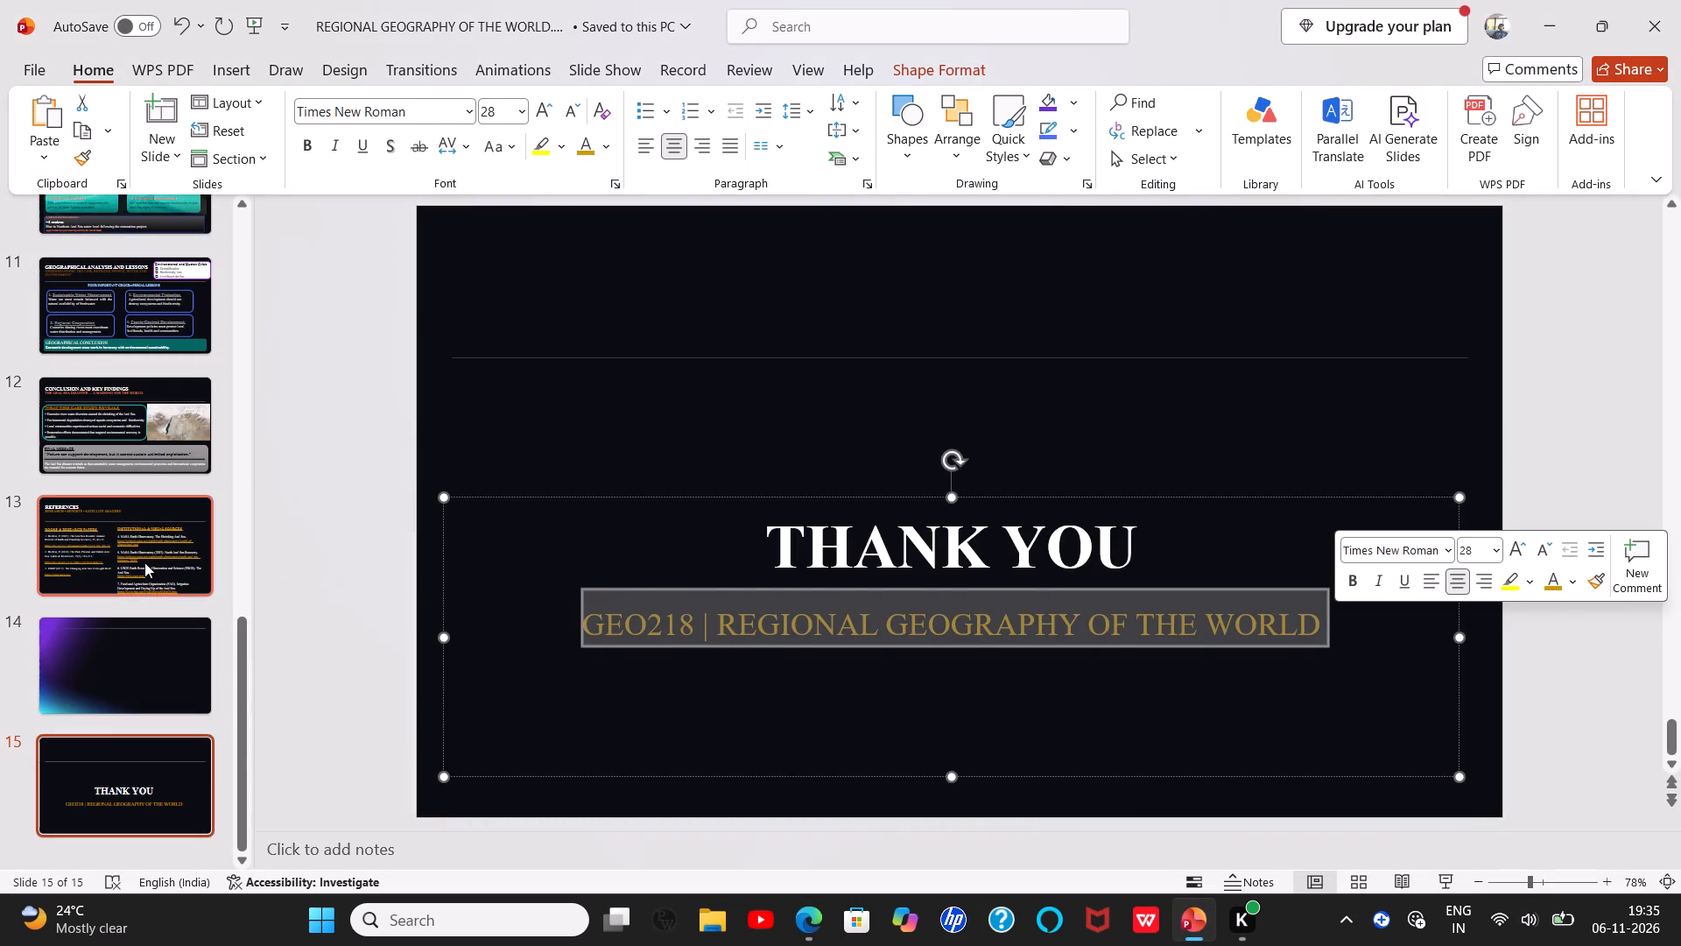
Add "Submitted to:" with the instructor's title and name after "Course: GEO218 | CA 2" on the title slide.
scroll(144, 562, "up", 1)
left_click(132, 214)
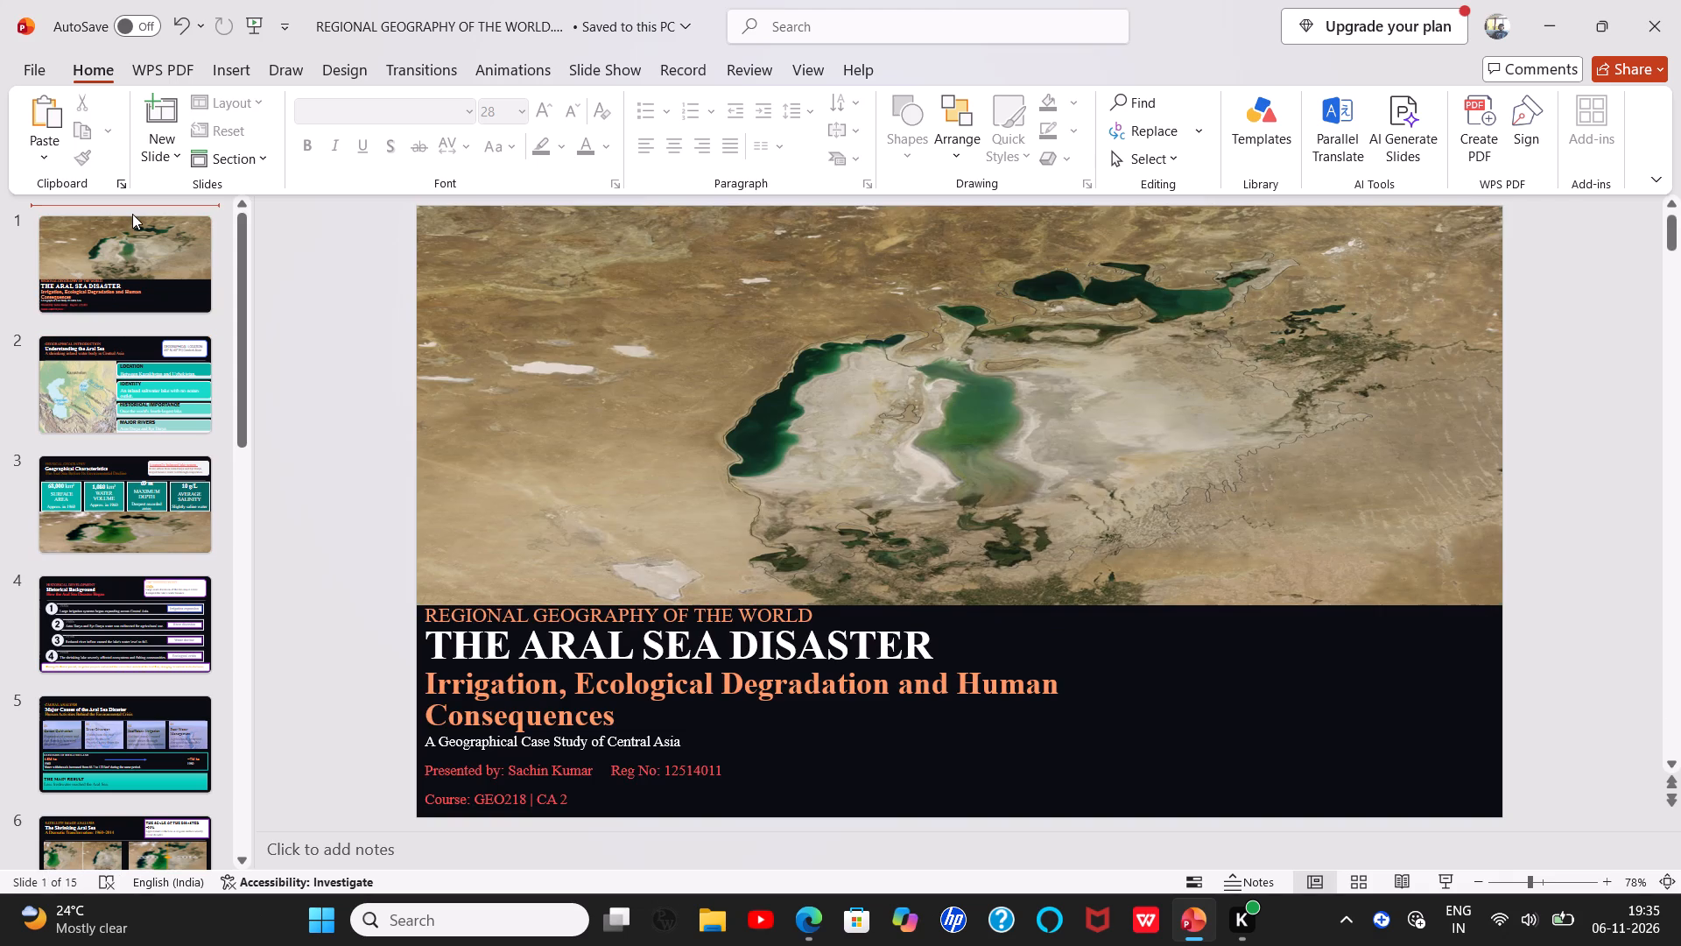
left_click(779, 794)
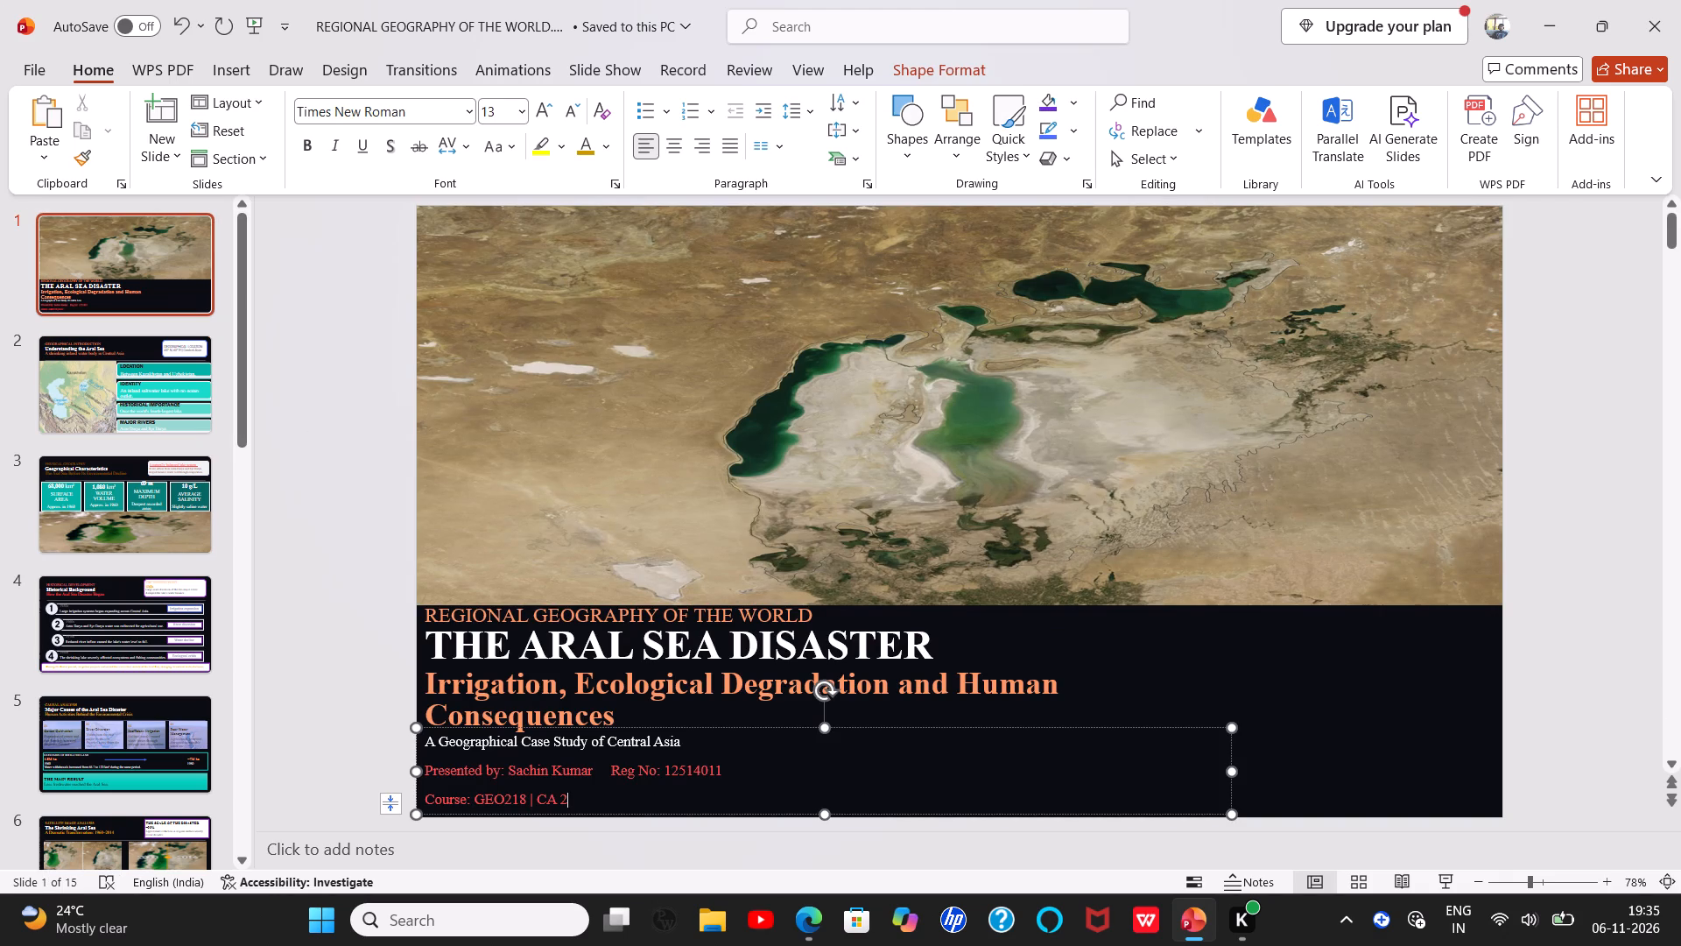
key("Up")
key("Right")
key("Right")
key("Right")
key("Right")
key("Right")
key("Right")
key("Right")
key("Right")
key("Right")
key("Right")
key("Right")
key("Right")
key("Right")
key("Right")
key("Right")
key("Right")
key("Right")
key("Right")
key("Right")
key("Right")
key("Left")
key("Left")
key("space")
key("space")
key("space")
key("space")
key("space")
key("space")
key("space")
key("space")
key("space")
key("space")
key("space")
key("space")
key("space")
key("space")
key("space")
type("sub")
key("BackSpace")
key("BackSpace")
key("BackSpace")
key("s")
Add "Submitted to:" with the instructor's title and name after the registration number on the title slide.
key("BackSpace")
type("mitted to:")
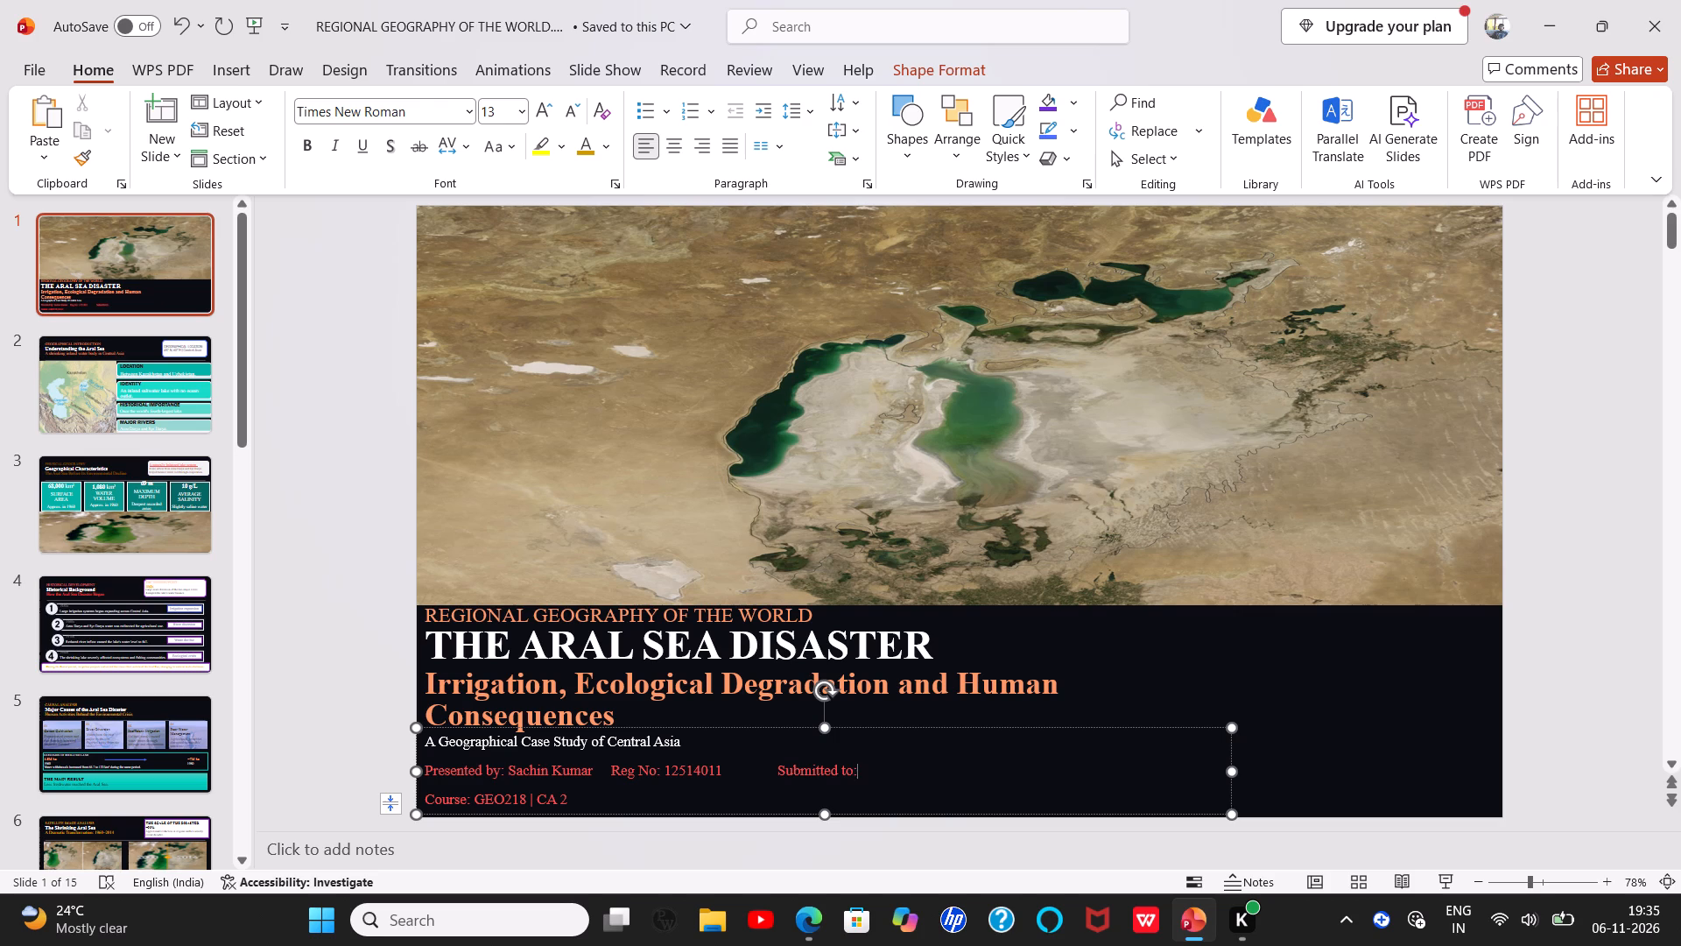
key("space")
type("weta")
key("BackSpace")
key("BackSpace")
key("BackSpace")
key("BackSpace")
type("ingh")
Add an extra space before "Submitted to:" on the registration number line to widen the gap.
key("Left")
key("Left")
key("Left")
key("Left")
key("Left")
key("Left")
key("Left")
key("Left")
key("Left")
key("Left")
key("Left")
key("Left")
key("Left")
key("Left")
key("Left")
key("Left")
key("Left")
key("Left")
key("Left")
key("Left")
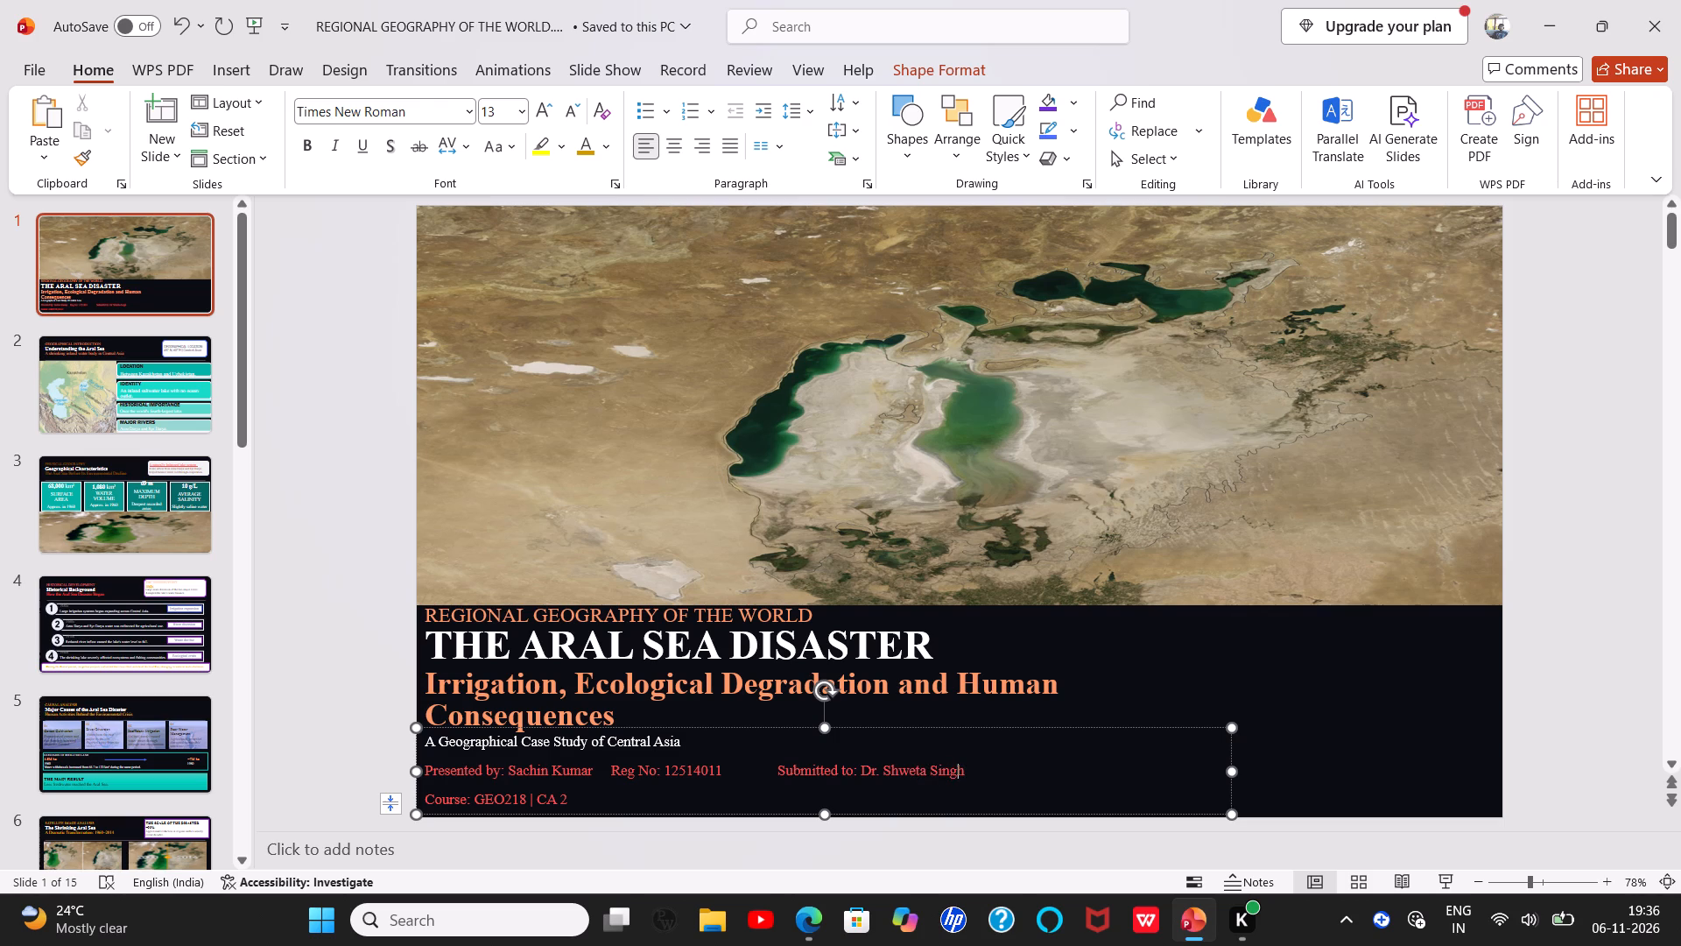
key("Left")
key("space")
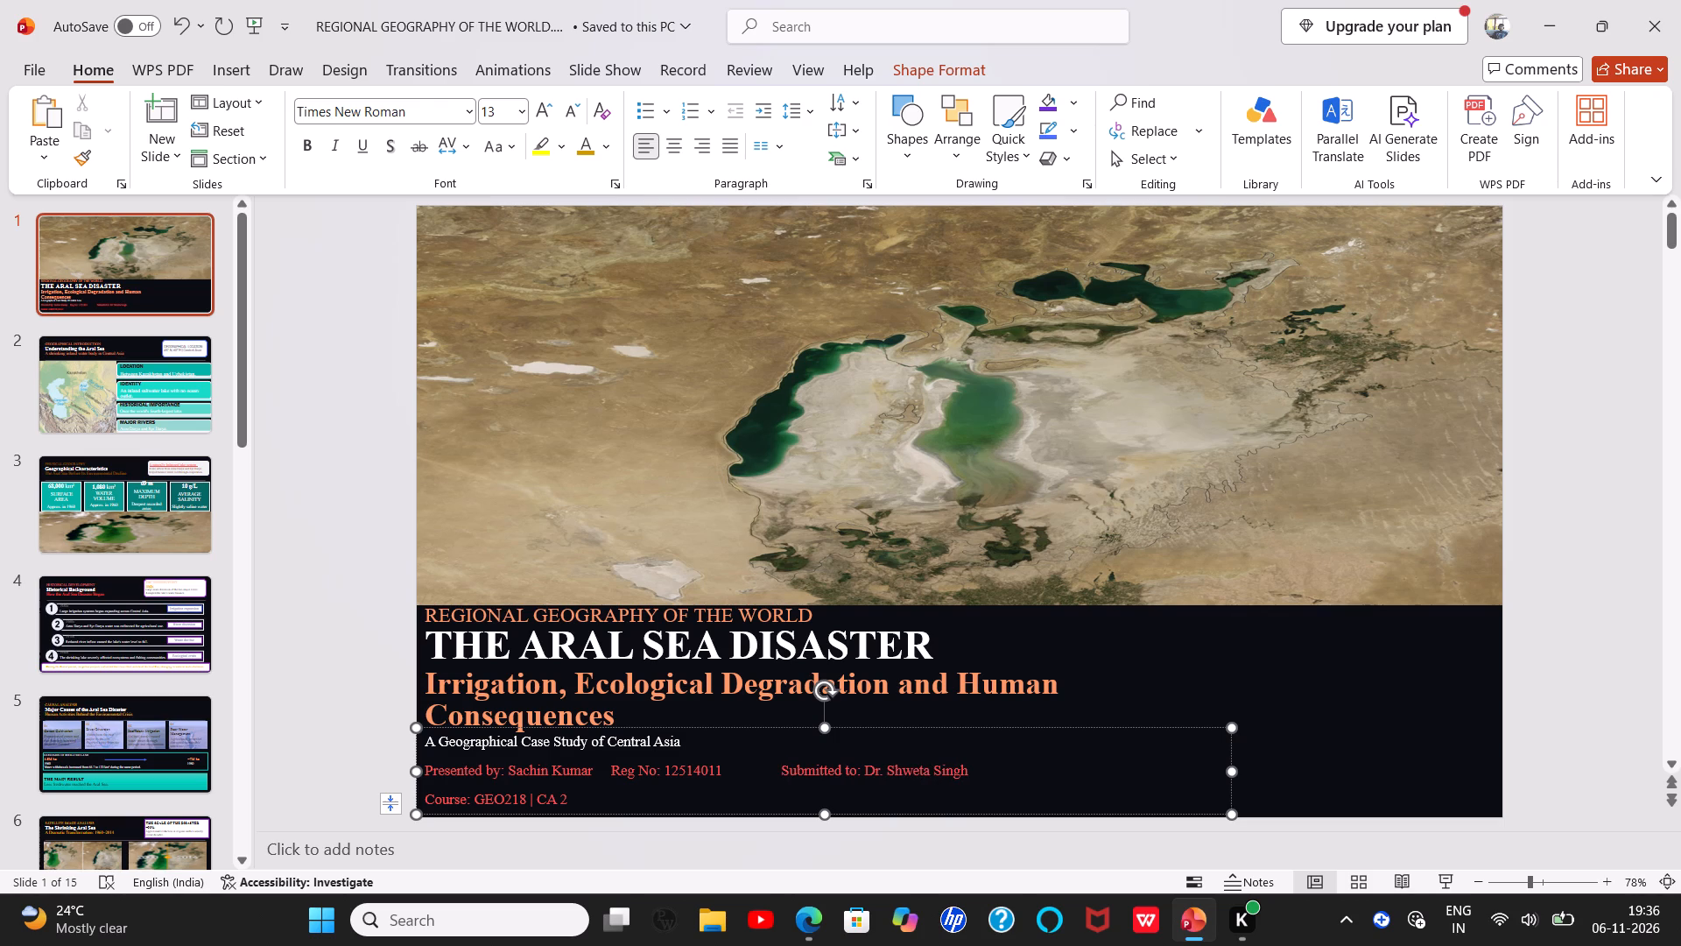
Copy the "Submitted to:" text with the instructor's name to the Course line, ten spaces after "CA 2".
left_click_drag(784, 765, 999, 769)
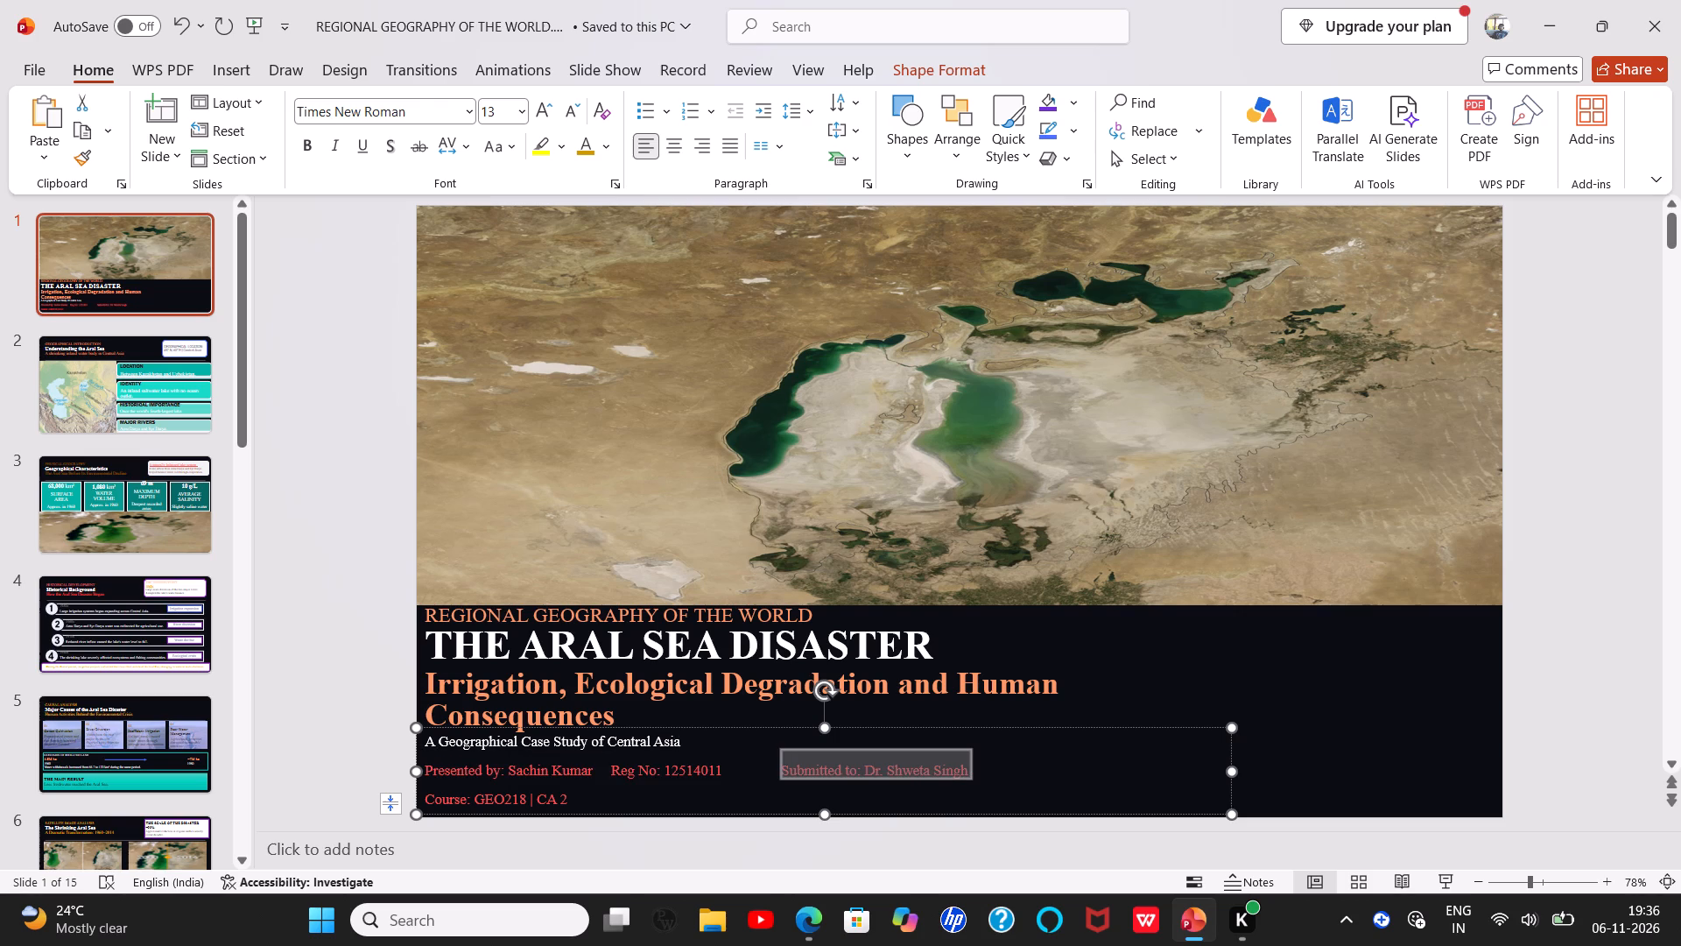
left_click_drag(999, 769, 995, 775)
key("ctrl+c")
left_click(752, 808)
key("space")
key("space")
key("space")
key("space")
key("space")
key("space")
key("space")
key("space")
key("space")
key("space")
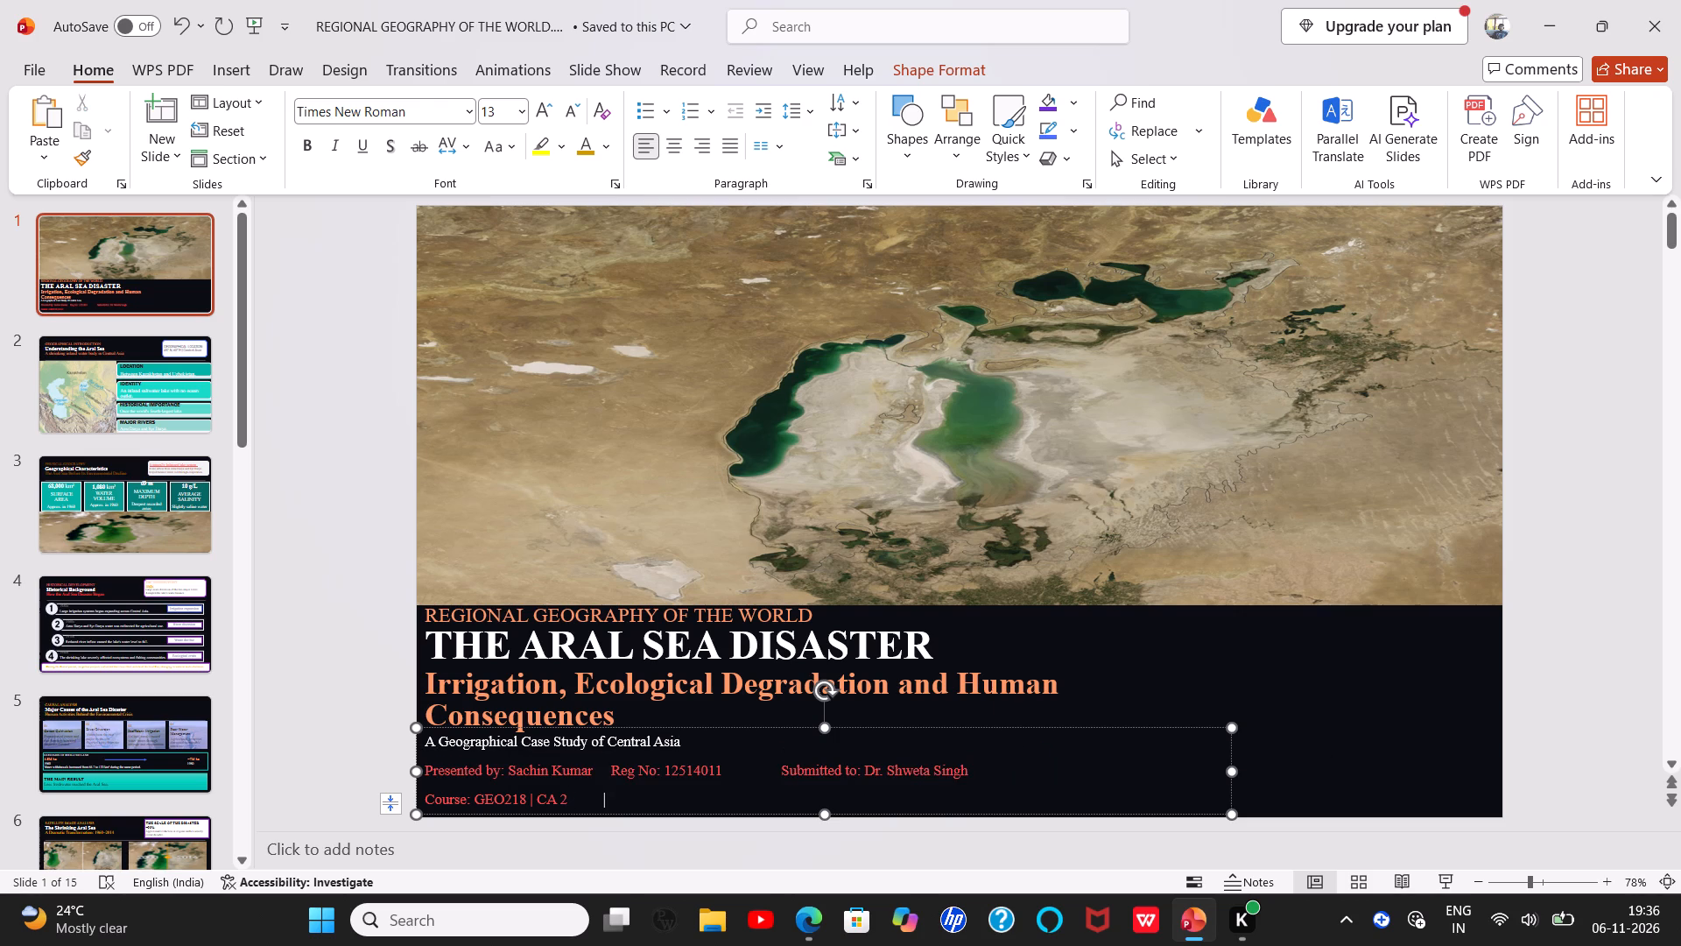
key("ctrl+v")
Delete the original "Submitted to:" text from the registration number line, keeping "Course: GEO218 | CA 2" on its own line.
left_click_drag(976, 768, 784, 765)
key("BackSpace")
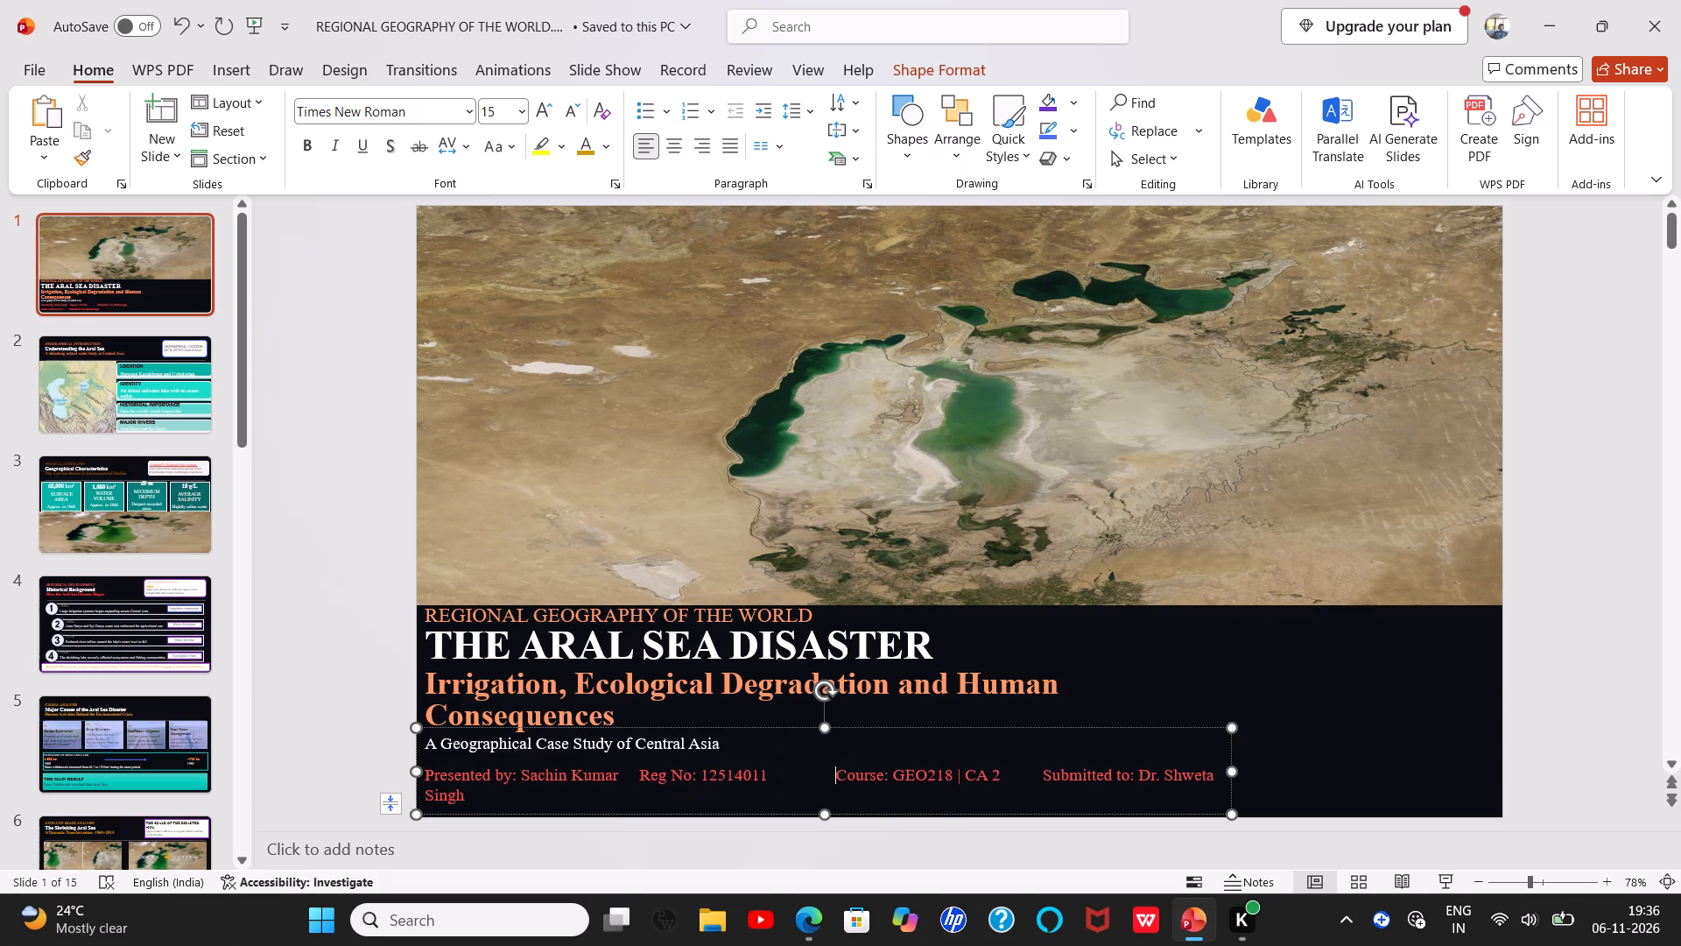
key("Return")
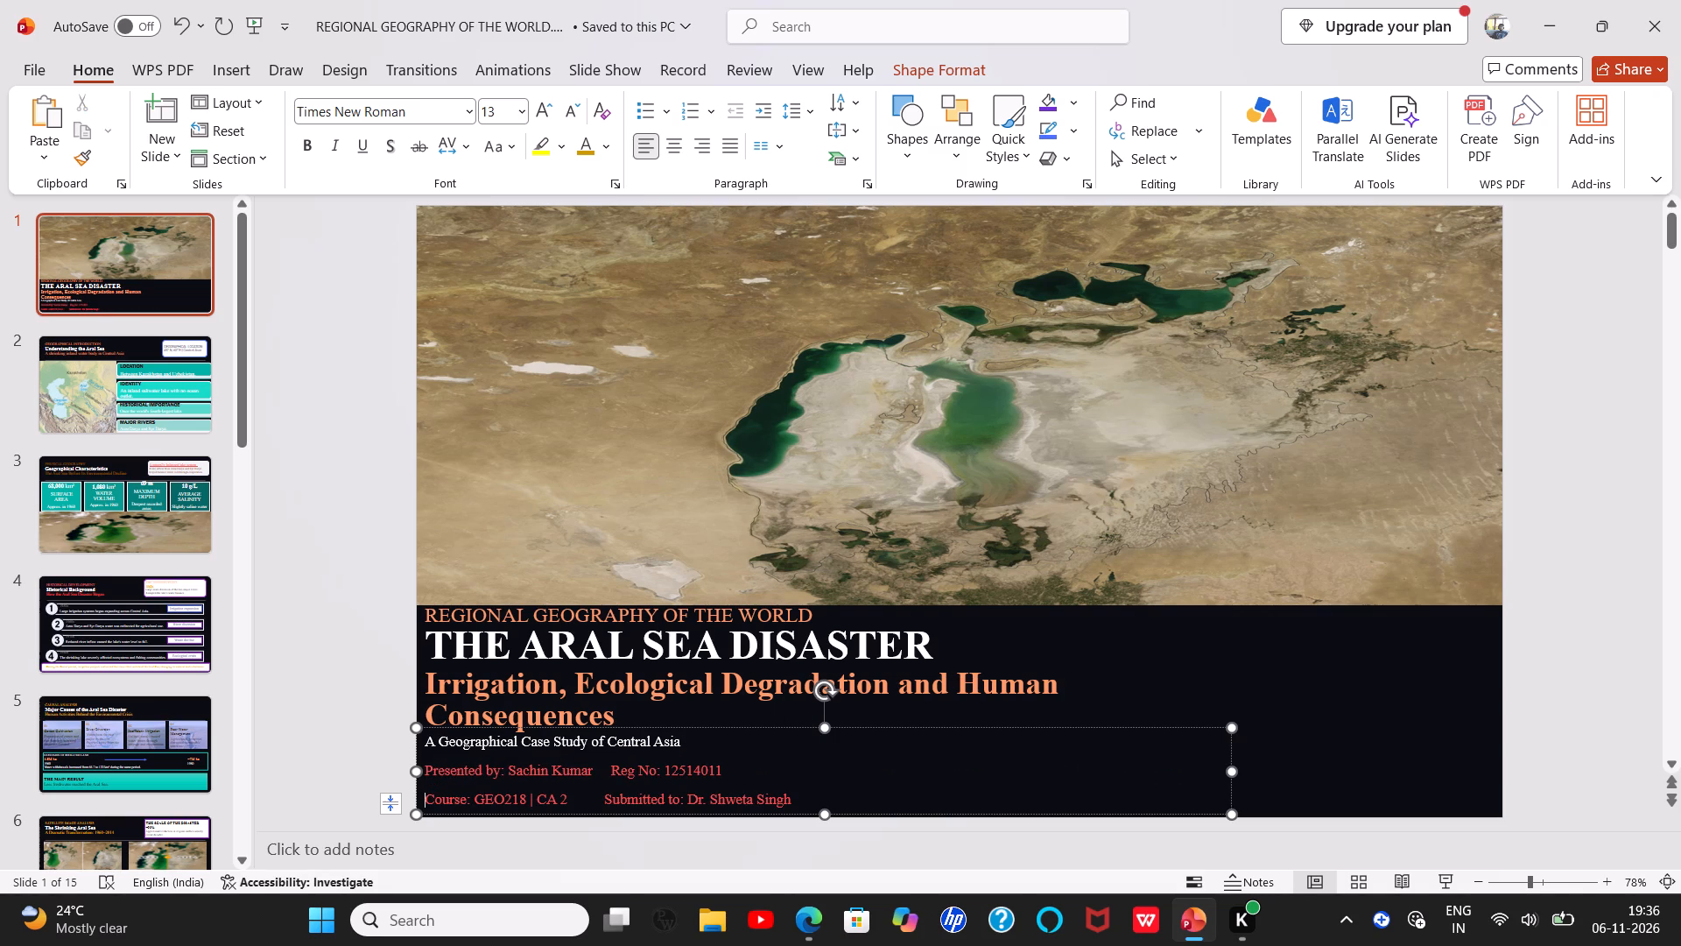
Add two spaces before "Submitted to:" on the Course line so it lines up under "Reg No:".
left_click(610, 798)
key("Left")
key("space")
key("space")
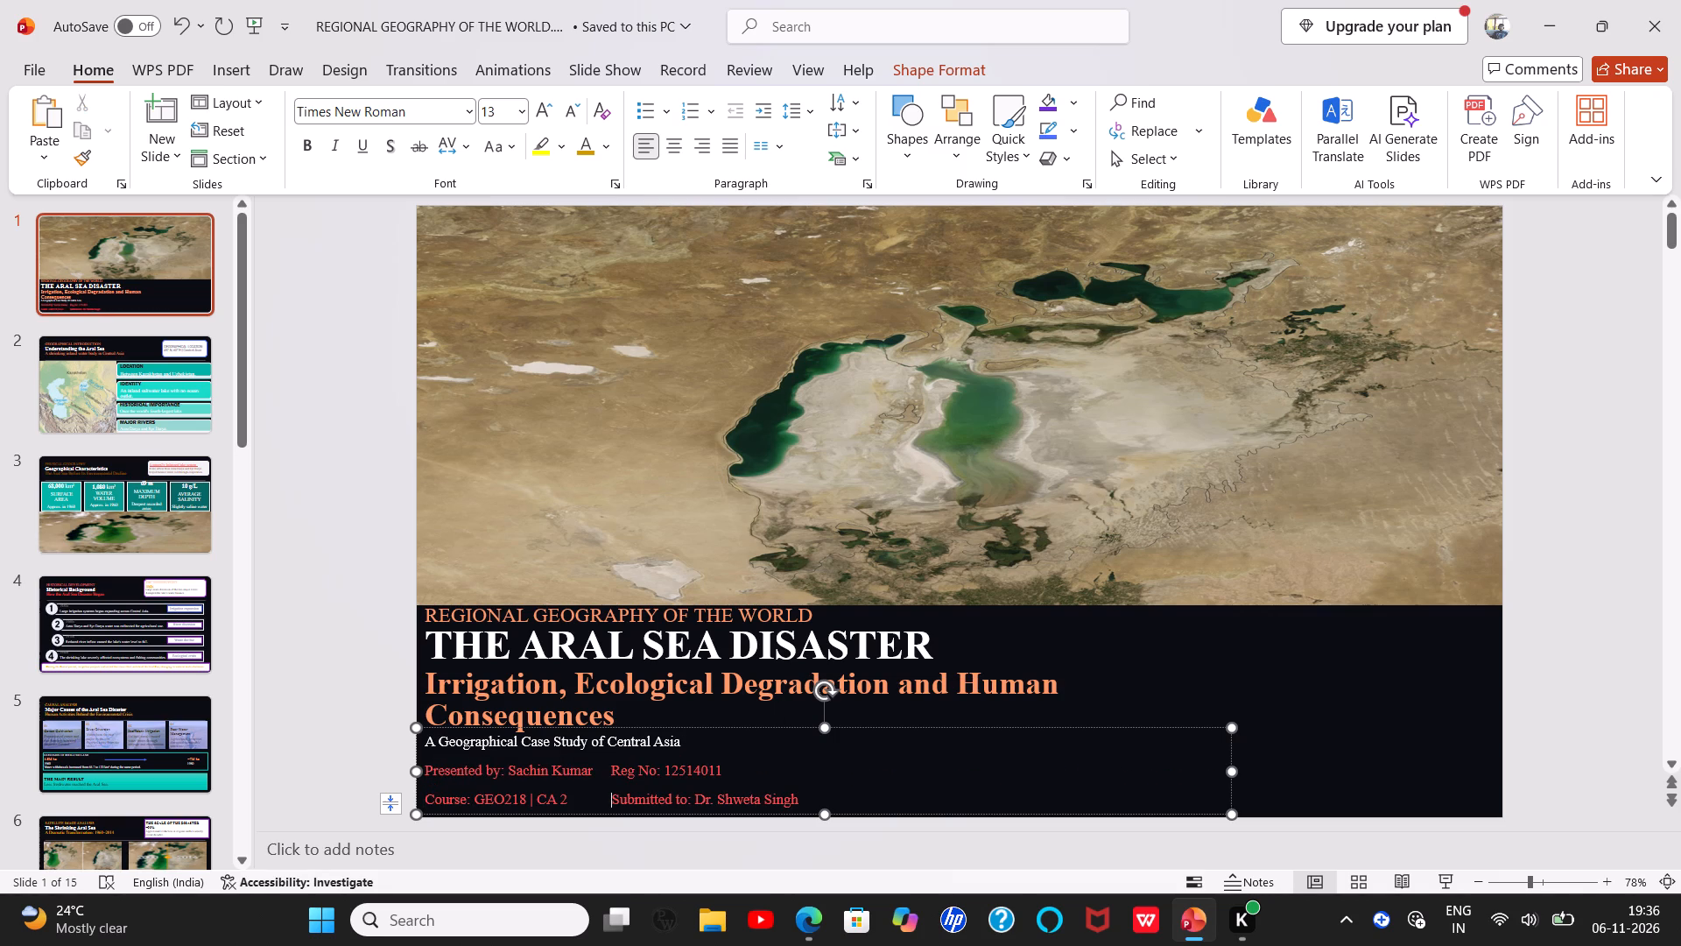
left_click(1106, 703)
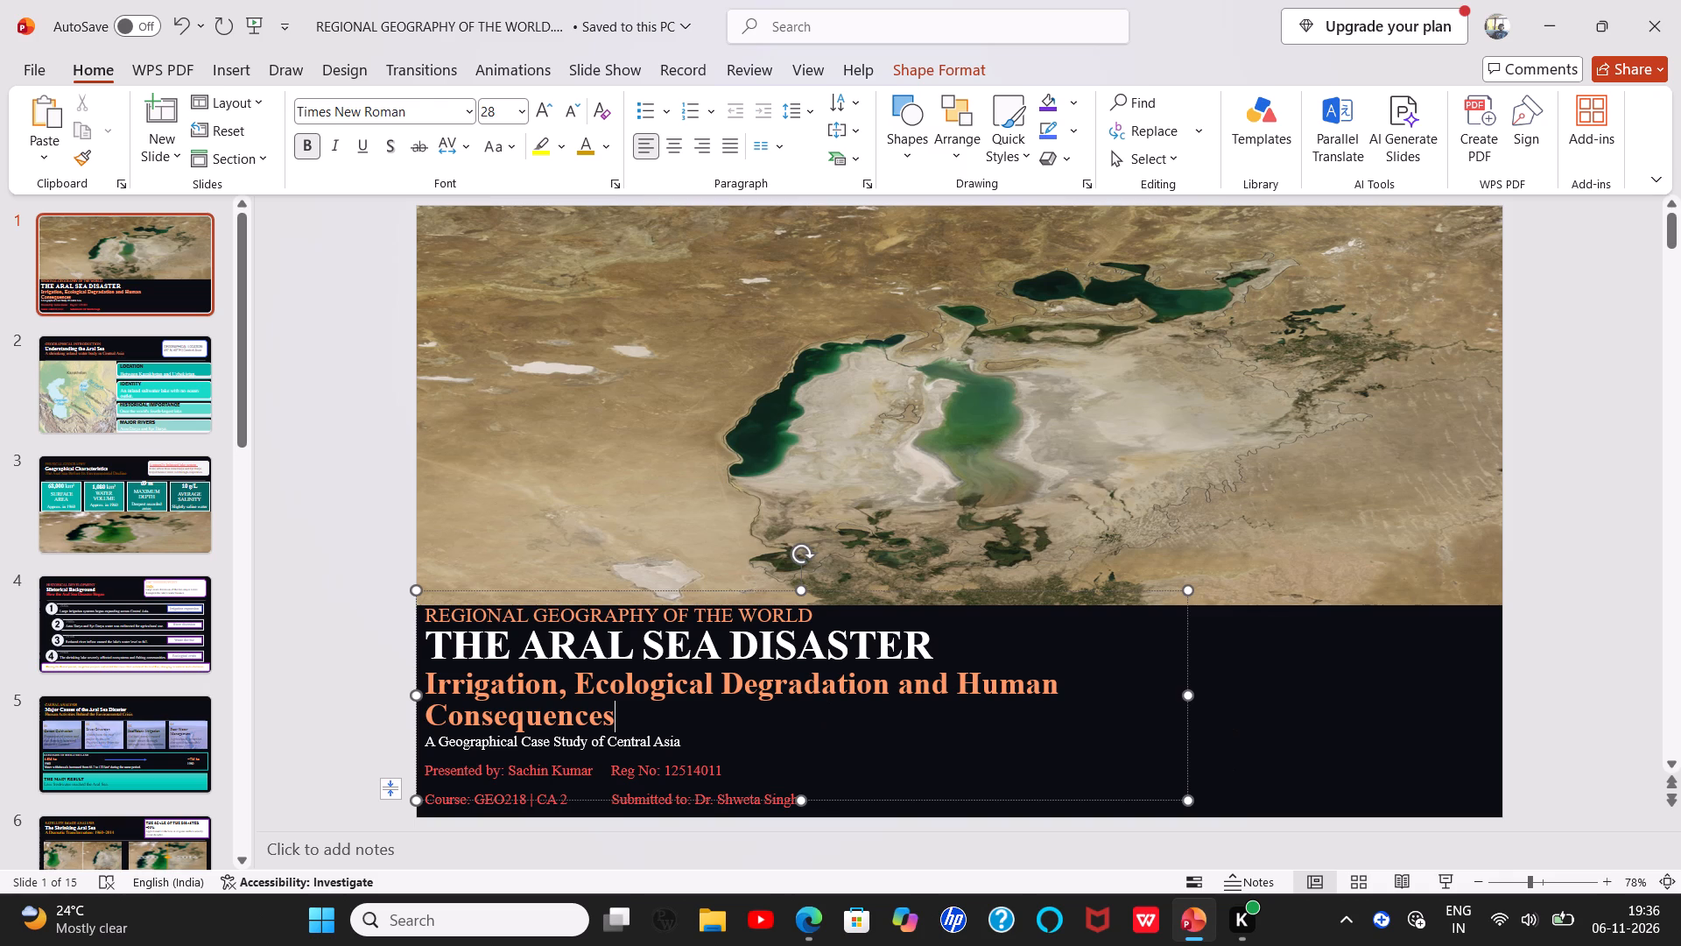
Set the "A Geographical Case Study of Central Asia" line on the title slide to 14 pt.
left_click_drag(426, 740, 692, 745)
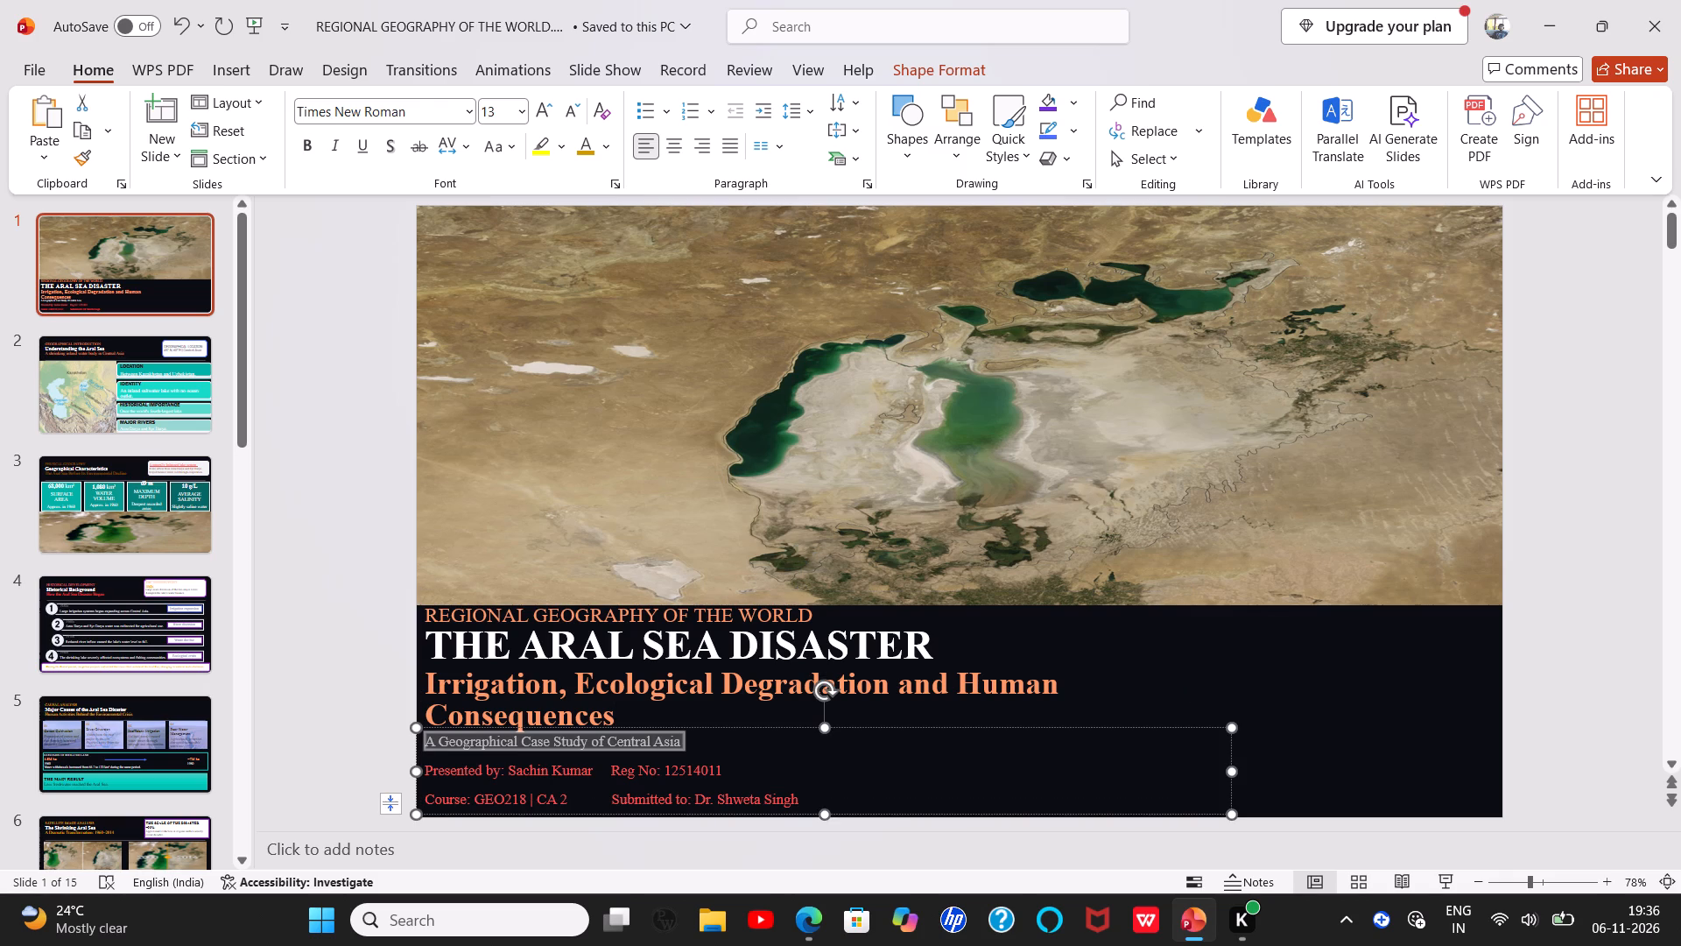
left_click_drag(692, 745, 696, 745)
left_click(876, 678)
left_click(876, 678)
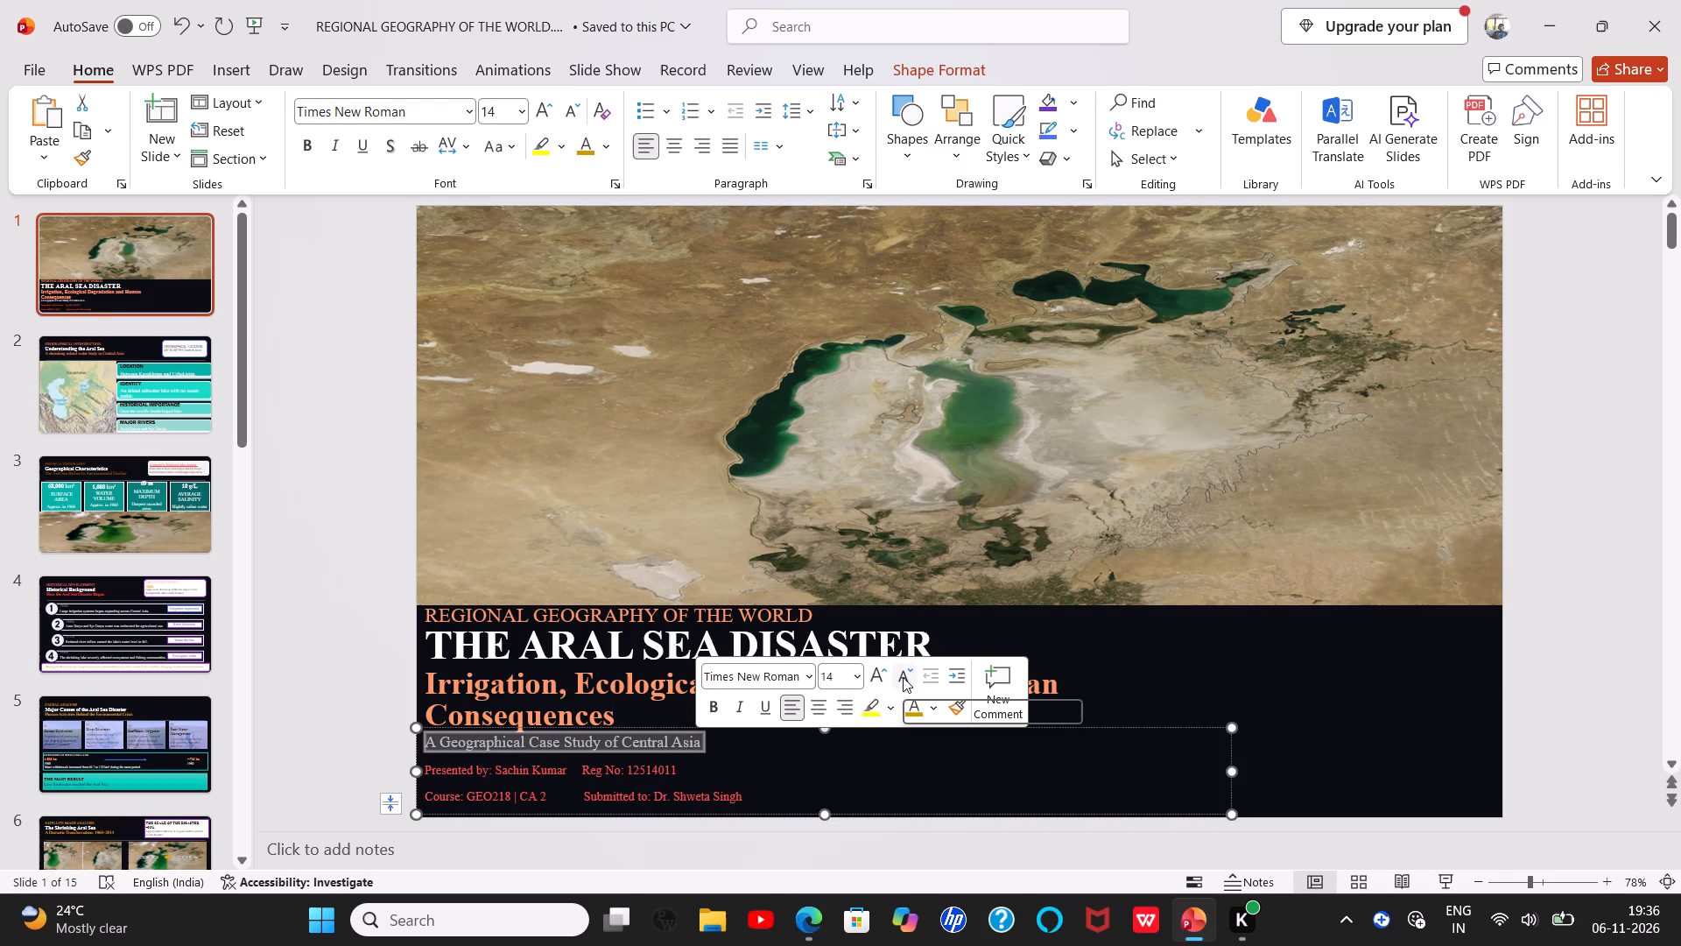
left_click(903, 677)
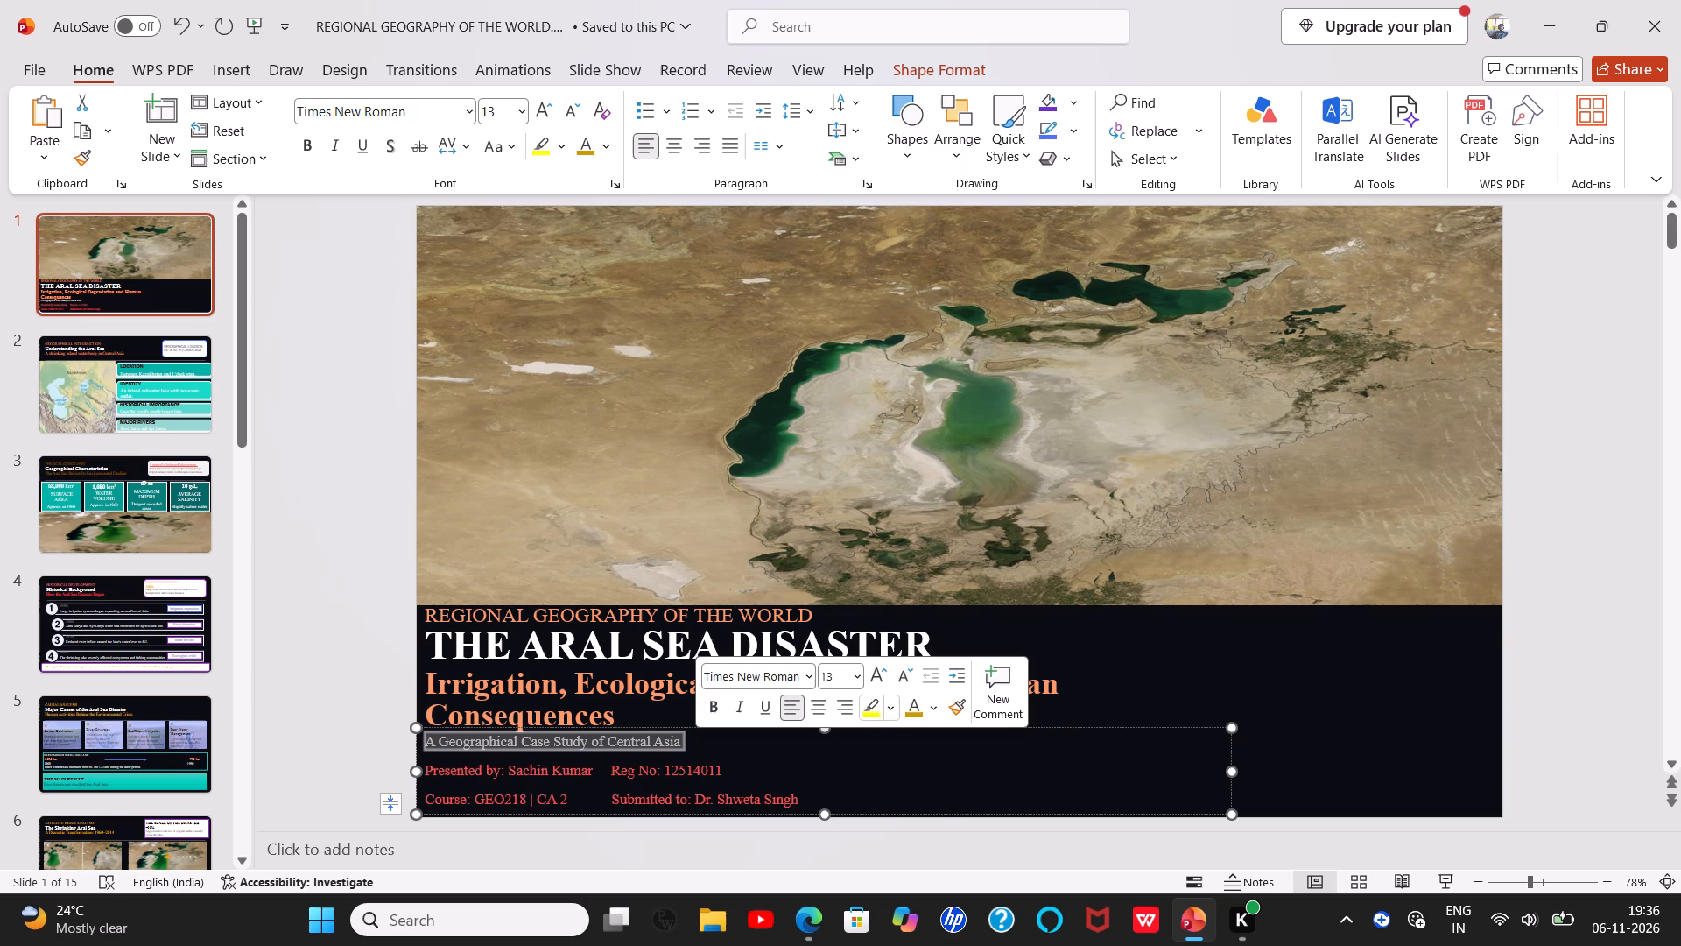
left_click(872, 670)
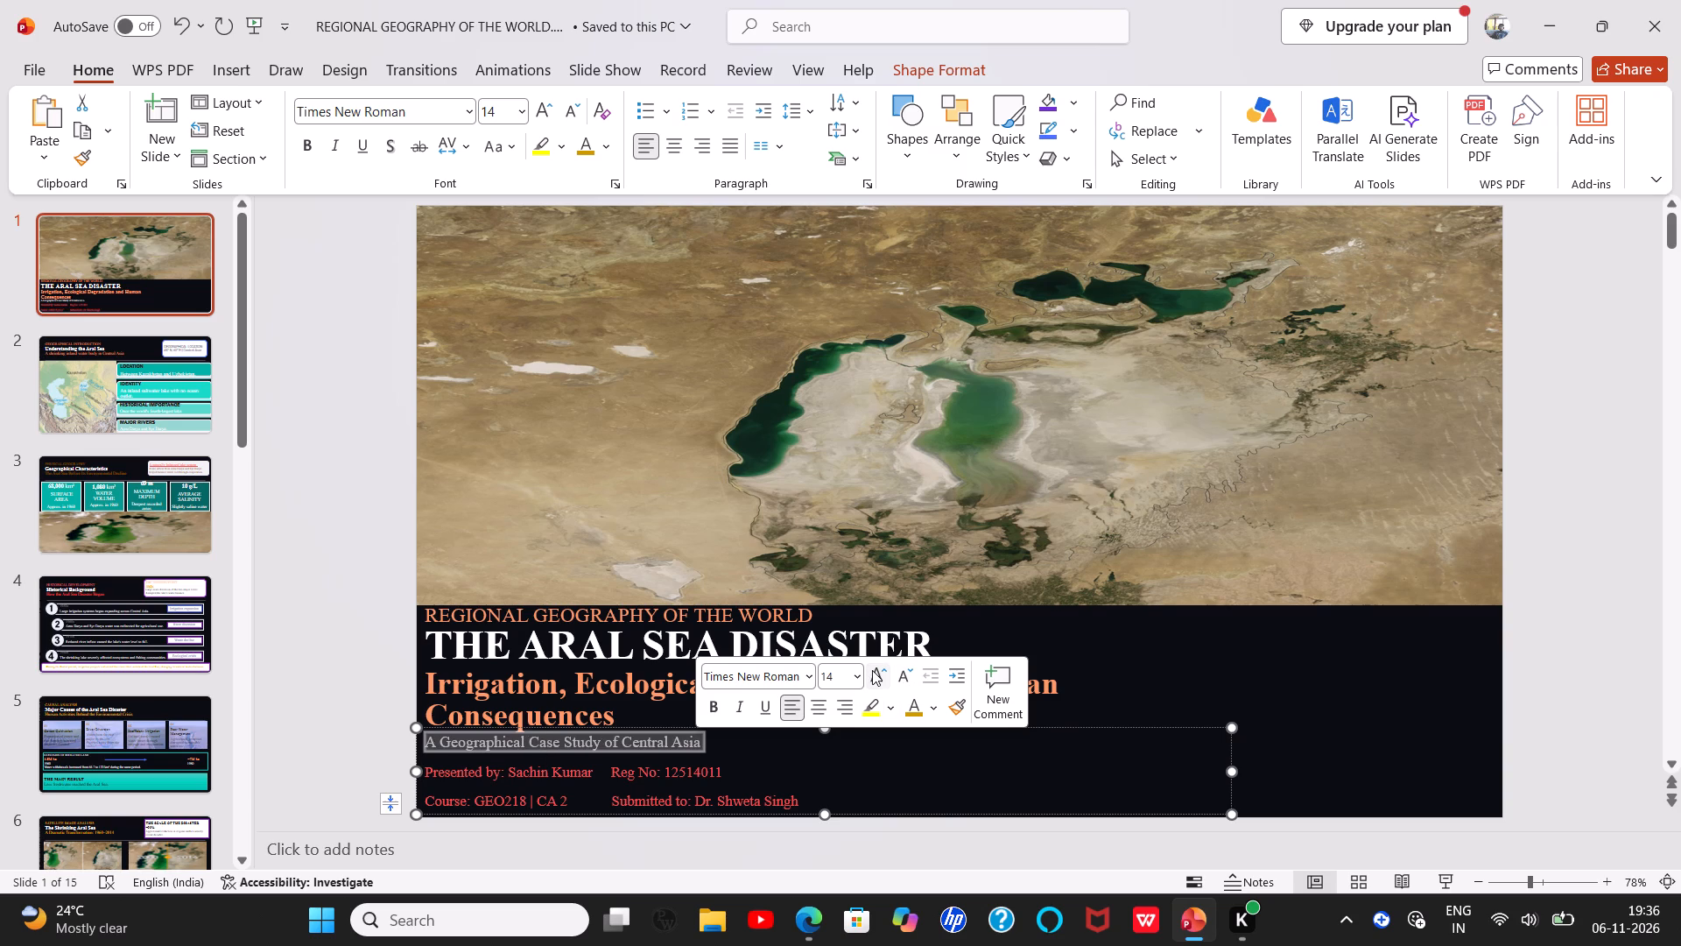
left_click(391, 724)
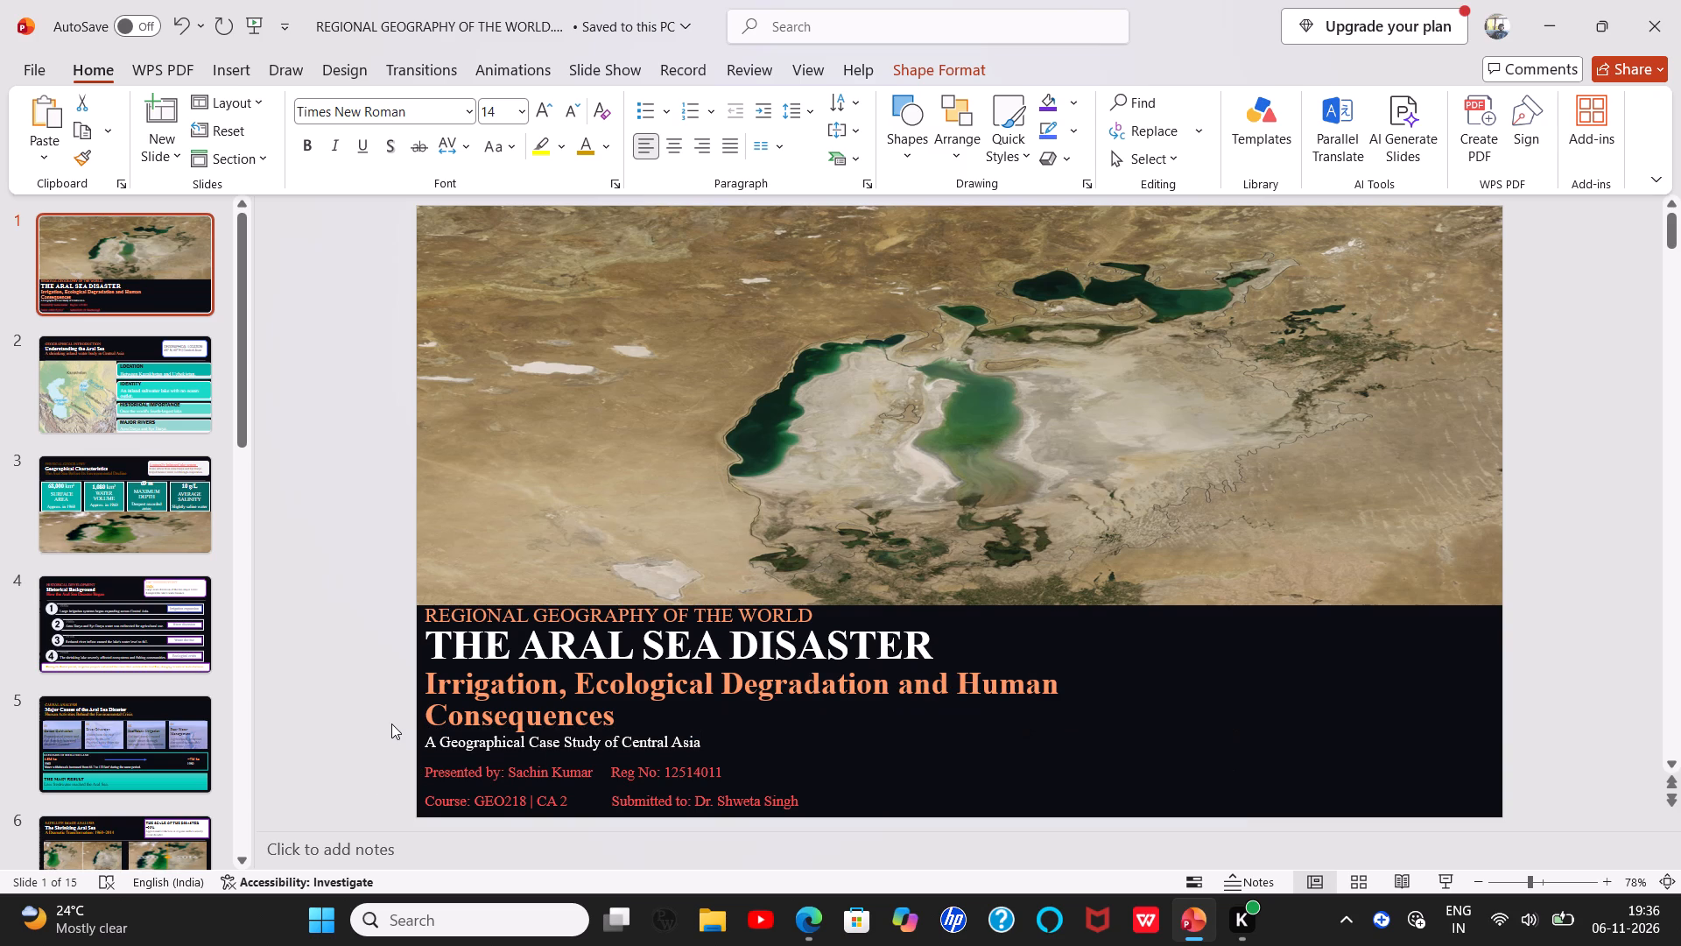
left_click(360, 518)
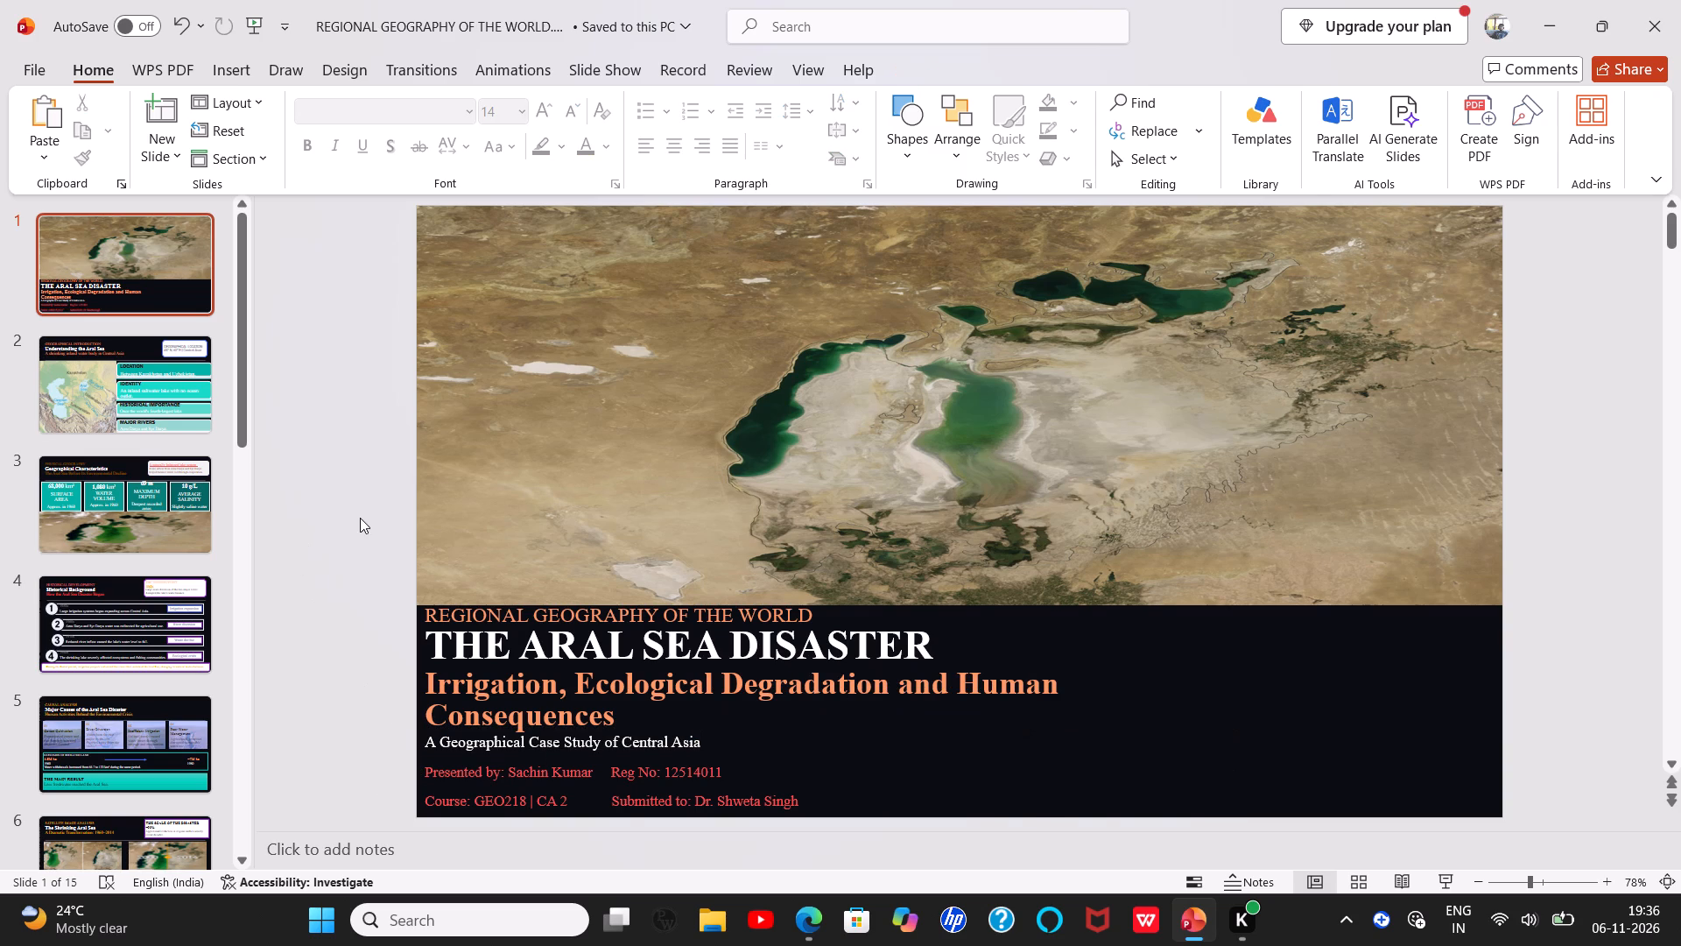
Review the slides in order from the title slide through the closing slides, checking for unfinished or empty ones.
key("Right")
key("Right")
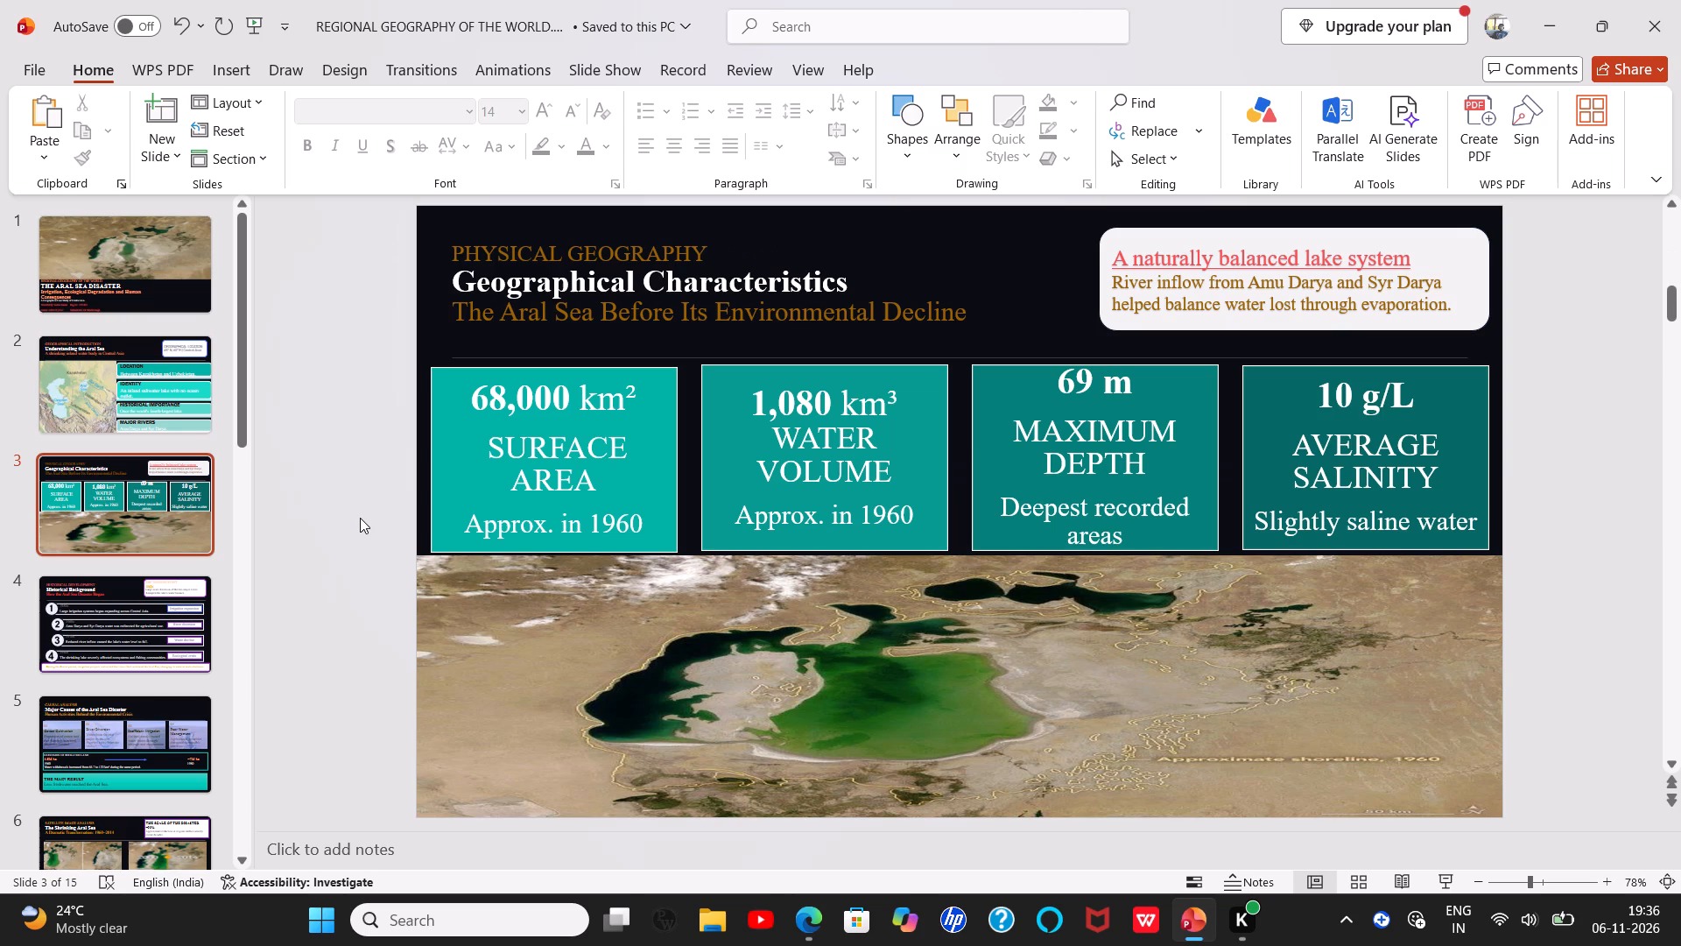
key("Right")
key("Left")
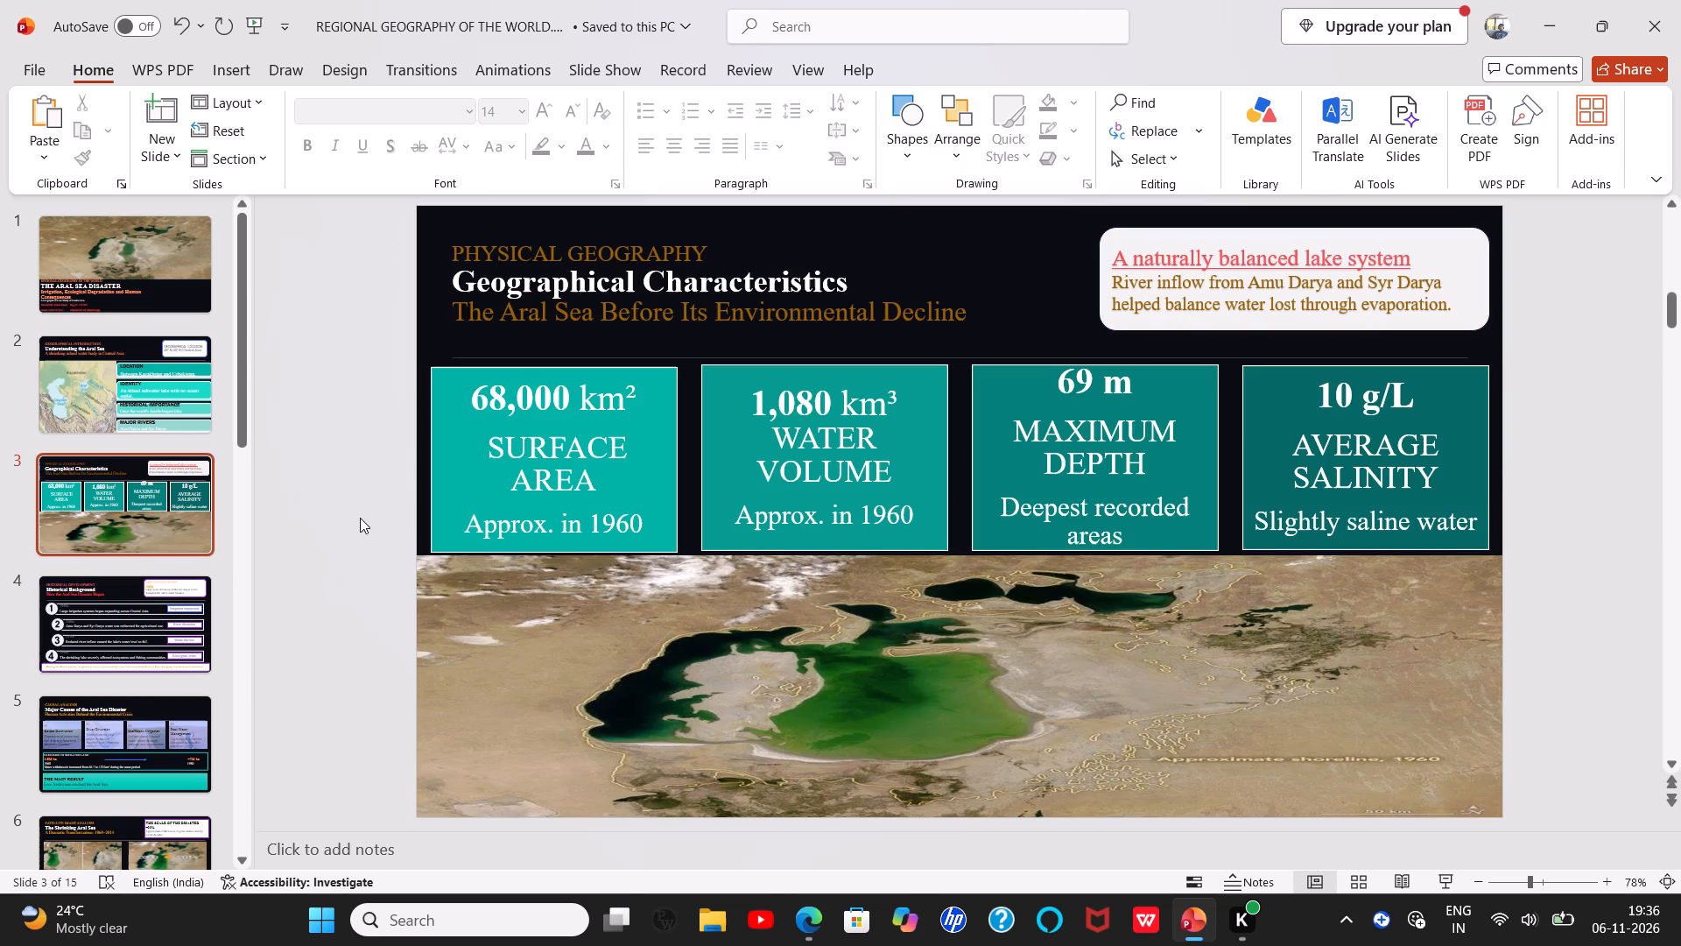
key("Right")
key("Right")
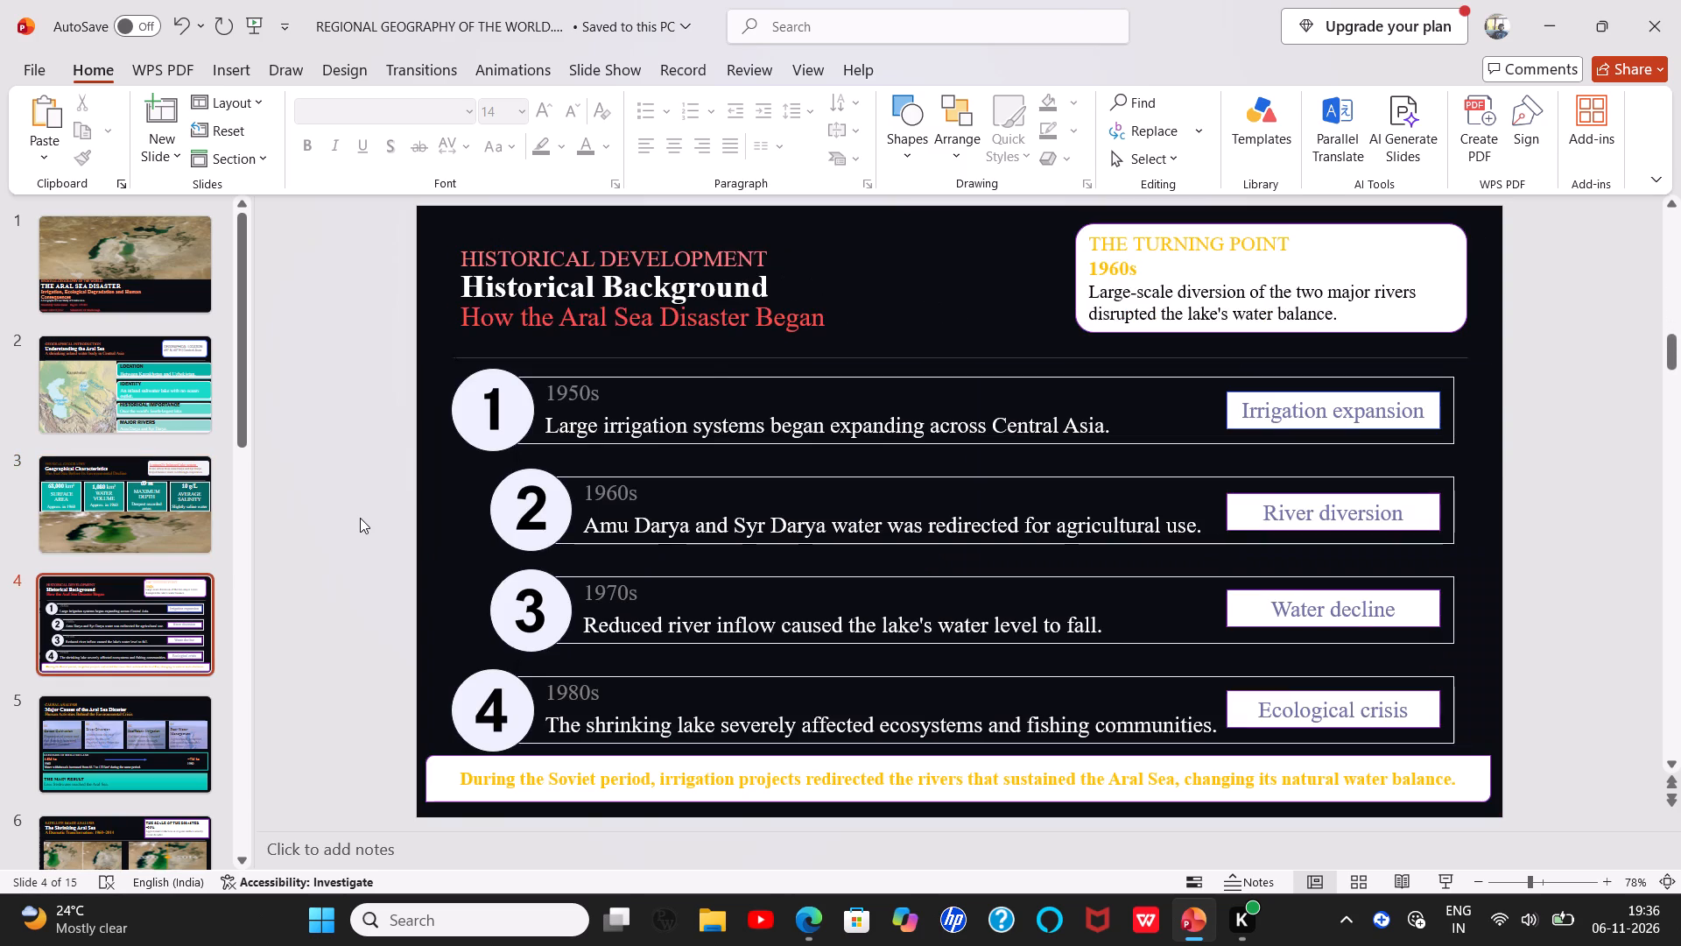
key("Right")
key("Right")
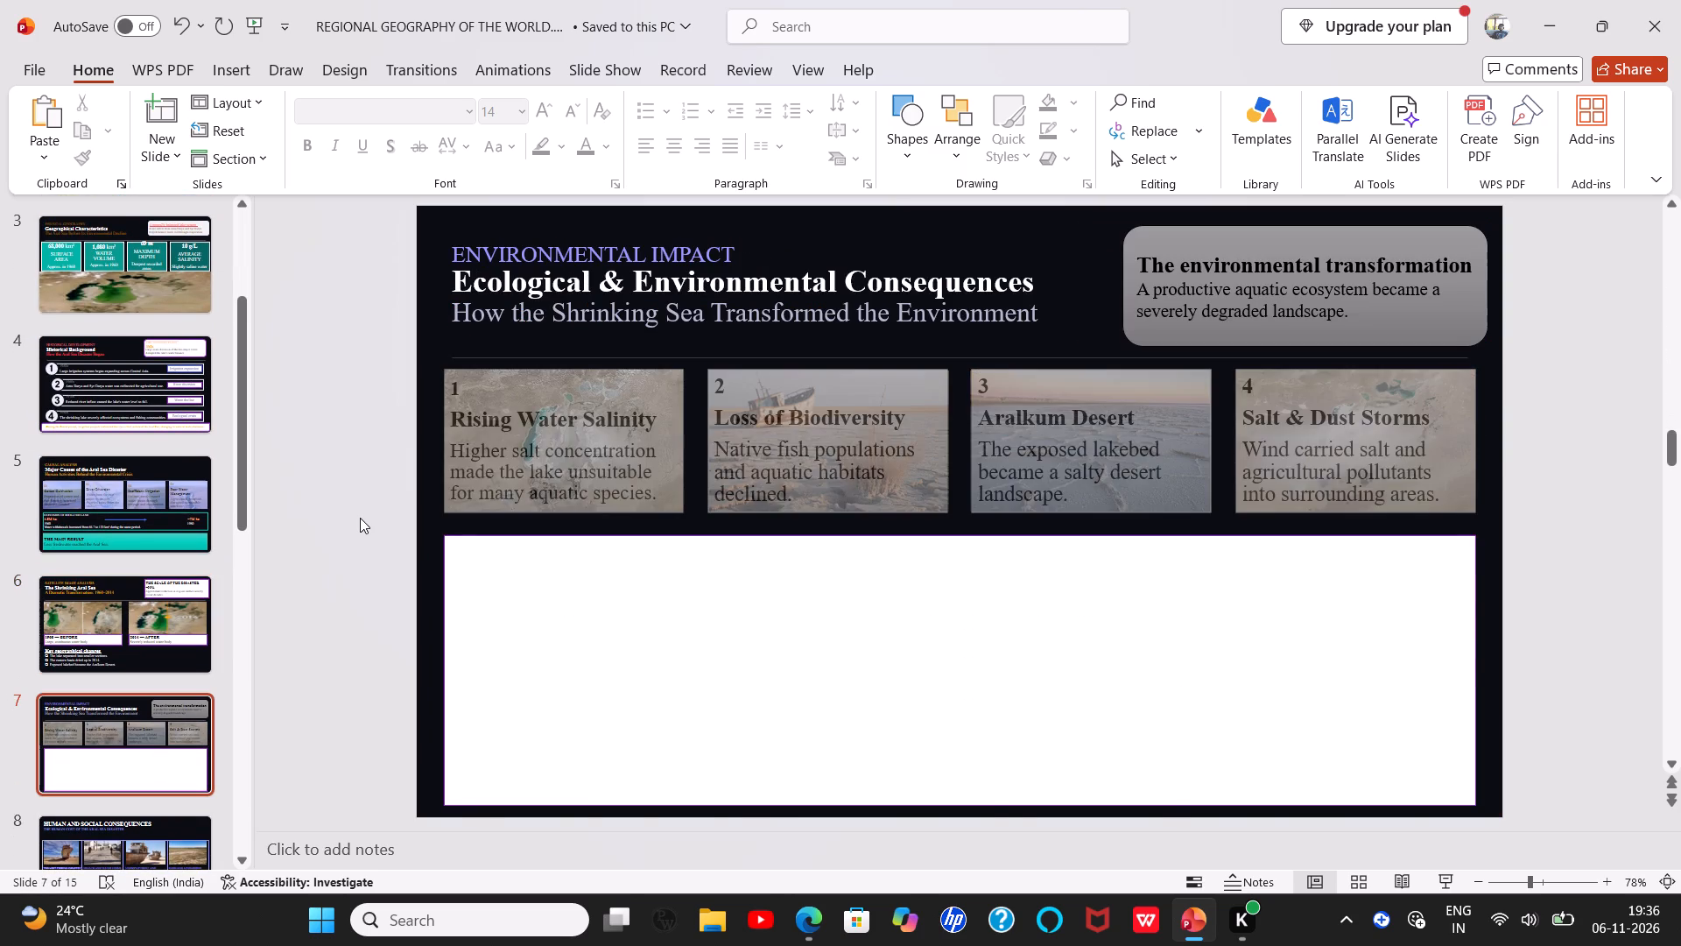
key("Right")
key("Right")
key("Right")
key("Right")
key("Right")
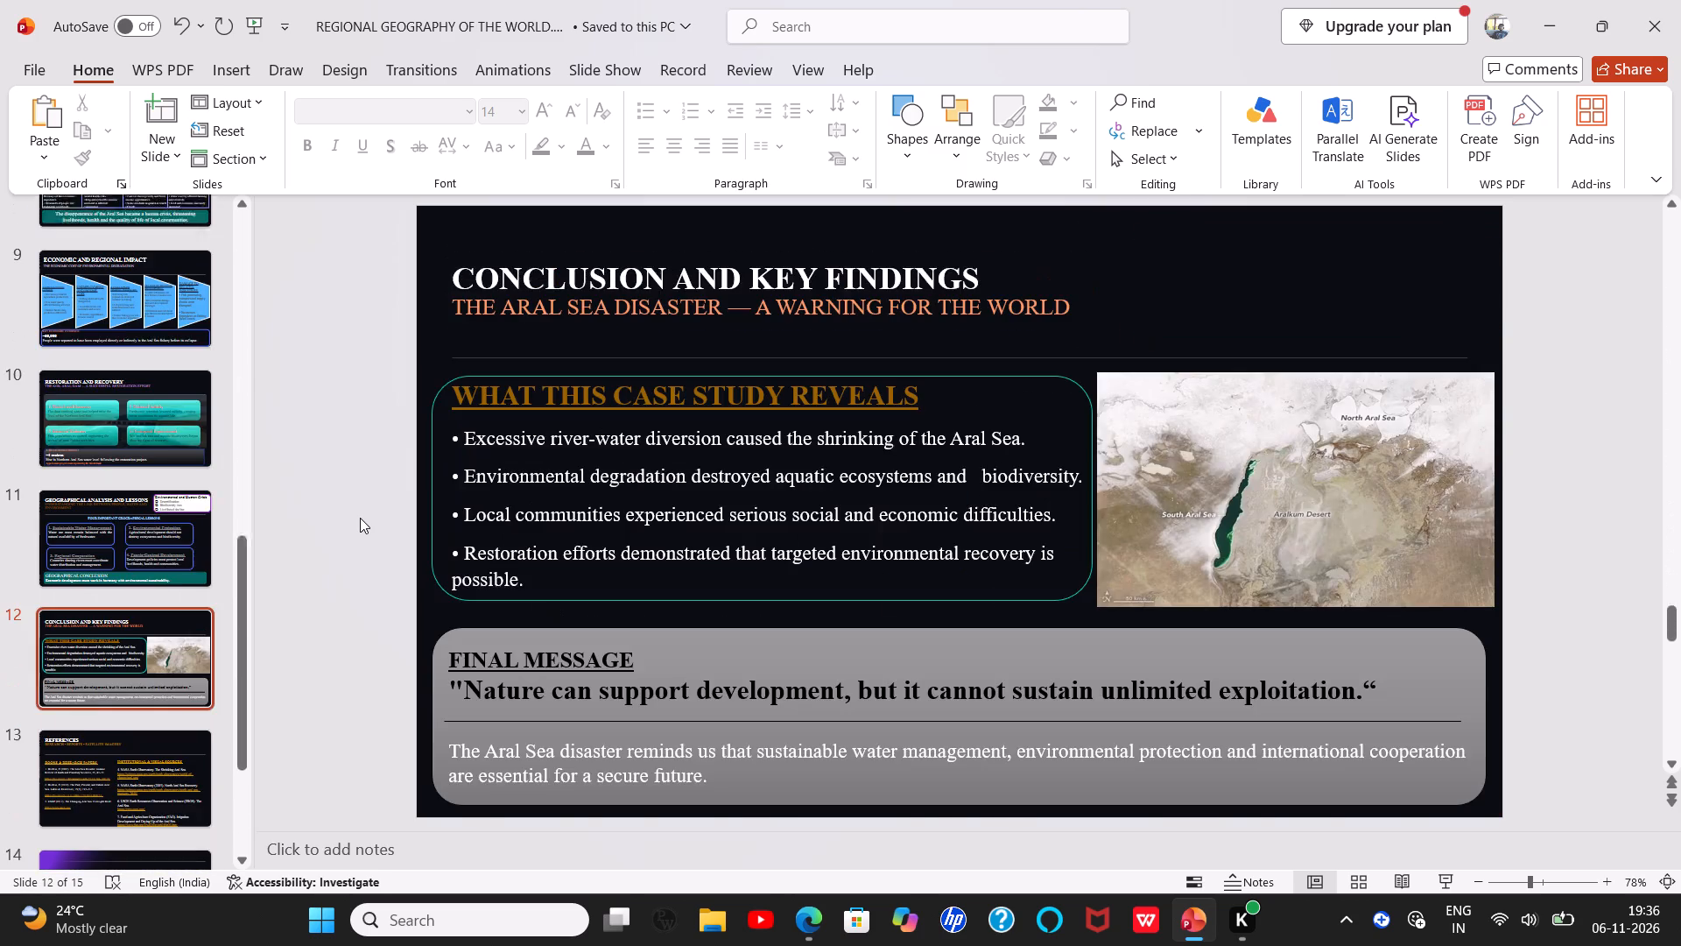
key("Right")
key("Right")
key("Right")
key("Left")
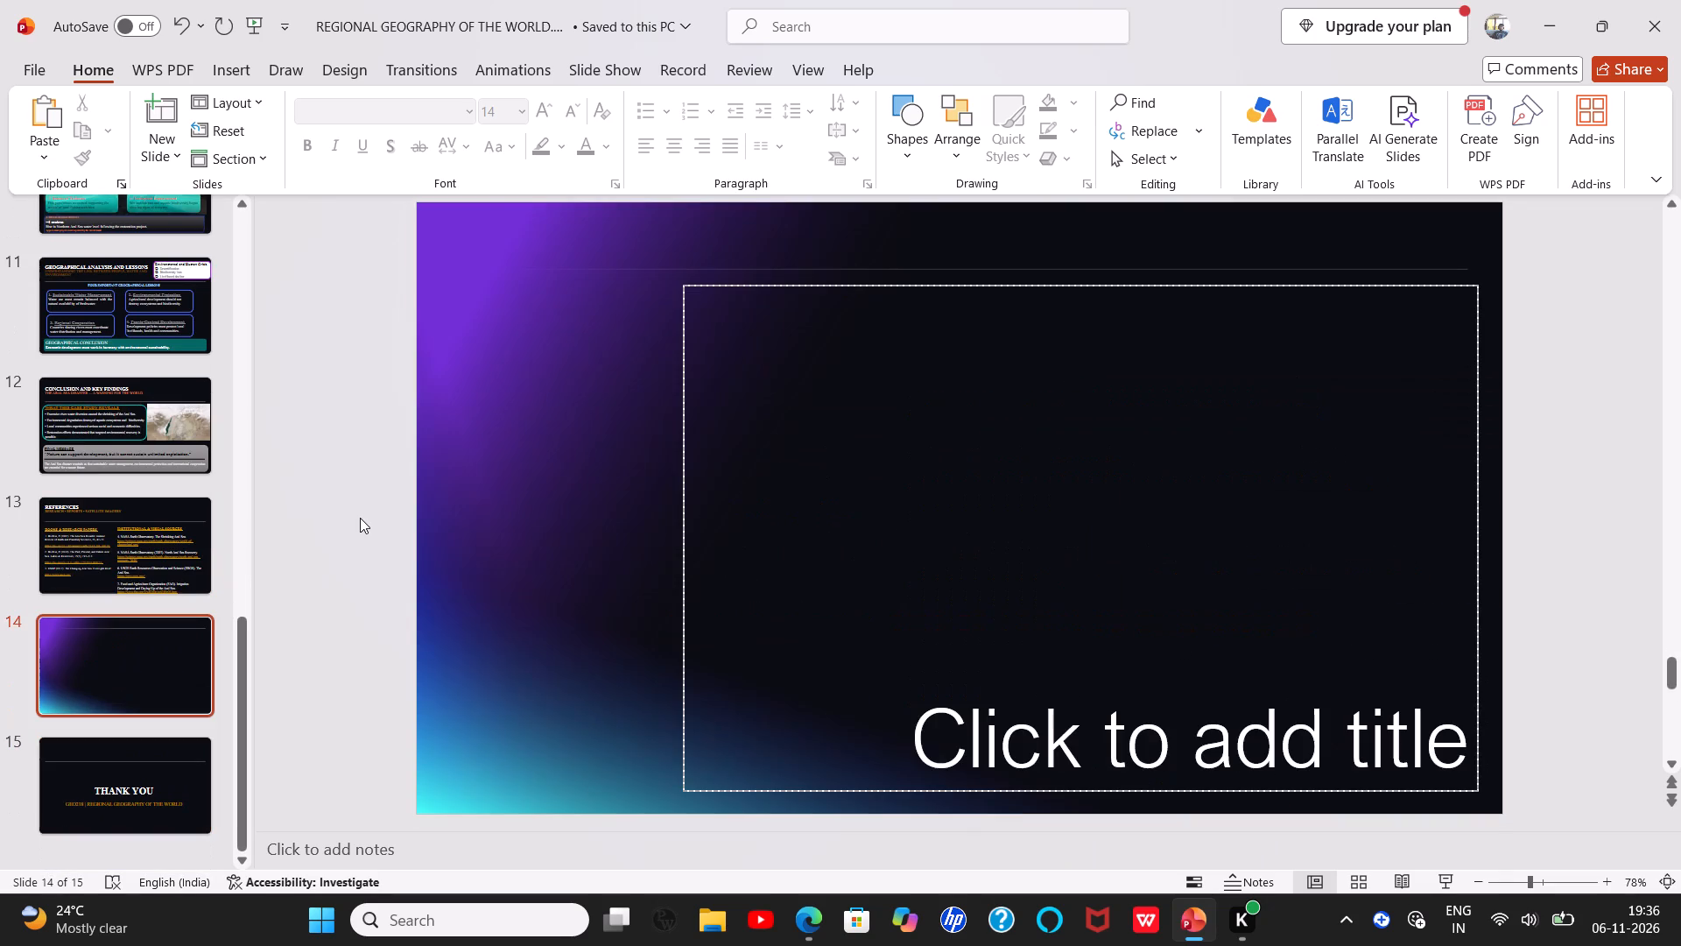
Cut the empty slide 14 that sits between the References slide and the THANK YOU slide.
right_click(139, 680)
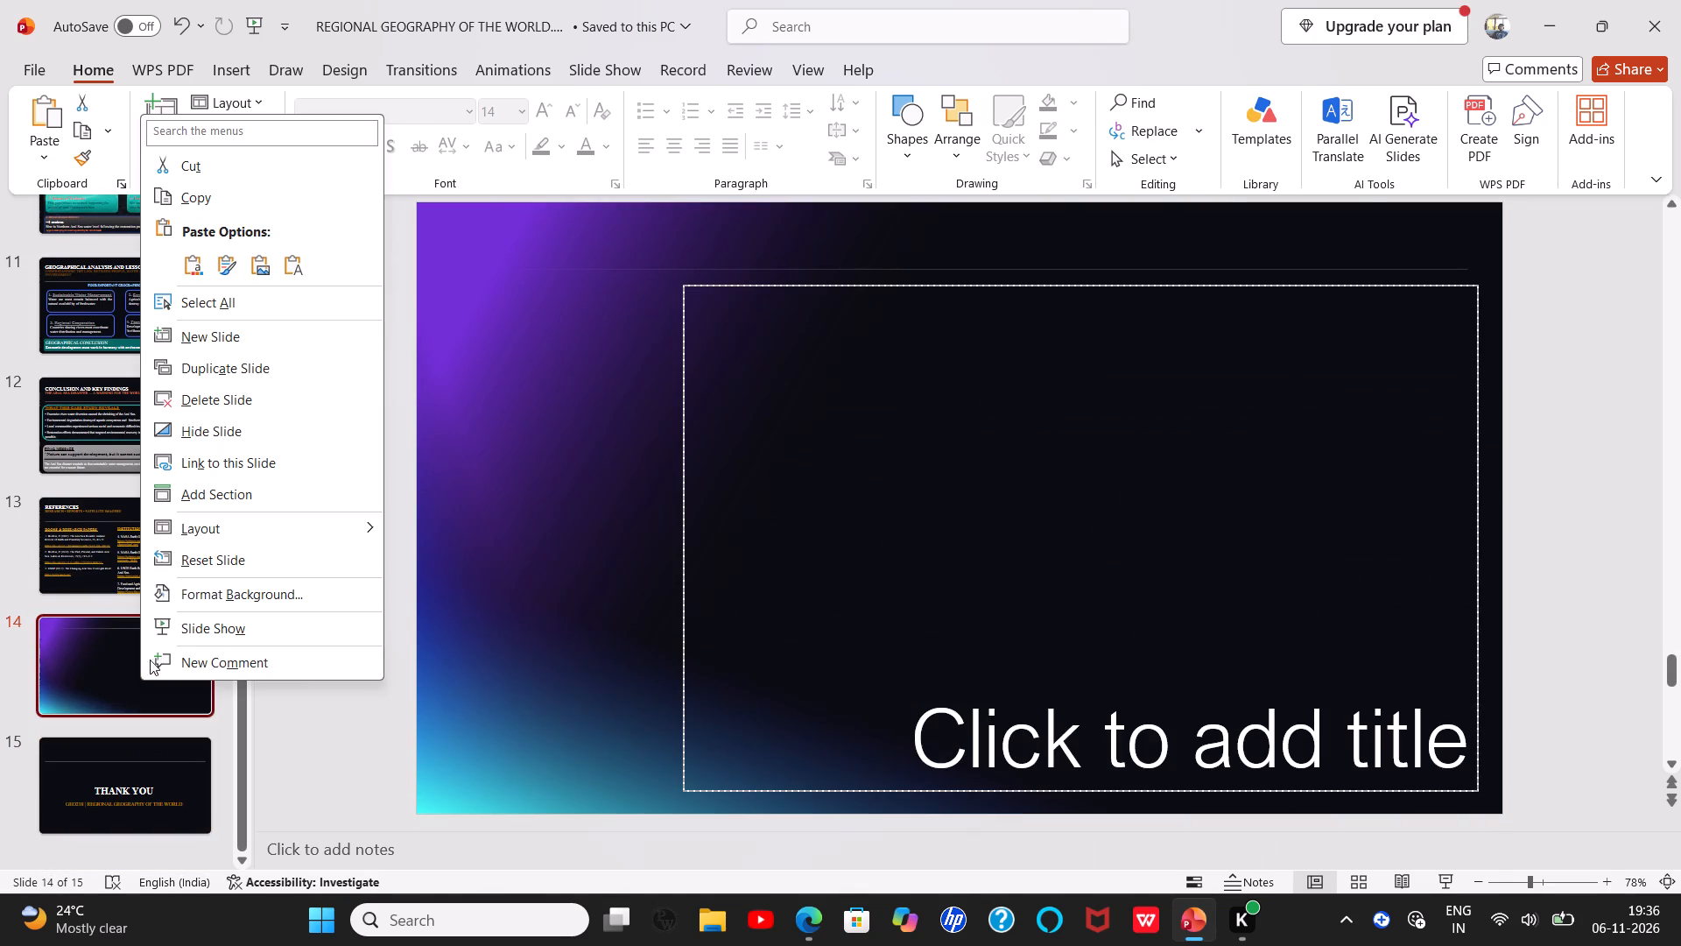
left_click(202, 157)
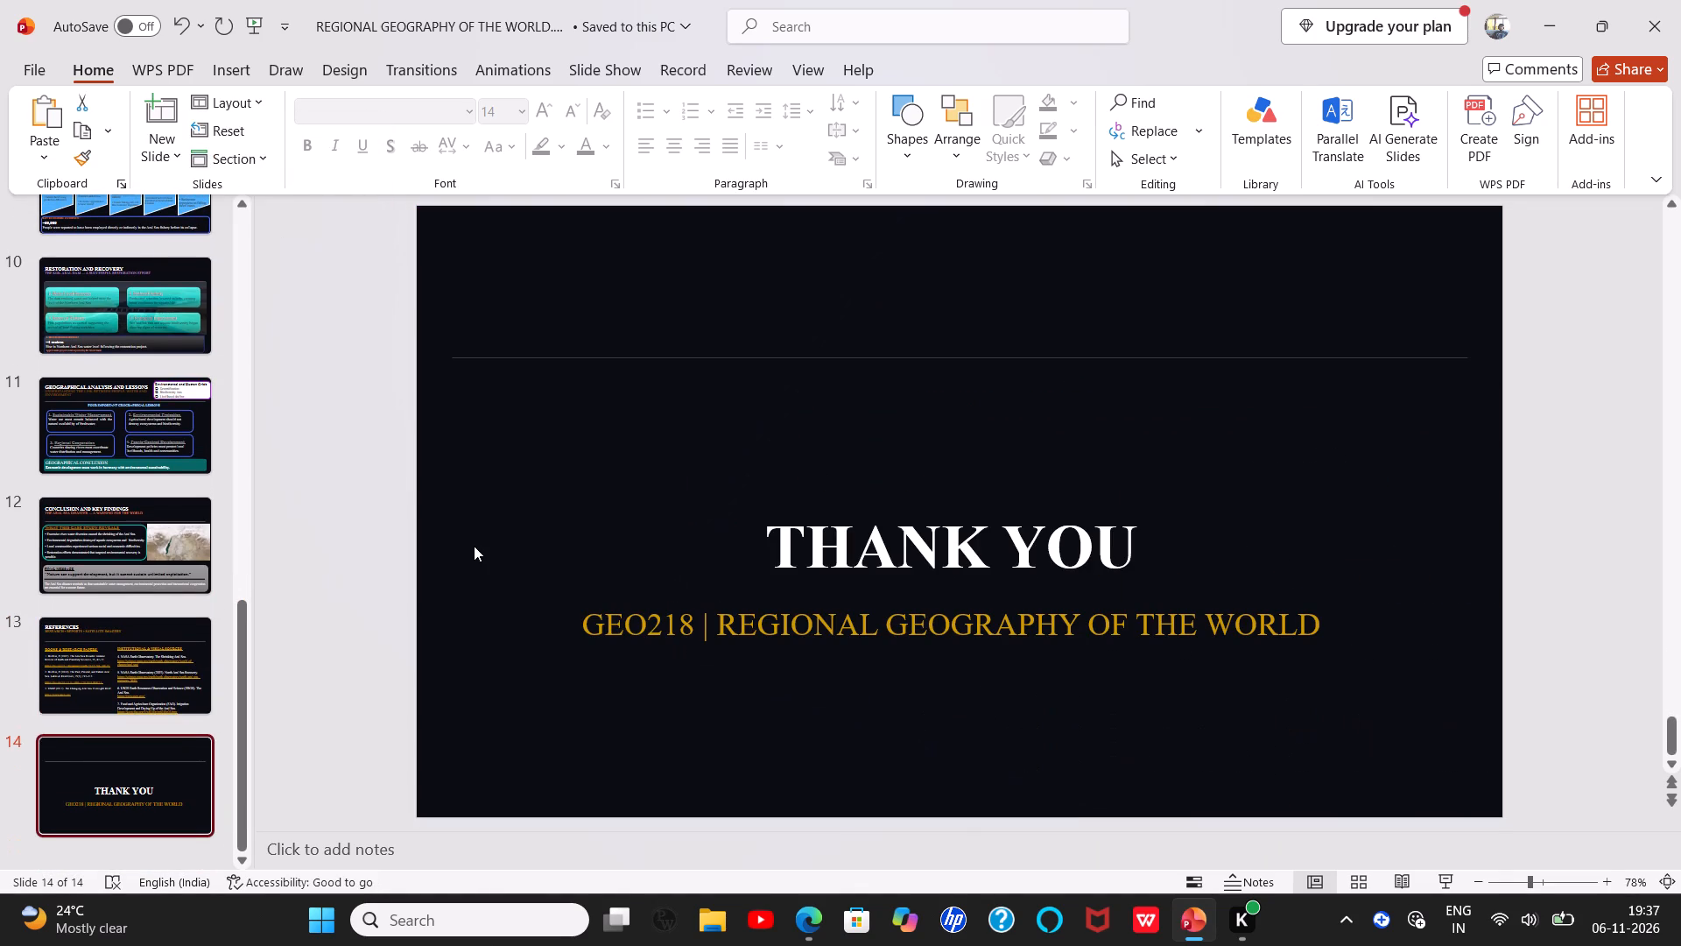
key("Right")
Move the THANK YOU text box up on the closing slide, centred horizontally a little below the thin divider line.
left_click(780, 593)
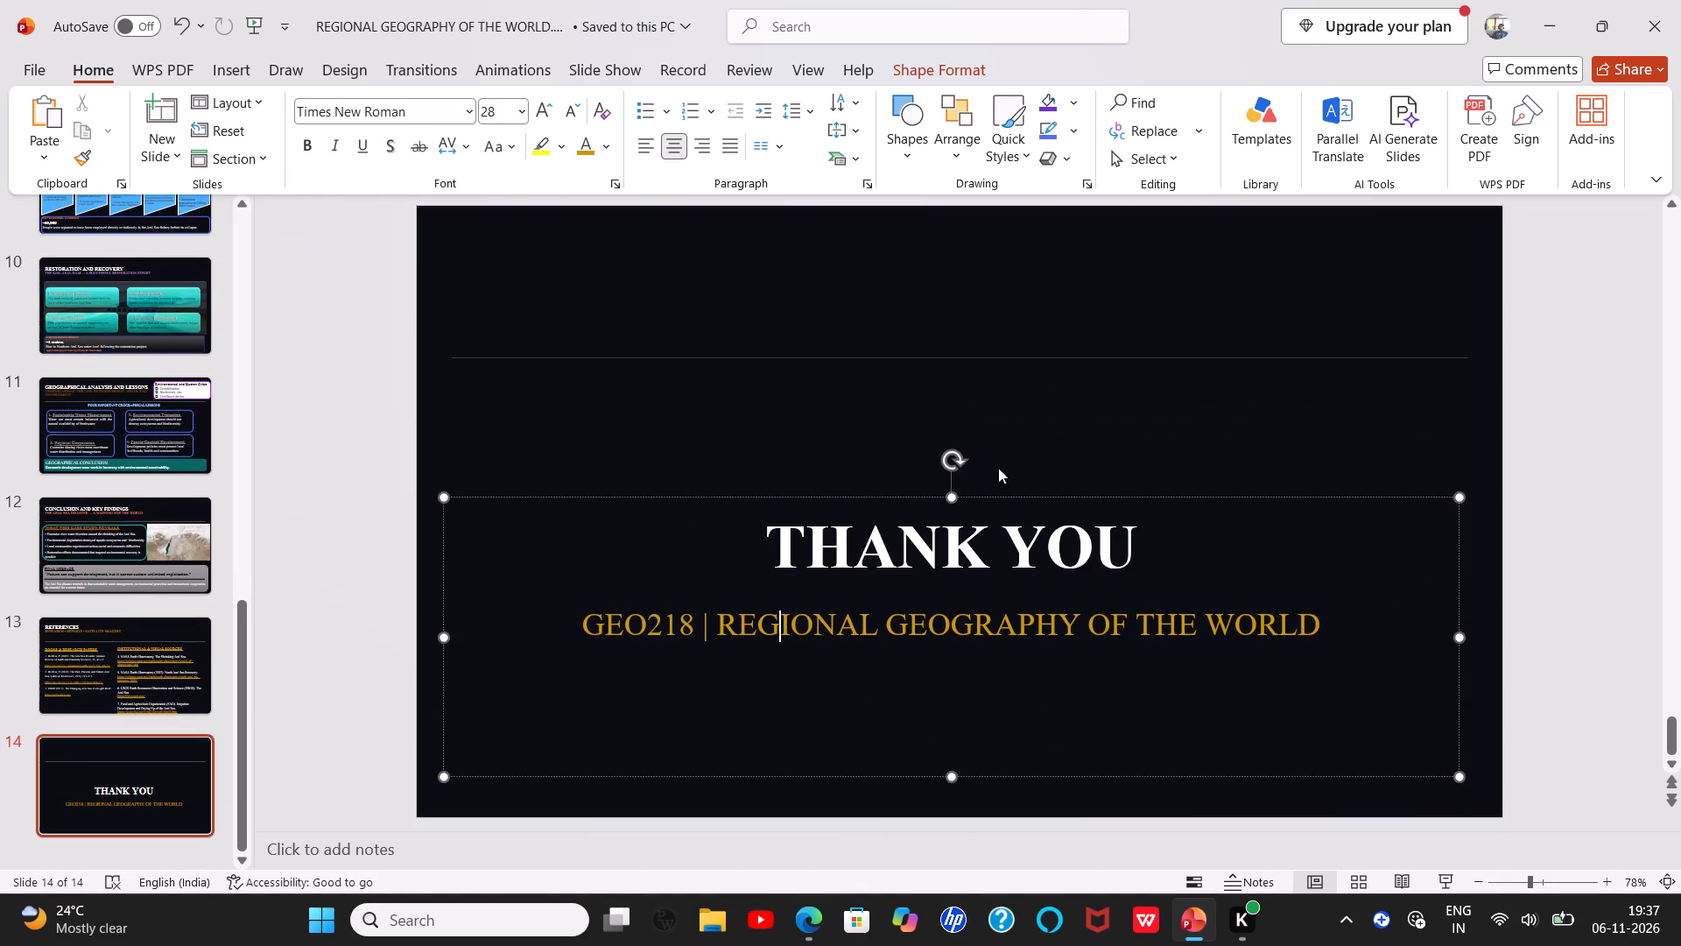
left_click_drag(941, 491, 940, 338)
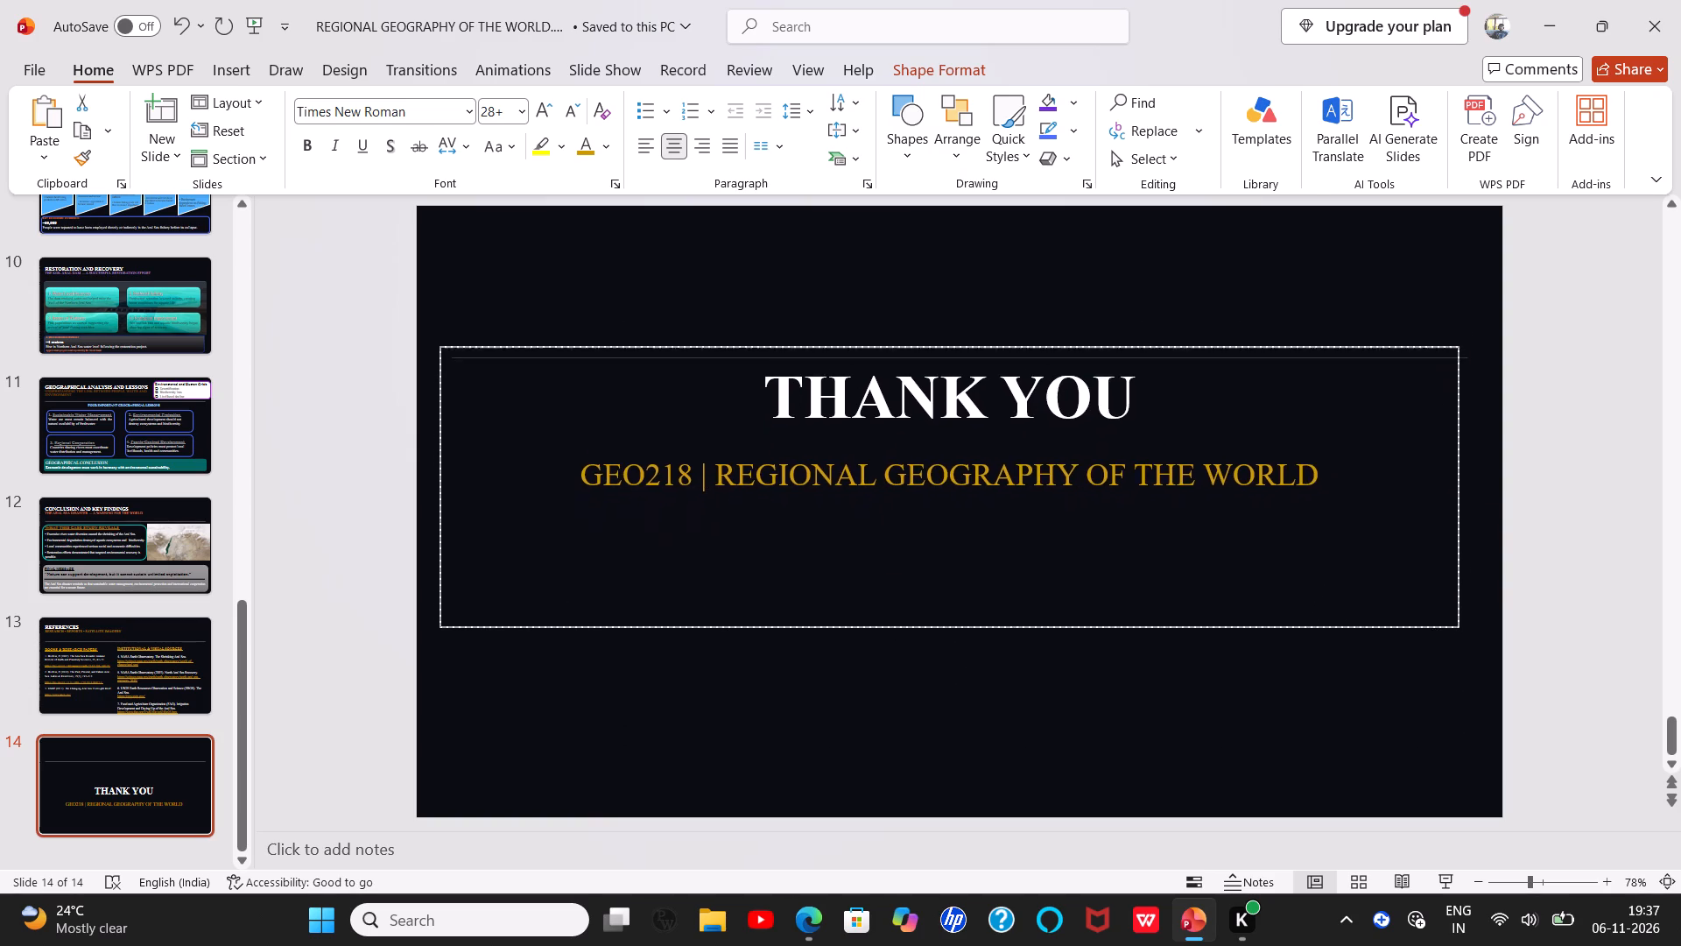
left_click_drag(940, 338, 955, 369)
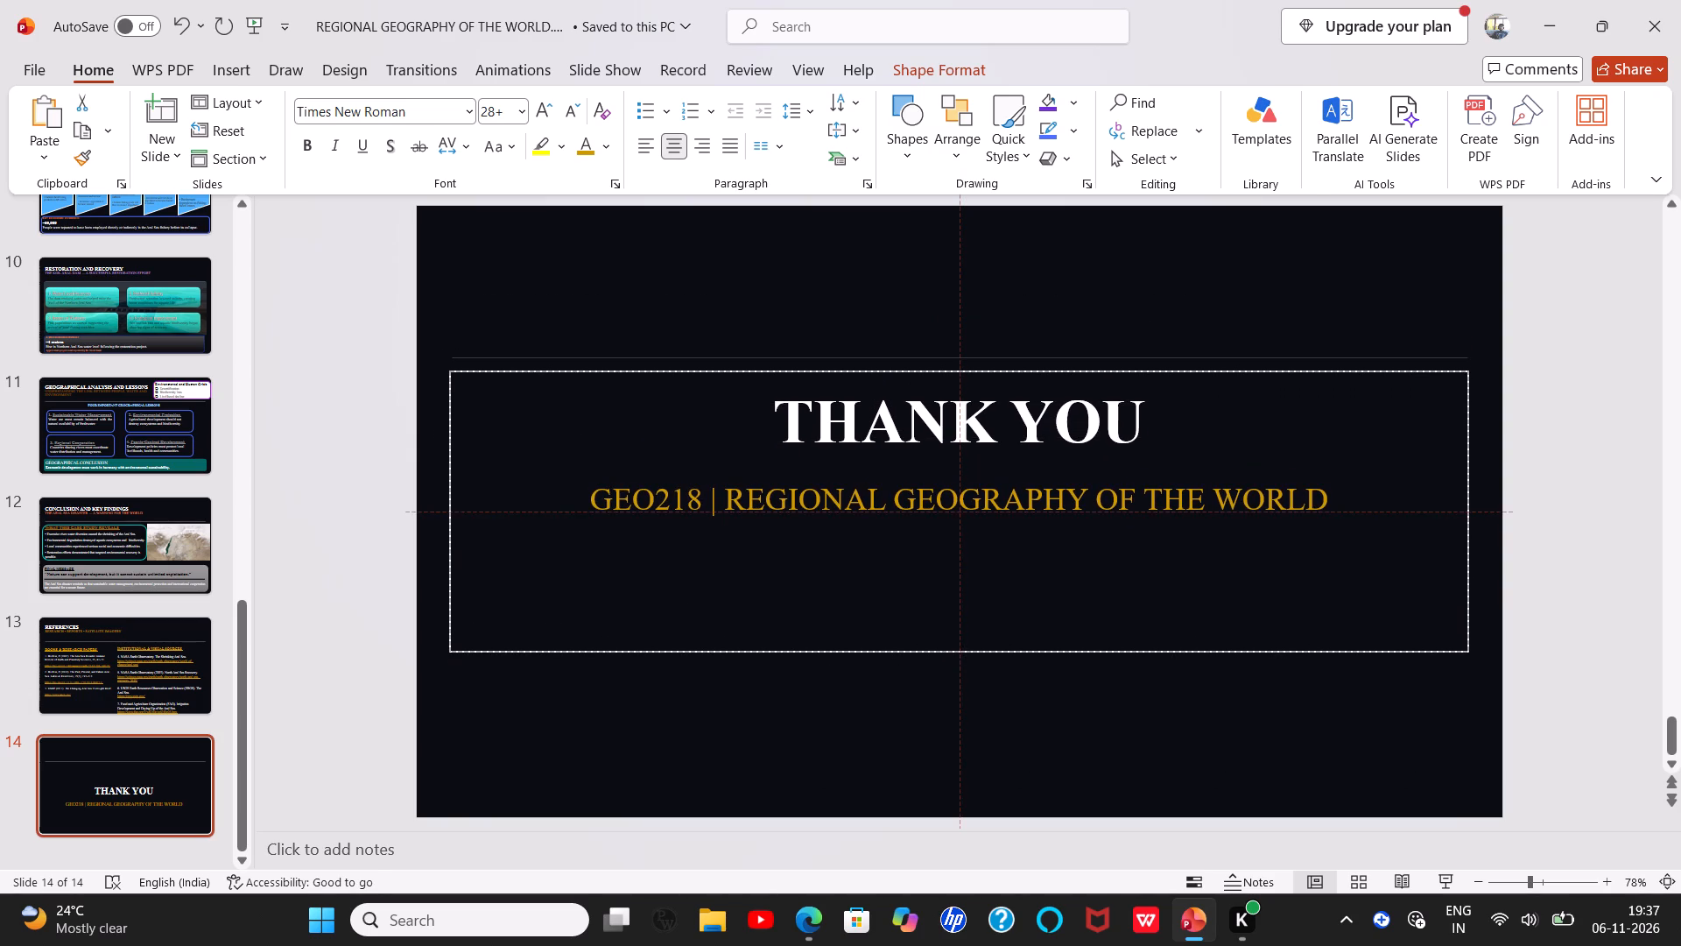
left_click_drag(955, 369, 954, 365)
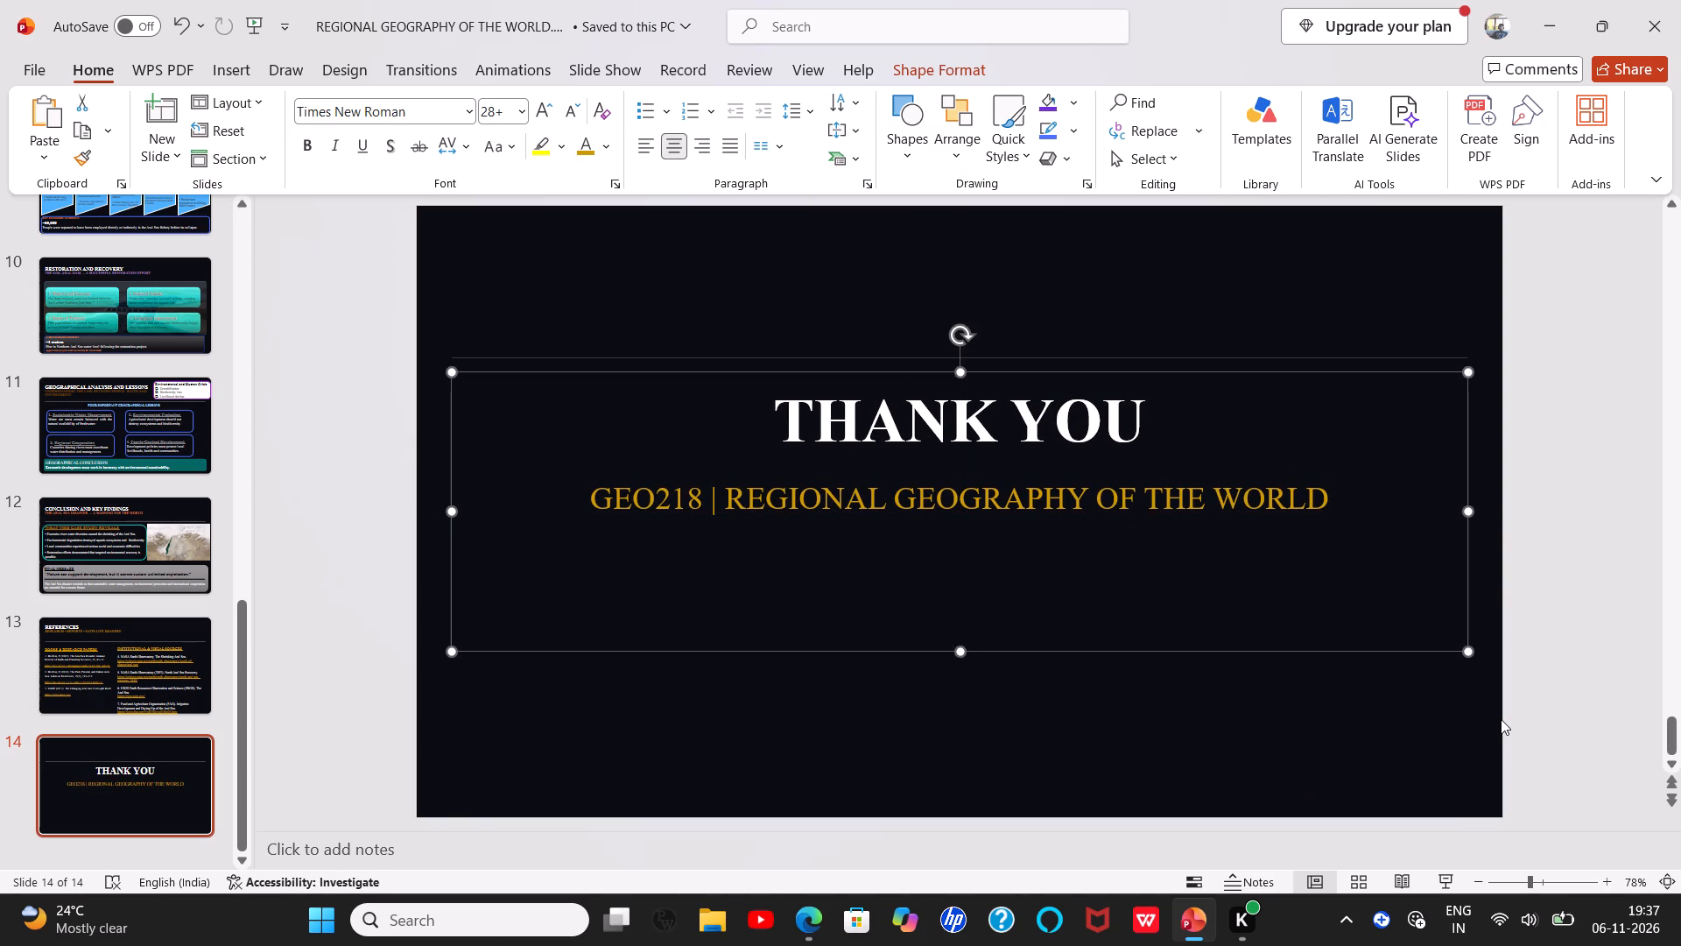
left_click(1501, 719)
left_click(1052, 462)
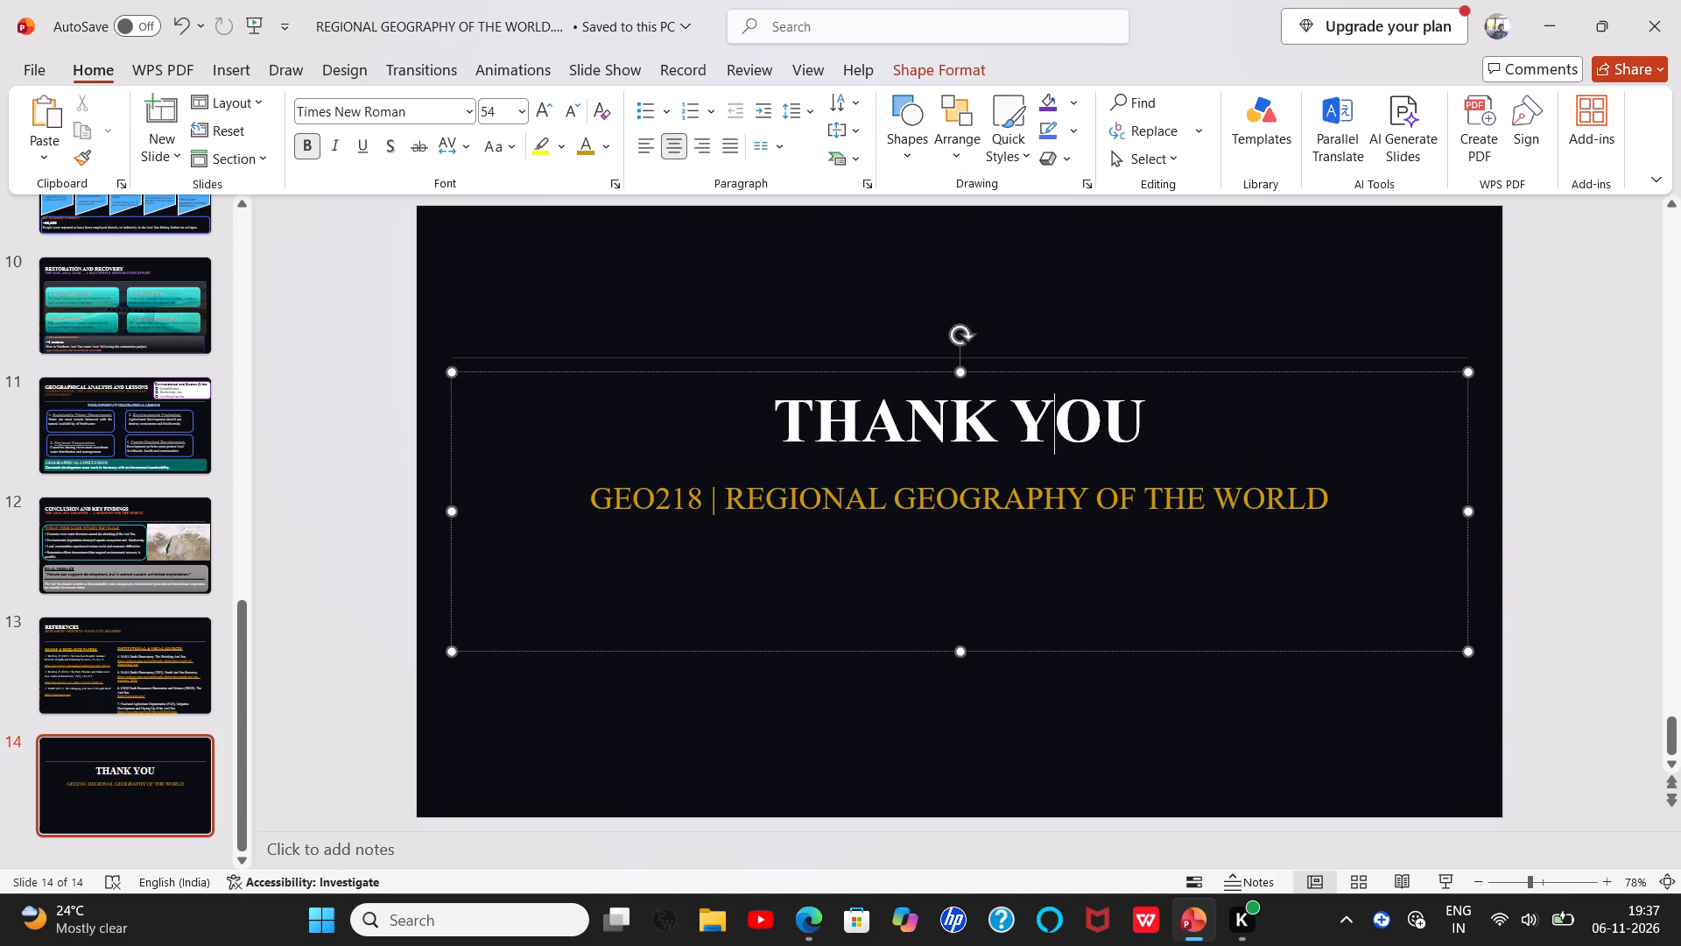
left_click_drag(941, 366, 949, 410)
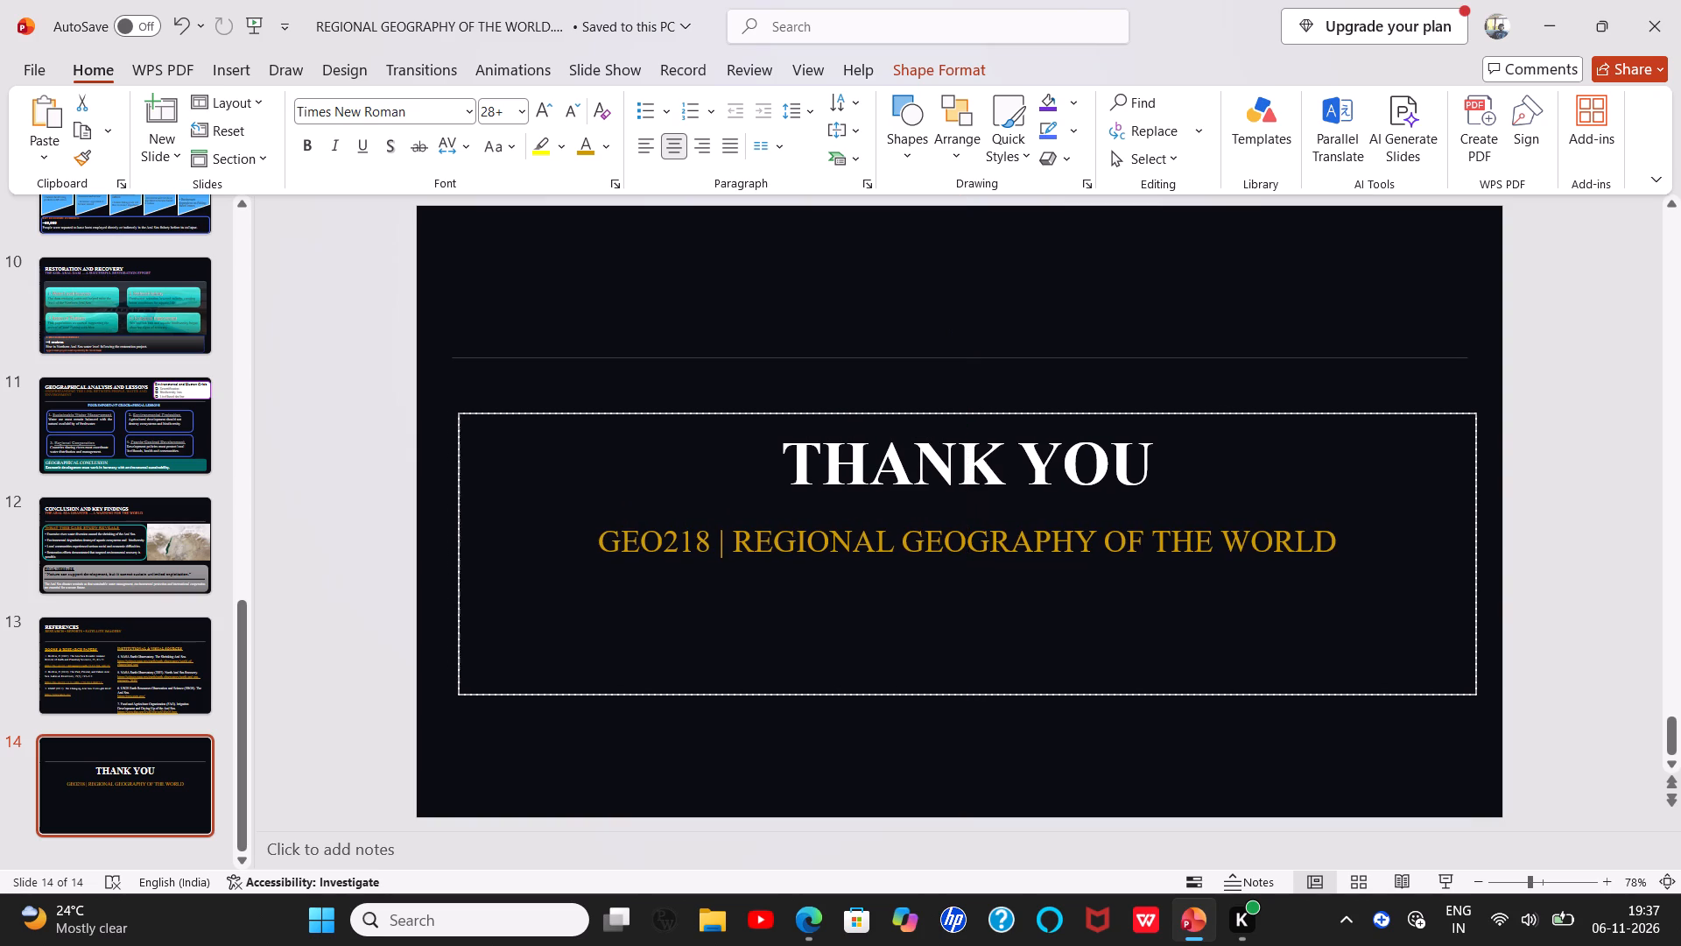
left_click_drag(949, 410, 948, 416)
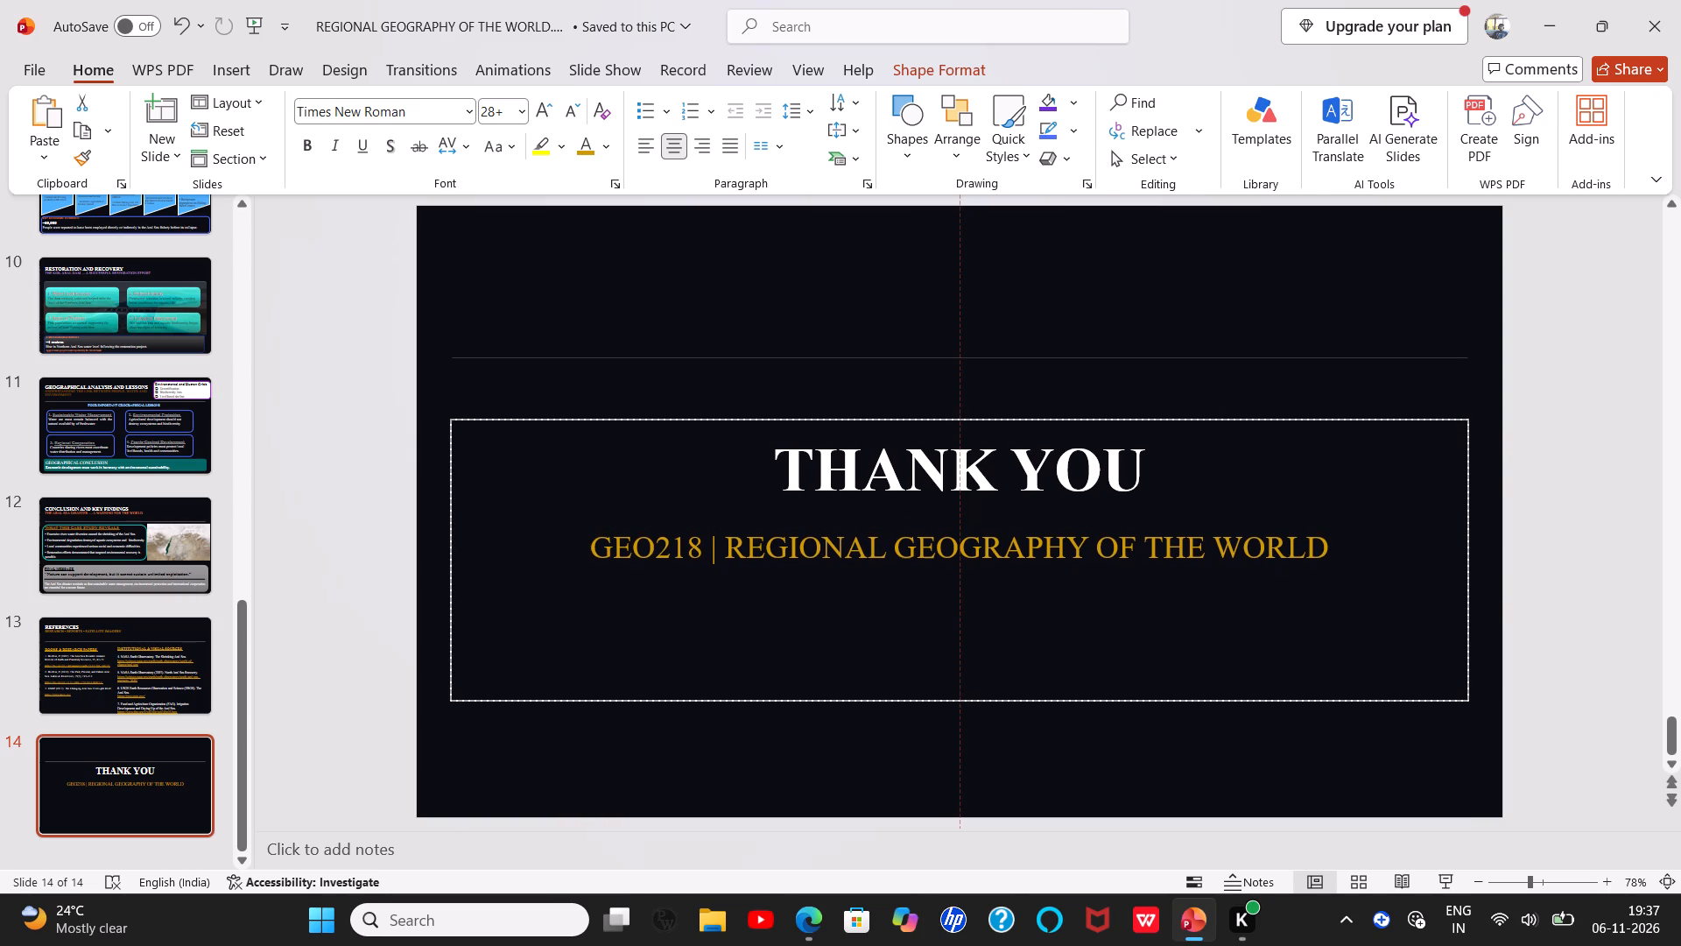
left_click_drag(948, 416, 944, 416)
left_click_drag(944, 416, 940, 406)
left_click(1523, 588)
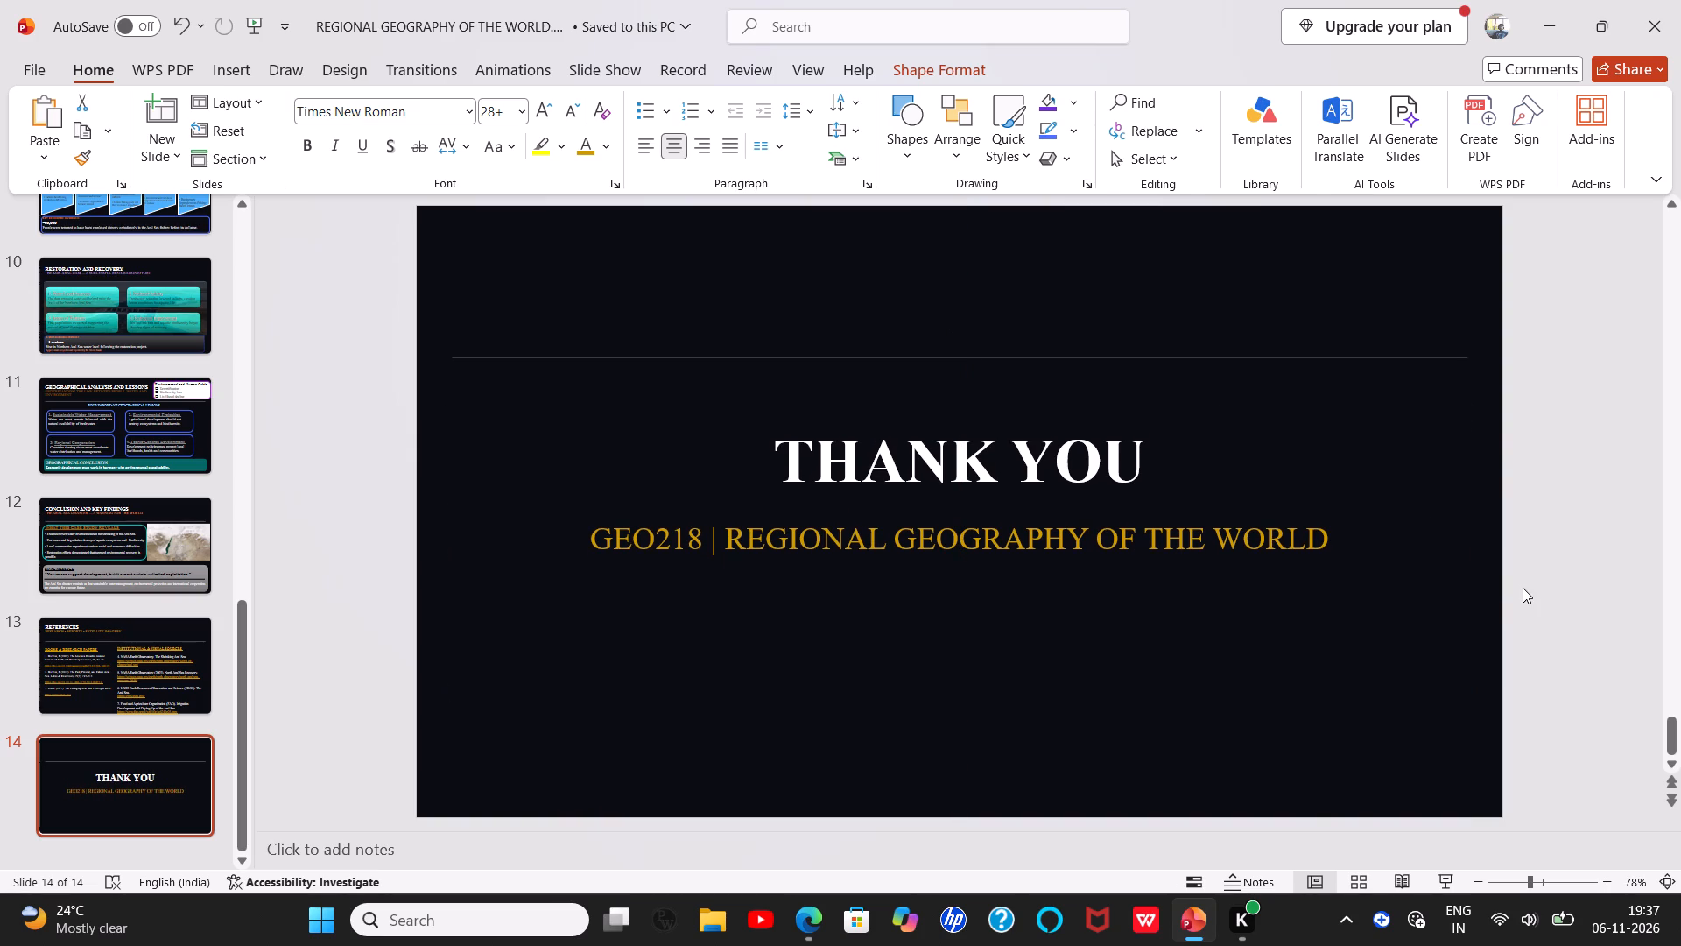